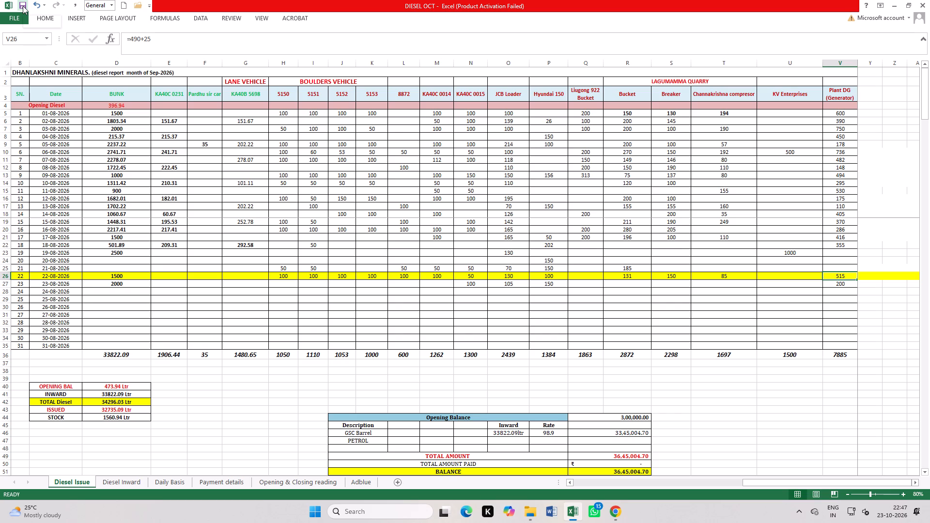
# Save the diesel report workbook.
pyautogui.click(23, 6)
# Switch to the mineral dispatch permit form in Chrome and choose SSPP MDP as the mobile model.
pyautogui.click(616, 513)
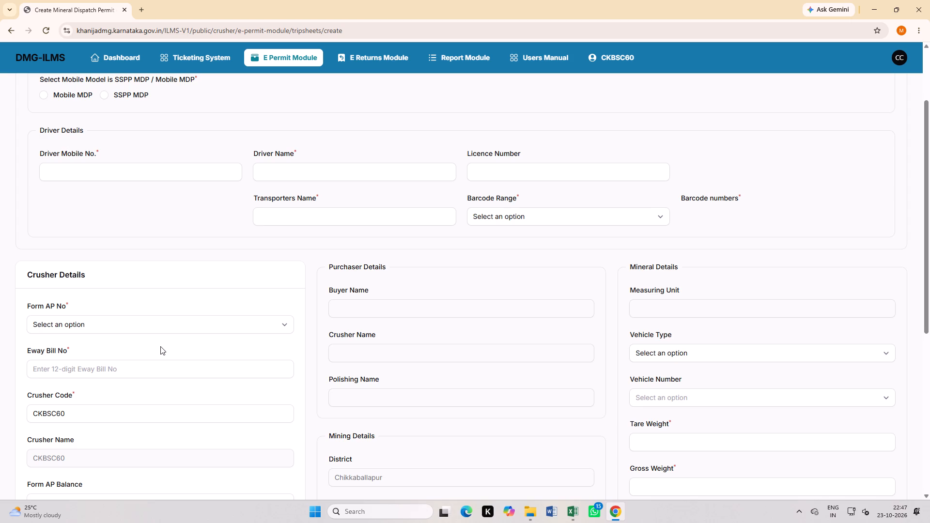
pyautogui.click(102, 95)
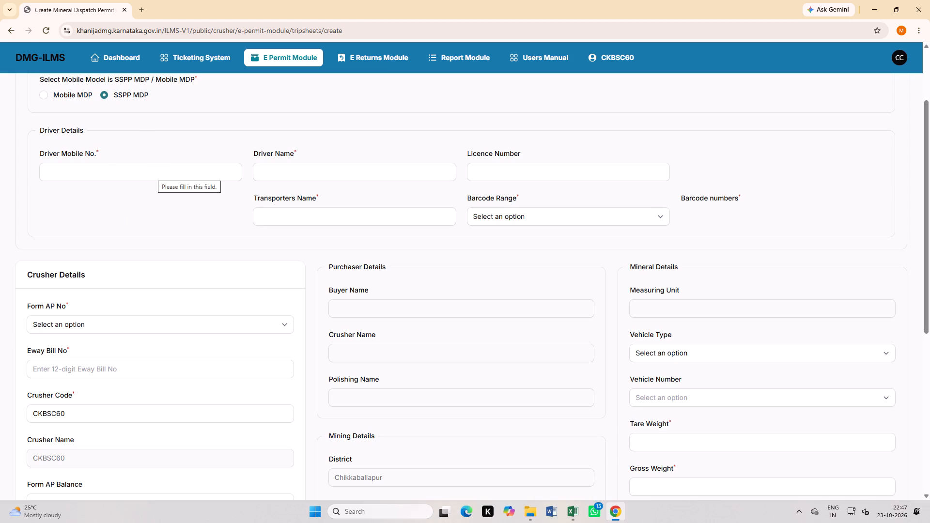
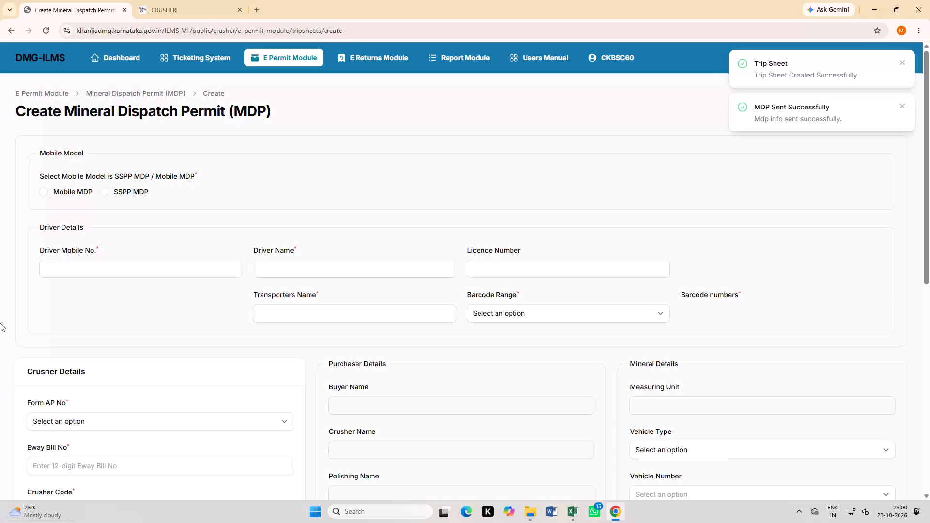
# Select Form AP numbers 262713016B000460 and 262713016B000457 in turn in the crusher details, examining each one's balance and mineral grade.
pyautogui.click(142, 419)
pyautogui.click(114, 486)
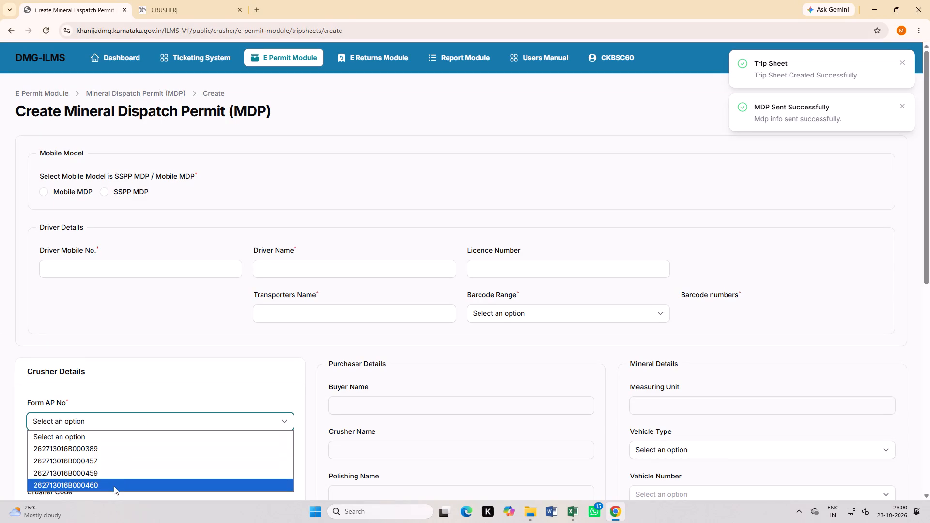
pyautogui.scroll(-7, 151, 419)
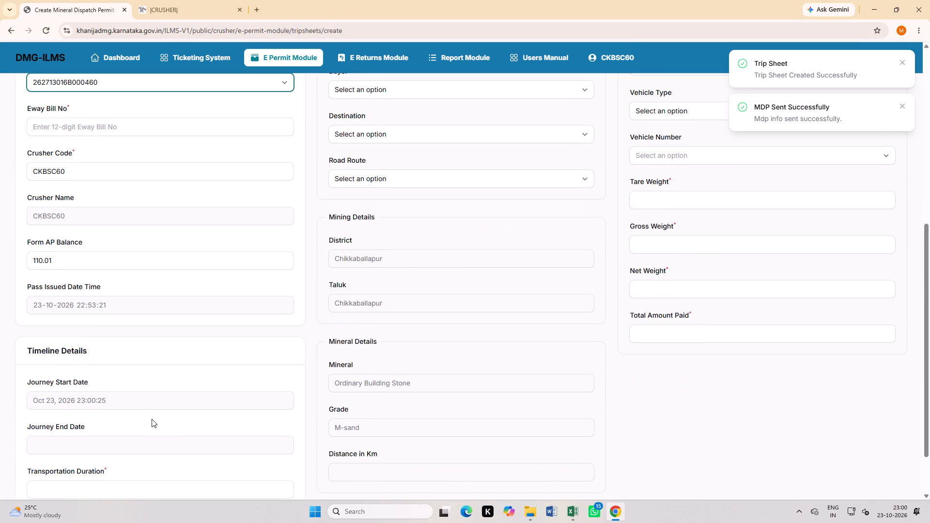
pyautogui.scroll(5, 152, 419)
pyautogui.click(112, 329)
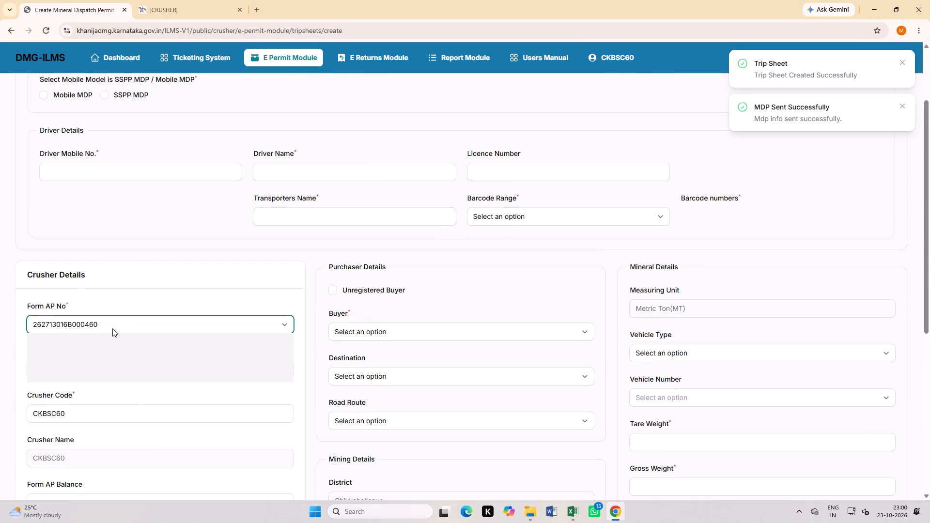
pyautogui.click(97, 367)
pyautogui.scroll(-4, 228, 432)
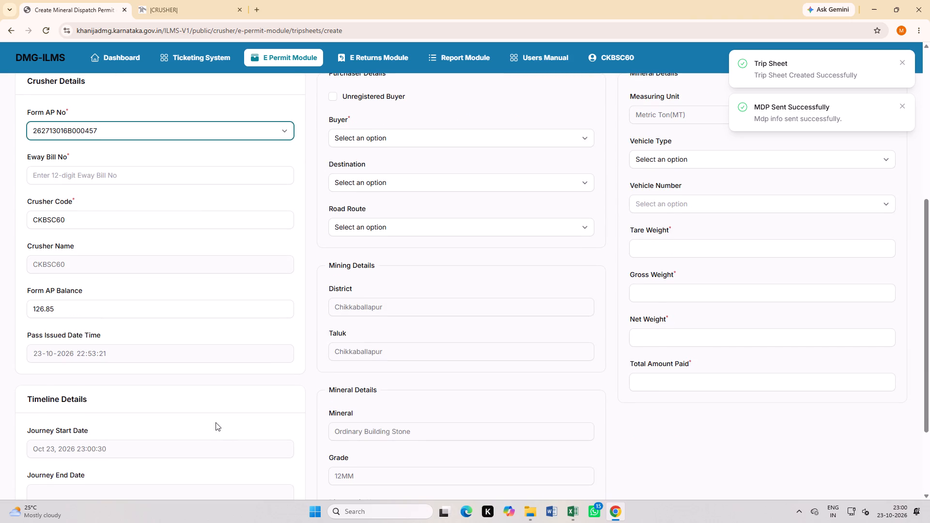
pyautogui.scroll(-2, 216, 423)
pyautogui.scroll(2, 215, 424)
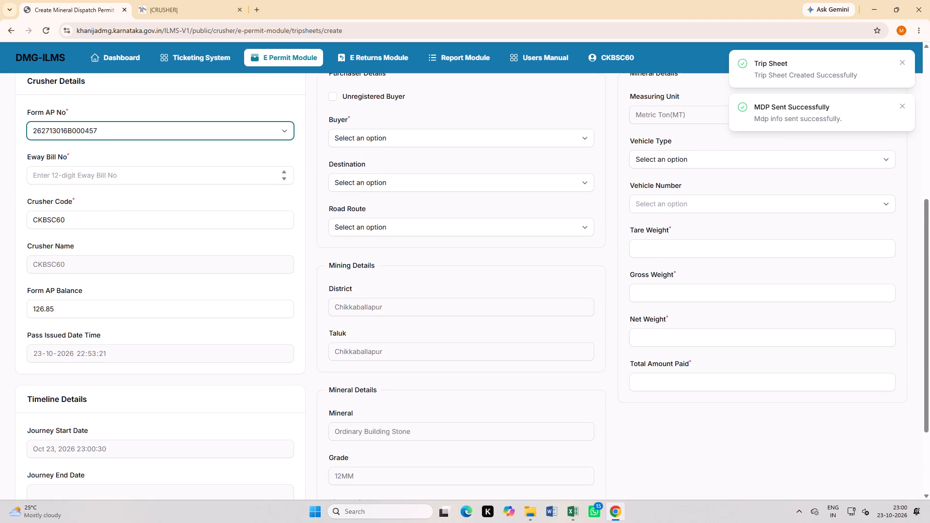
pyautogui.click(138, 129)
pyautogui.click(109, 180)
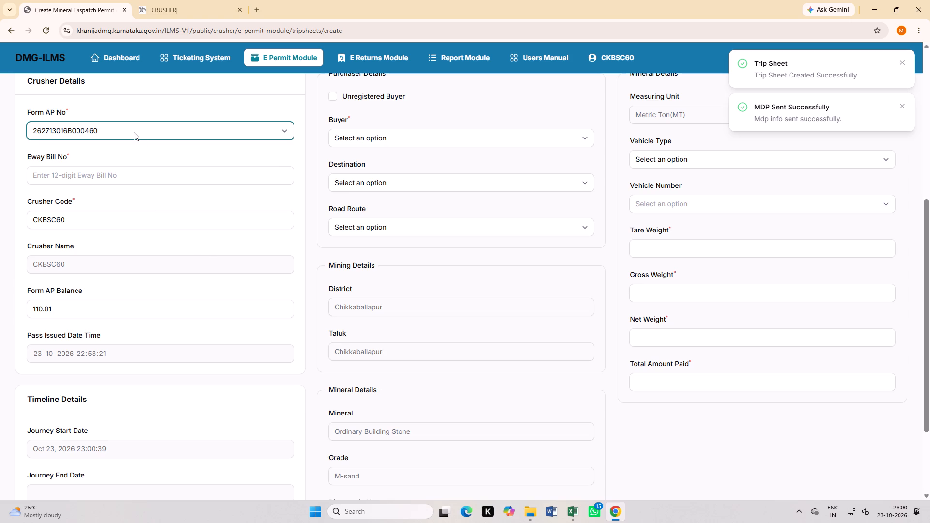
pyautogui.click(133, 132)
pyautogui.click(120, 169)
pyautogui.scroll(-2, 186, 244)
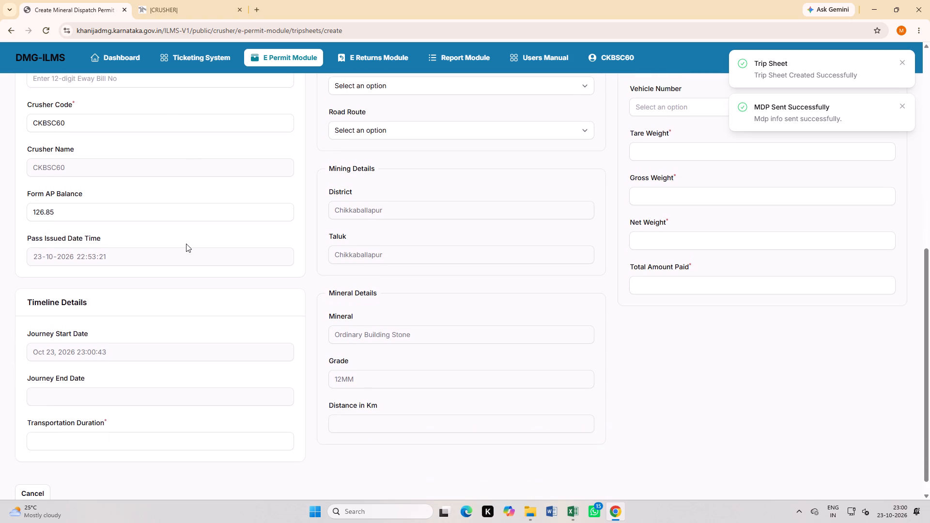
pyautogui.scroll(2, 186, 244)
pyautogui.click(107, 132)
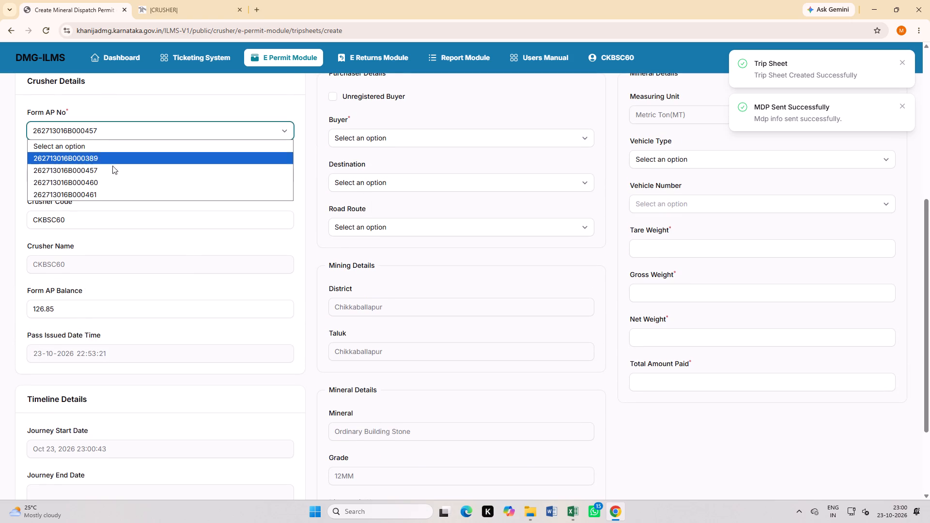
pyautogui.click(108, 185)
pyautogui.scroll(-2, 162, 241)
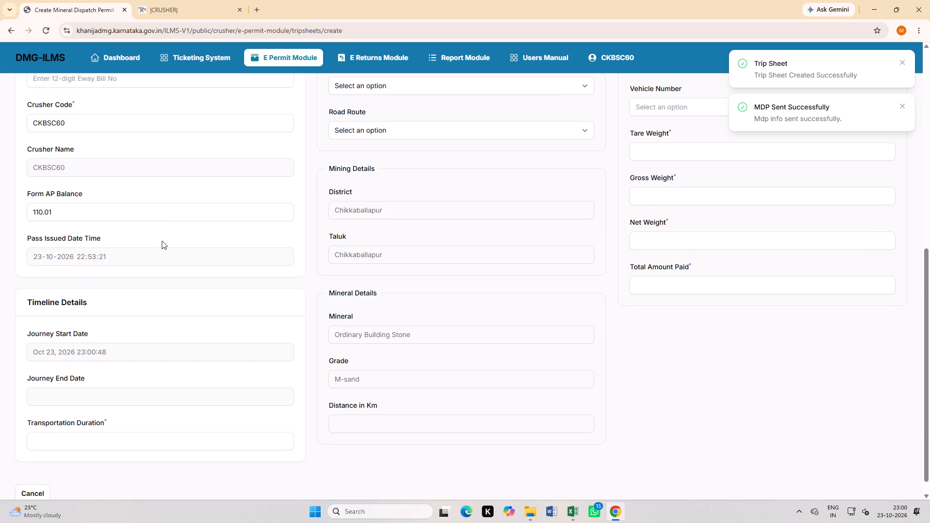
pyautogui.scroll(1, 162, 237)
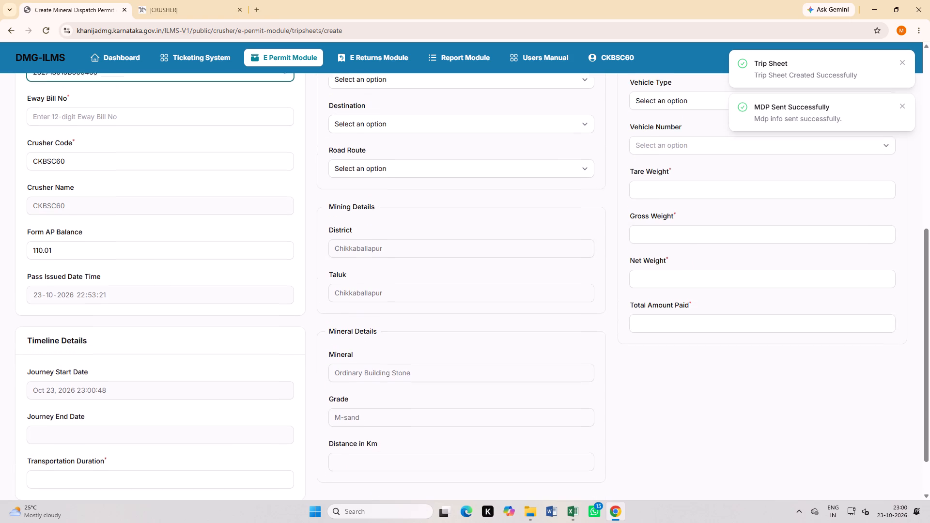
pyautogui.click(107, 79)
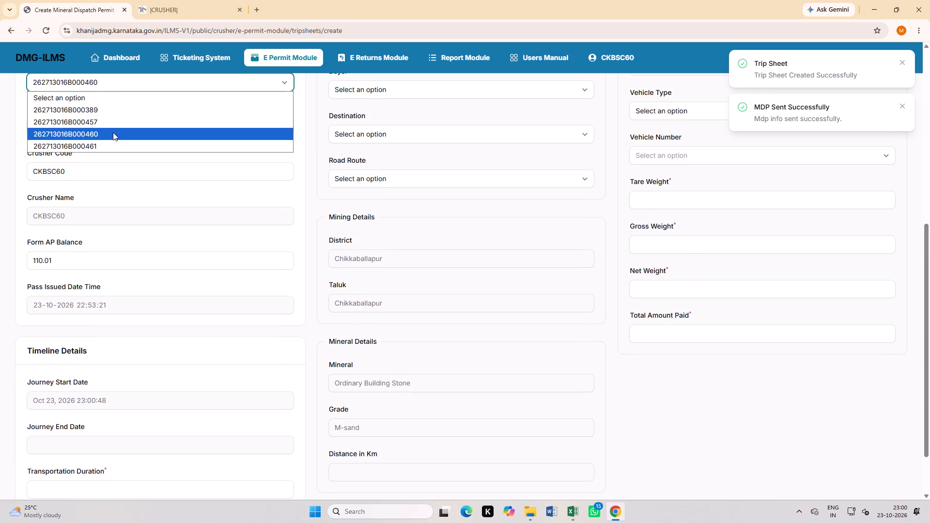
pyautogui.click(104, 144)
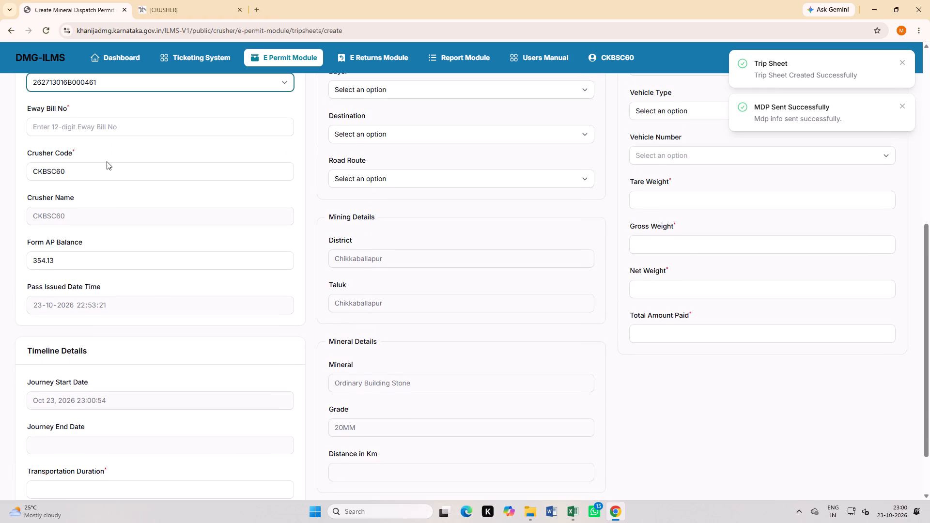
pyautogui.scroll(-4, 109, 162)
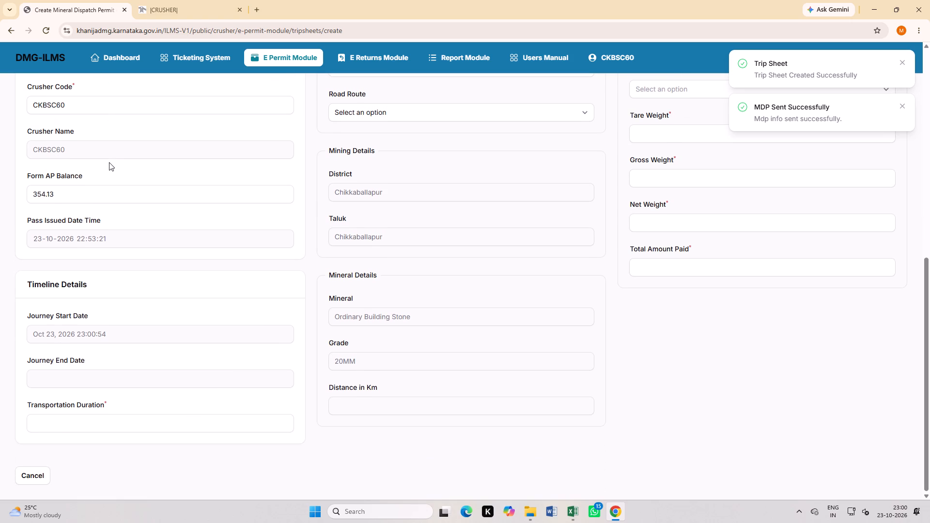
pyautogui.scroll(7, 109, 164)
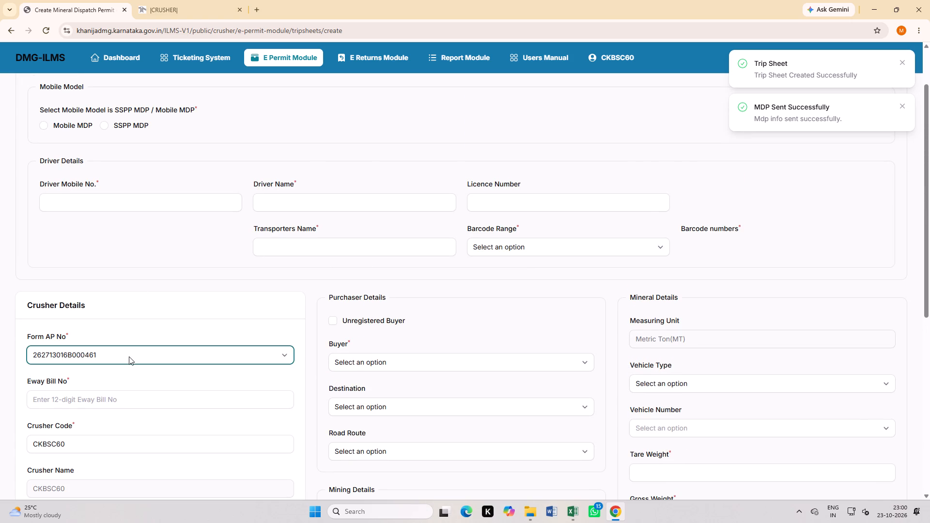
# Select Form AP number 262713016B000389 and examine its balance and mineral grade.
pyautogui.click(129, 356)
pyautogui.click(110, 381)
pyautogui.scroll(-6, 188, 329)
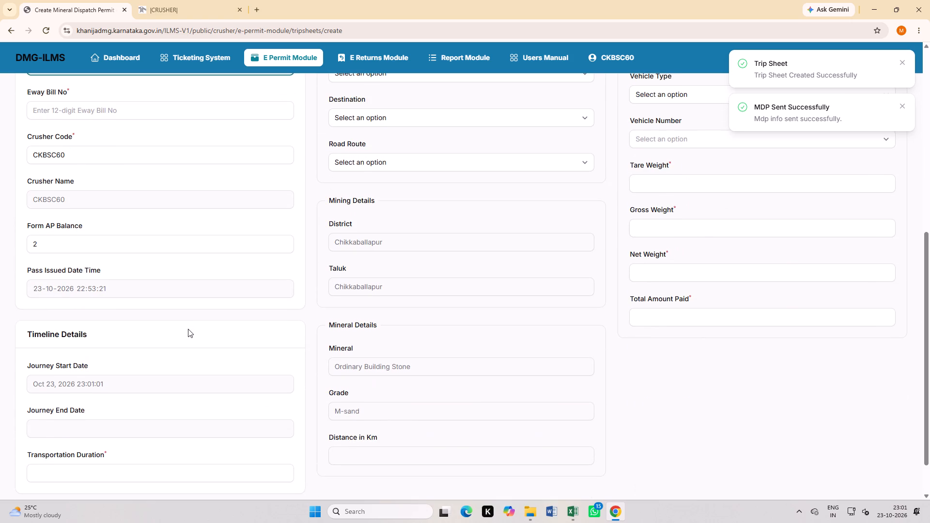
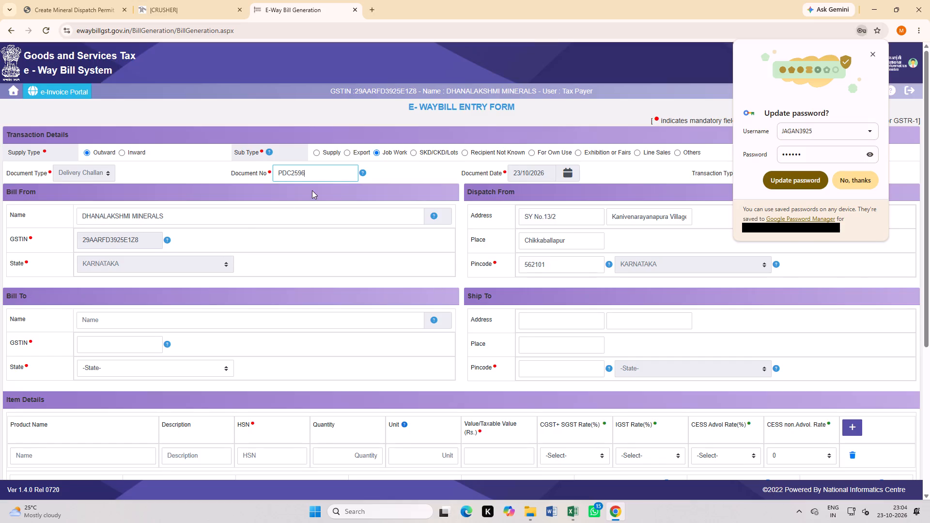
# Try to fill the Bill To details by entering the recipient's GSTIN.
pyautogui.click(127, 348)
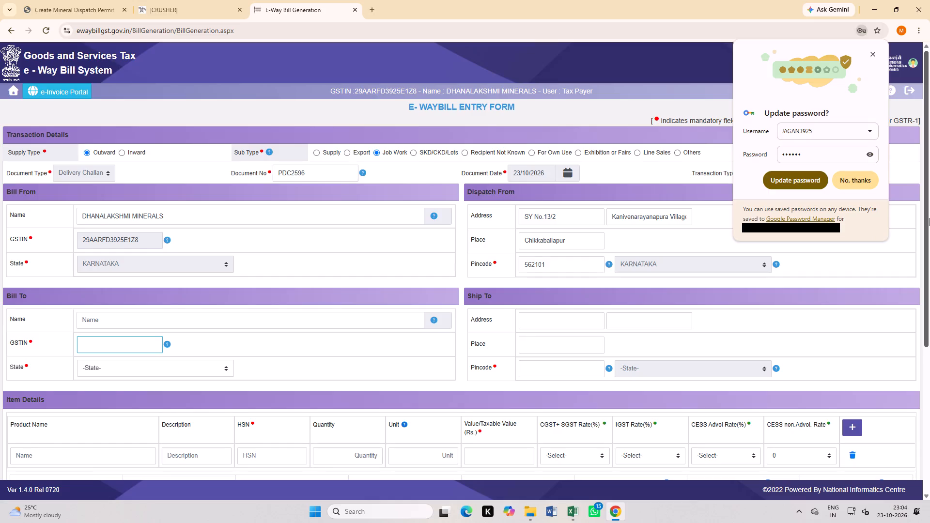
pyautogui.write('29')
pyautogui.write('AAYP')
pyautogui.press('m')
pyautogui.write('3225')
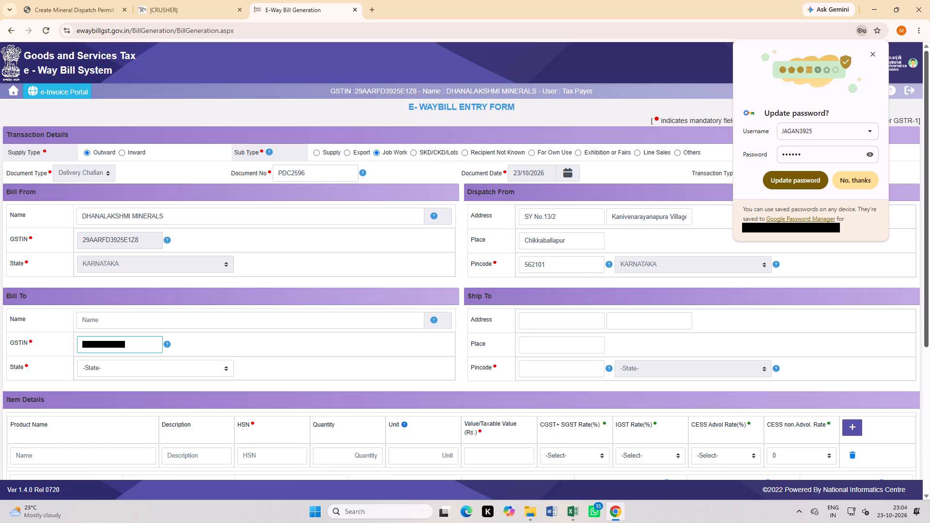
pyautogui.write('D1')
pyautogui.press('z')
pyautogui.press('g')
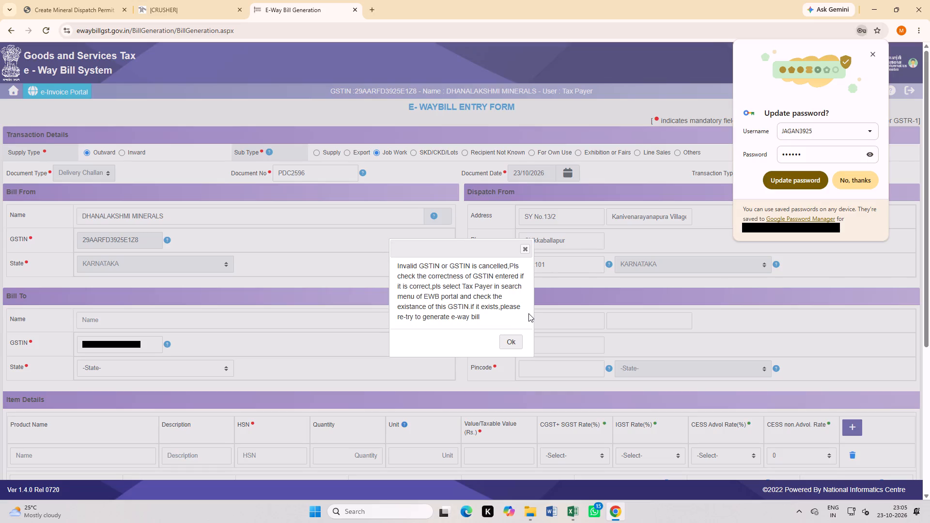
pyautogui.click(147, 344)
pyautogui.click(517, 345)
# Clear the recipient's GSTIN in Bill To and reload the e-way bill entry form to reset it.
pyautogui.click(144, 345)
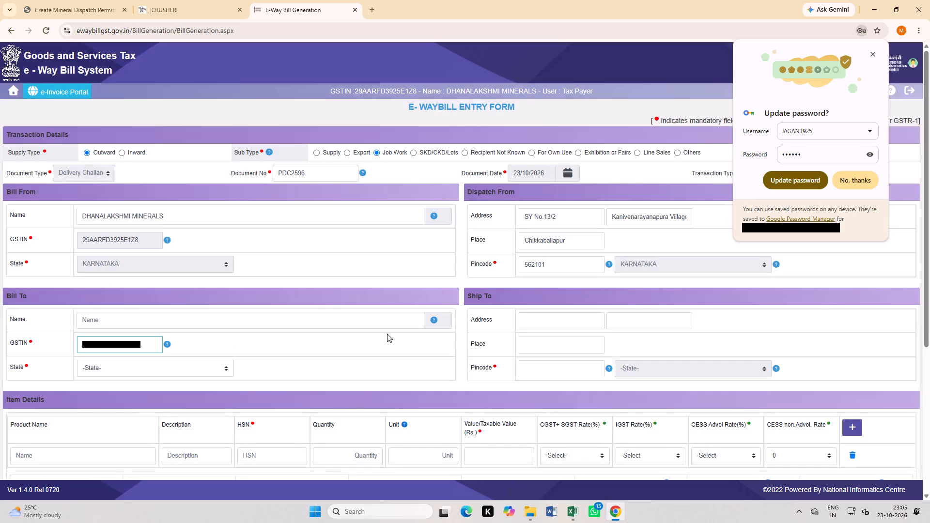
pyautogui.press('BackSpace')
pyautogui.press('BackSpace')
pyautogui.press('BackSpace')
pyautogui.press('BackSpace')
pyautogui.press('BackSpace')
pyautogui.press('BackSpace')
pyautogui.press('BackSpace')
pyautogui.press('BackSpace')
pyautogui.press('BackSpace')
pyautogui.press('BackSpace')
pyautogui.press('BackSpace')
pyautogui.press('BackSpace')
pyautogui.press('BackSpace')
pyautogui.press('BackSpace')
pyautogui.press('BackSpace')
pyautogui.press('BackSpace')
pyautogui.press('BackSpace')
pyautogui.press('BackSpace')
pyautogui.press('BackSpace')
pyautogui.press('BackSpace')
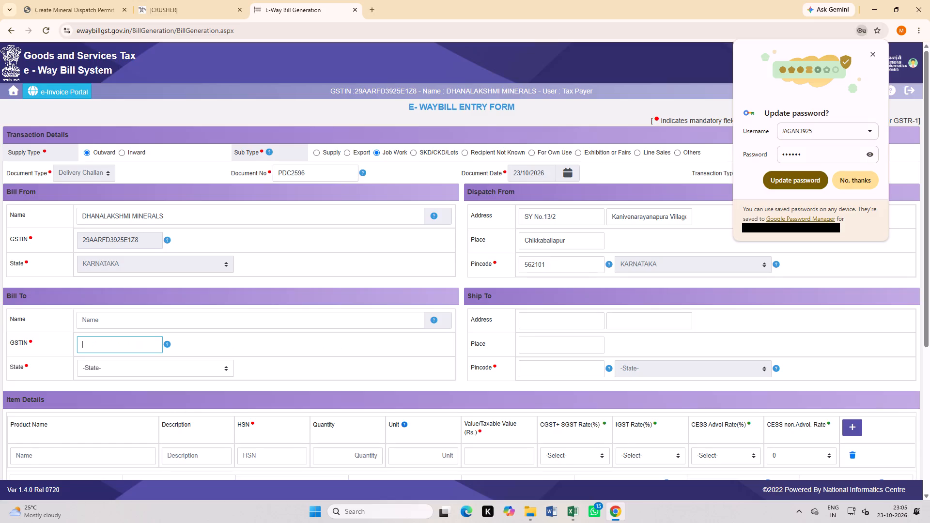
pyautogui.click(41, 32)
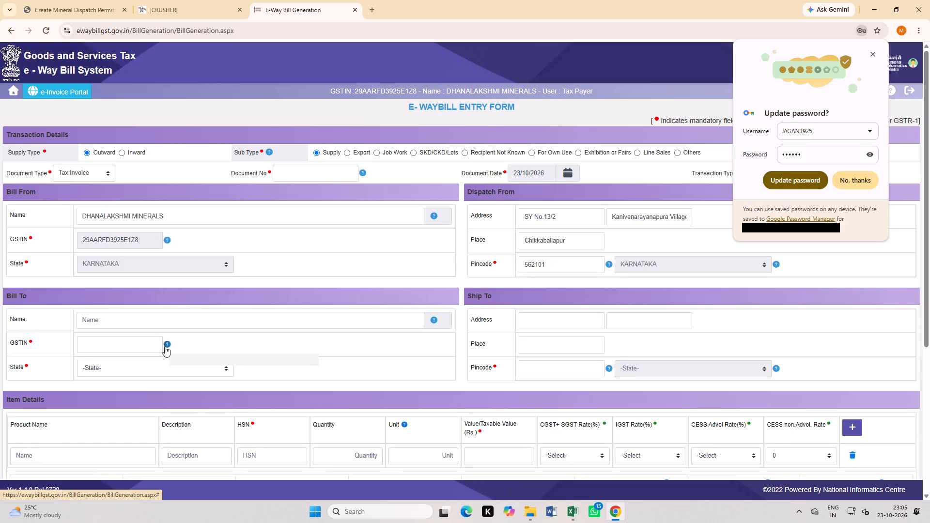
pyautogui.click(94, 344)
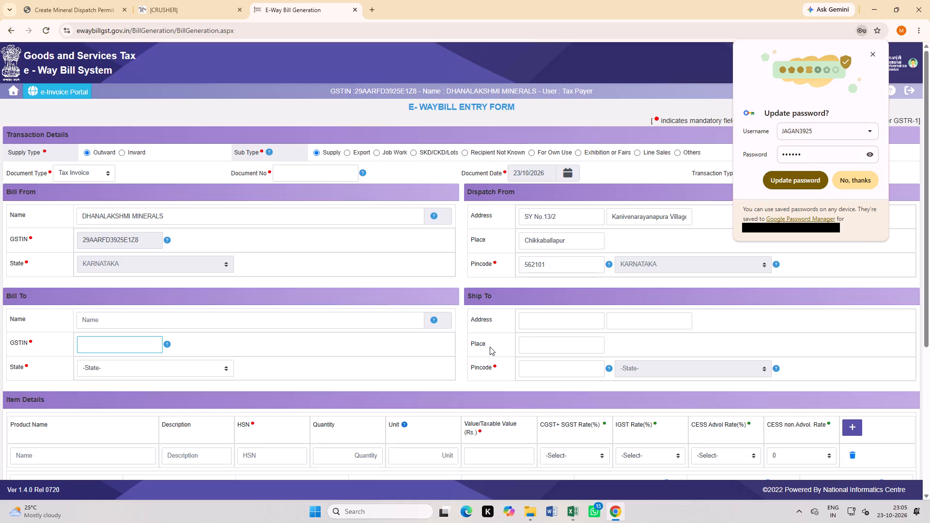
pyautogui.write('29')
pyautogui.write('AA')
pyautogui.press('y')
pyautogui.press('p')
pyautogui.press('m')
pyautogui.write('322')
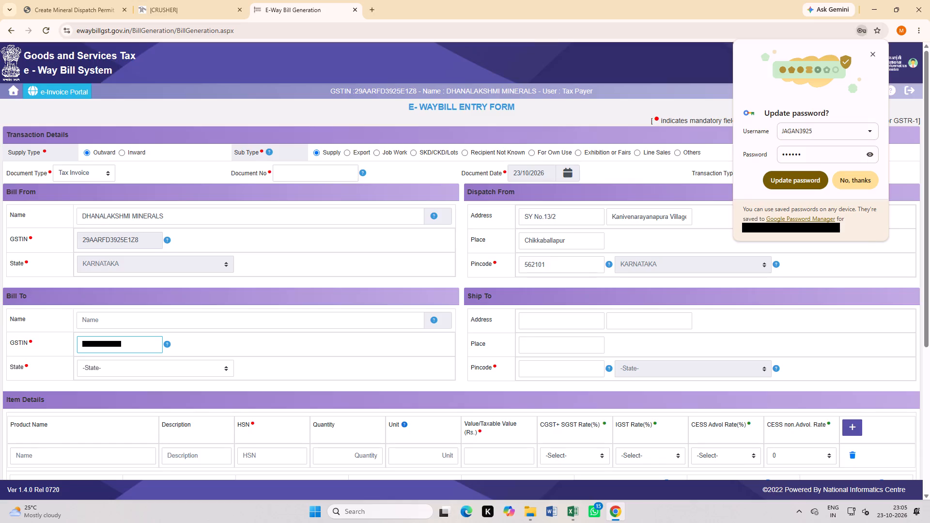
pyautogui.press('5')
# Replace the partial Bill To entry with a different recipient's full GSTIN to load the billing and shipping details.
pyautogui.moveTo(132, 343); pyautogui.dragTo(83, 344)
pyautogui.moveTo(83, 344); pyautogui.dragTo(81, 344)
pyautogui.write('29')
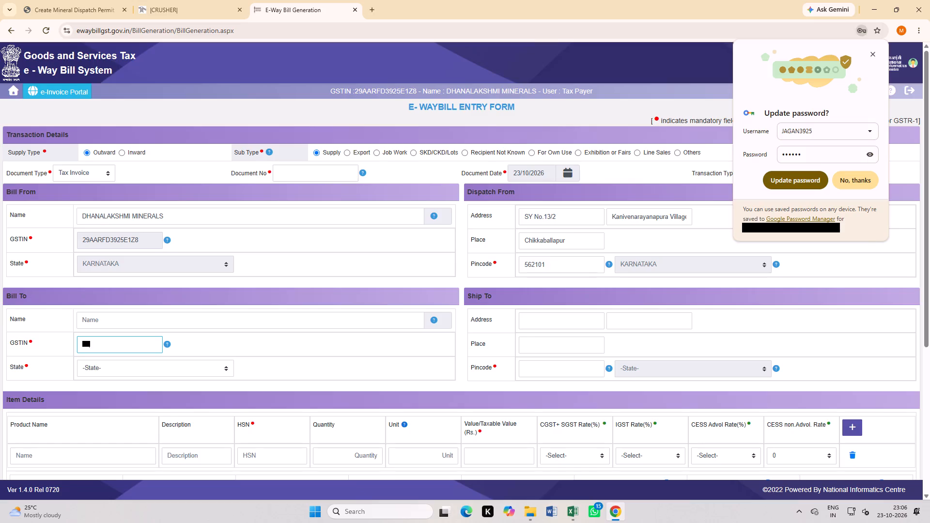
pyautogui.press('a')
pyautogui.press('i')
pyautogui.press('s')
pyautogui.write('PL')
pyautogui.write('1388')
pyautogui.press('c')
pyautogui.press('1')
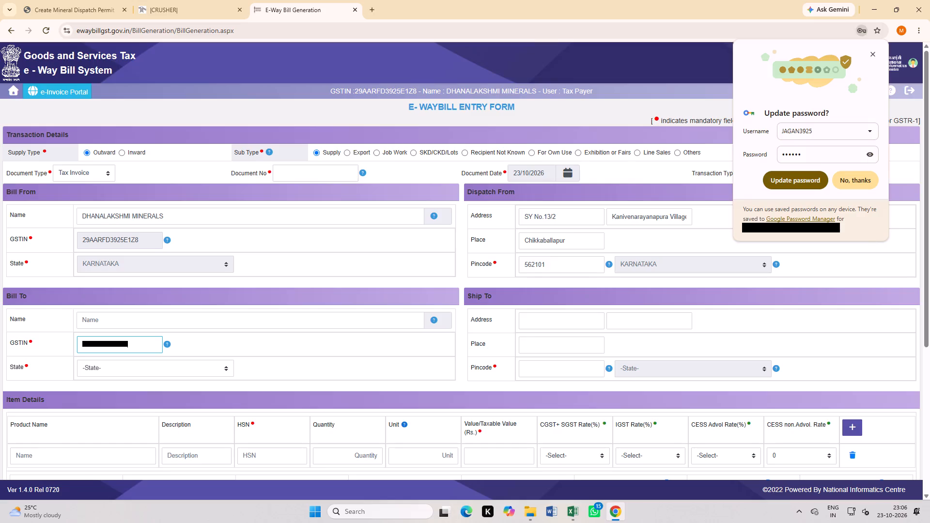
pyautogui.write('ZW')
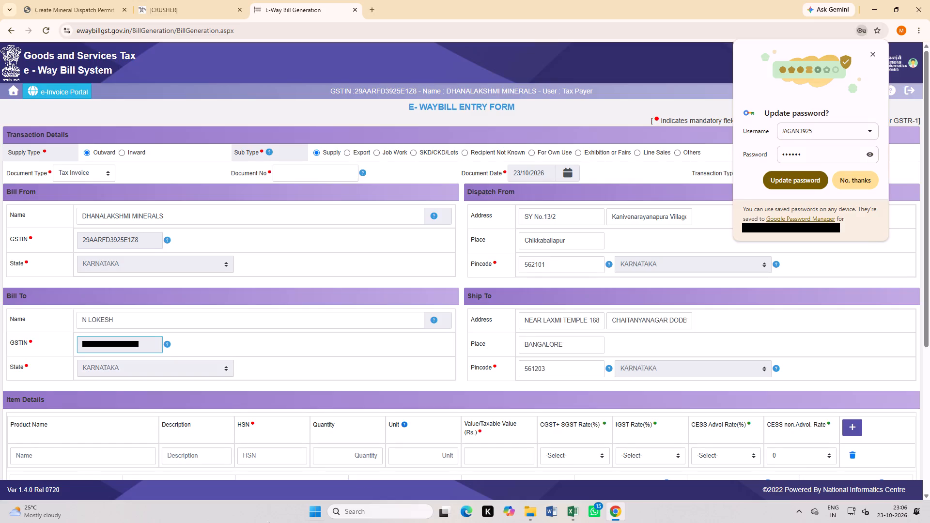
# Enter 20MM as the product name and AGGREGATES as the description in the first item row.
pyautogui.click(75, 451)
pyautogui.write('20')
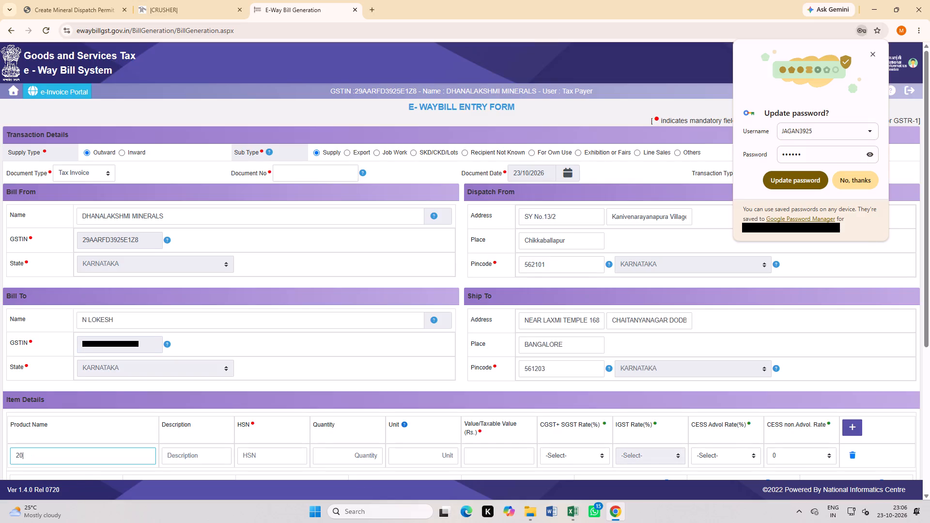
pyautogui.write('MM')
pyautogui.click(211, 457)
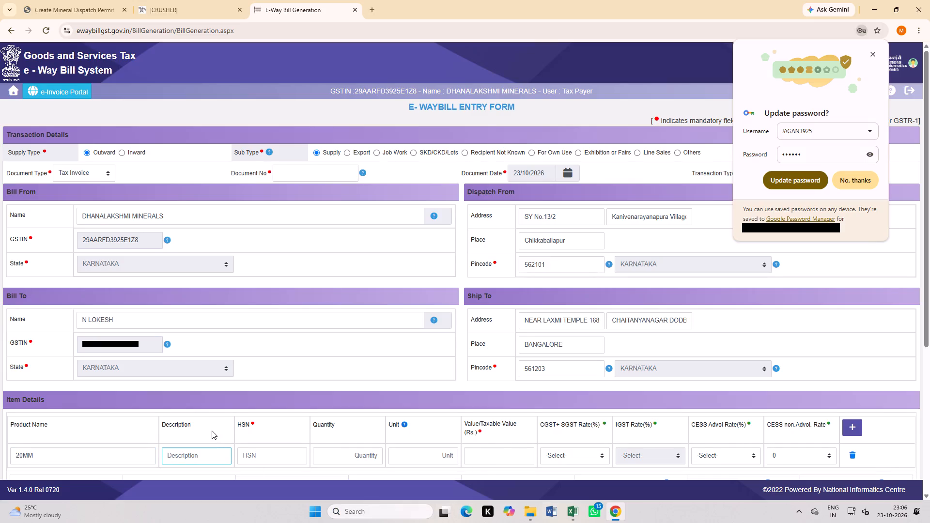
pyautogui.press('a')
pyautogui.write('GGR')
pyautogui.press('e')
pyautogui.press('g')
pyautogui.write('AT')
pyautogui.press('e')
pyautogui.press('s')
# Complete the 20MM aggregates item row with HSN 251710, quantity 5655 and unit TON.
pyautogui.click(246, 455)
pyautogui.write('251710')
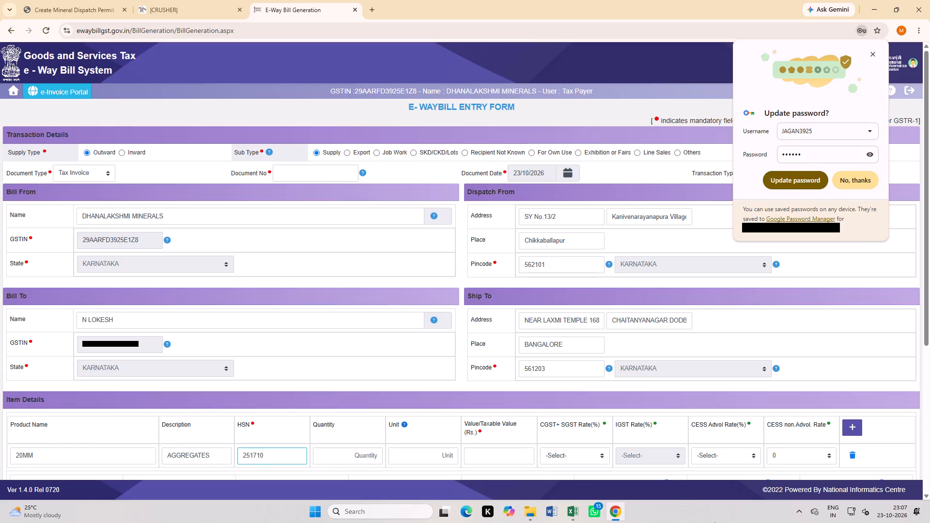
pyautogui.click(368, 454)
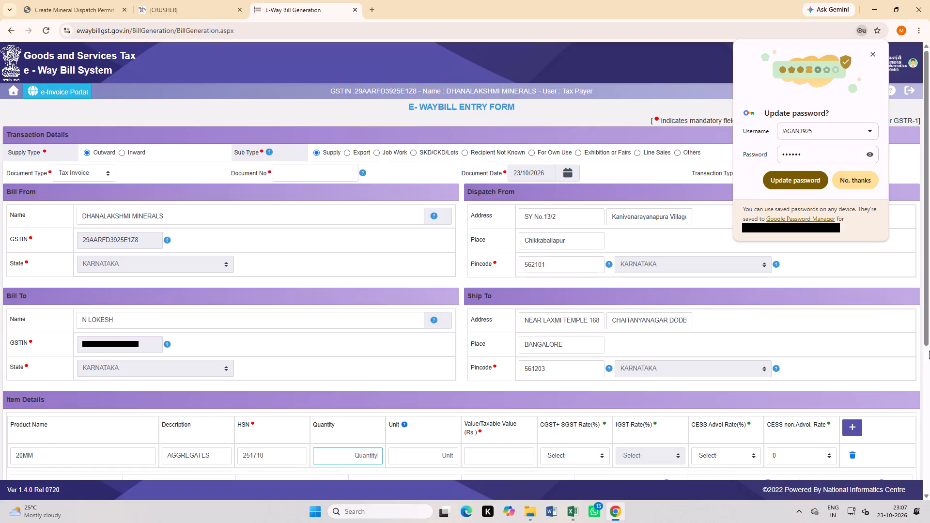
pyautogui.click(372, 456)
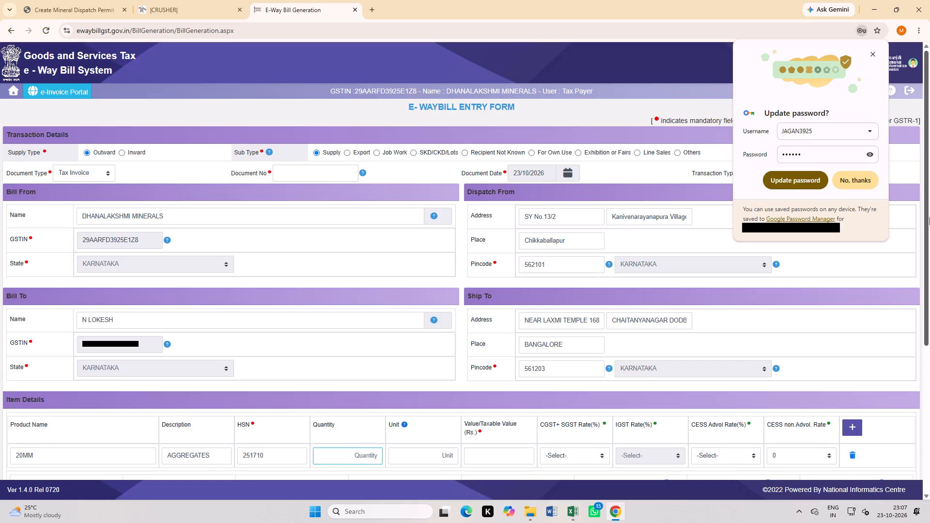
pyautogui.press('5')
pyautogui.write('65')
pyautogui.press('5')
pyautogui.click(436, 455)
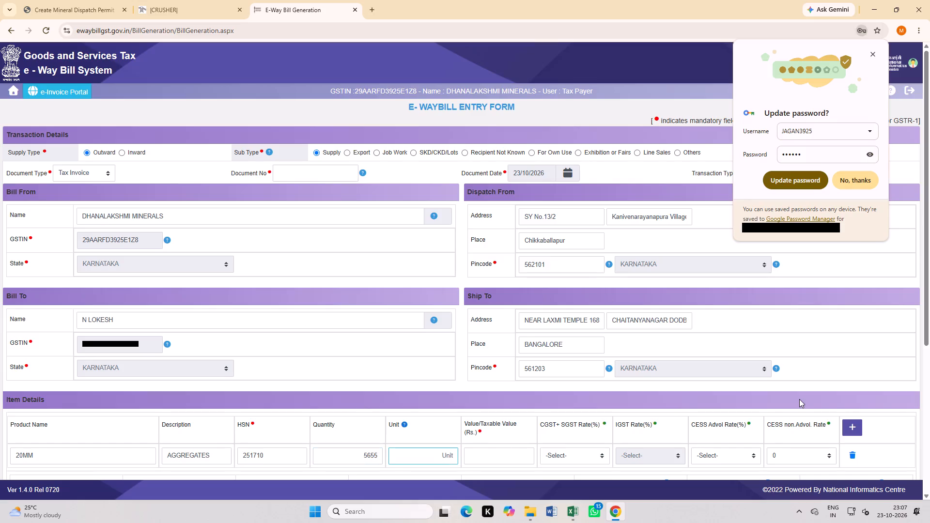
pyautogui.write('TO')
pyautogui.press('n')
# Select the existing quantity in the 20MM aggregates item row for editing.
pyautogui.click(374, 456)
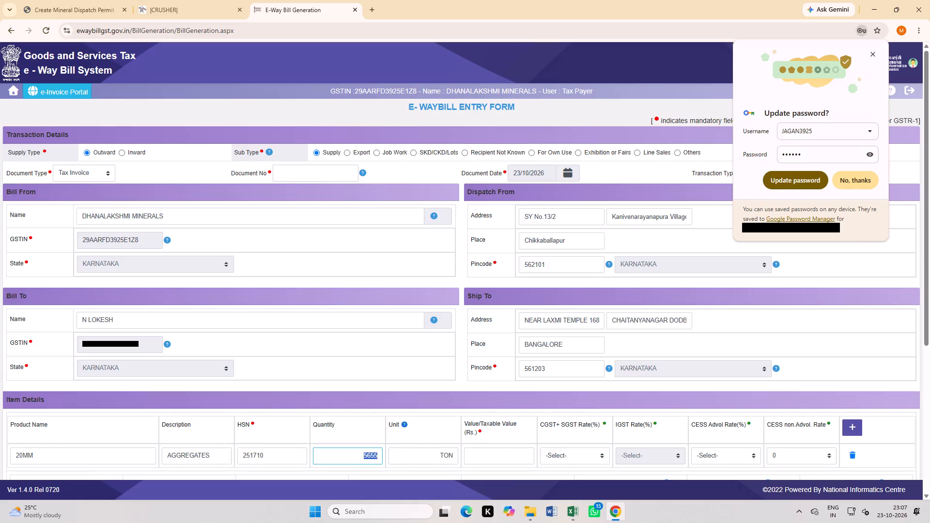
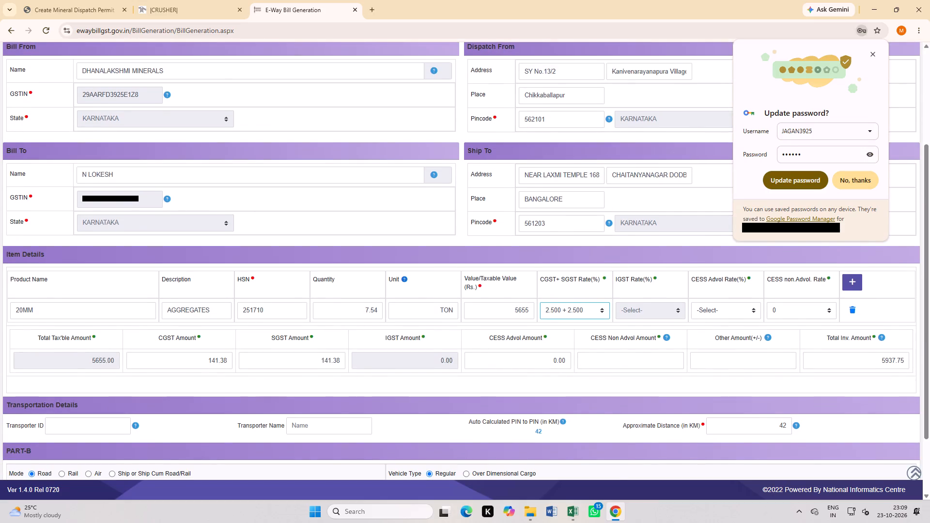
pyautogui.scroll(-1, 52, 406)
pyautogui.click(66, 442)
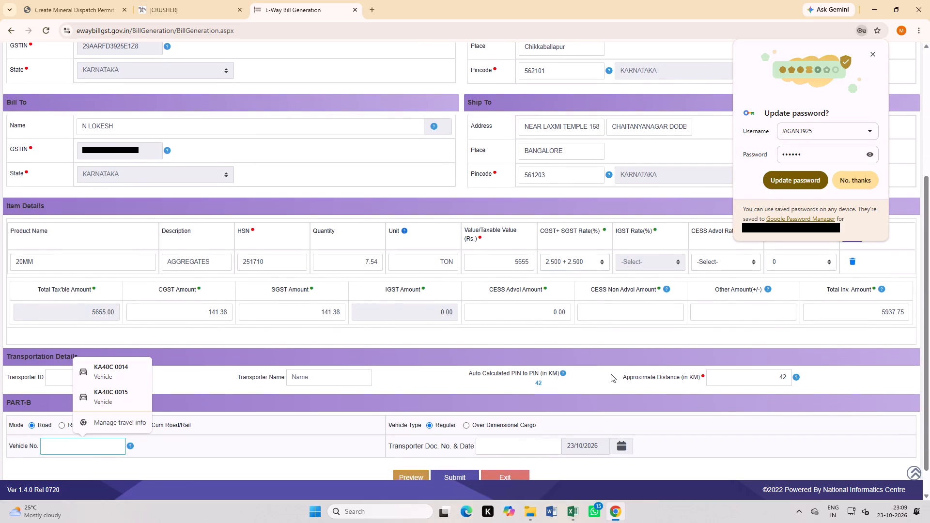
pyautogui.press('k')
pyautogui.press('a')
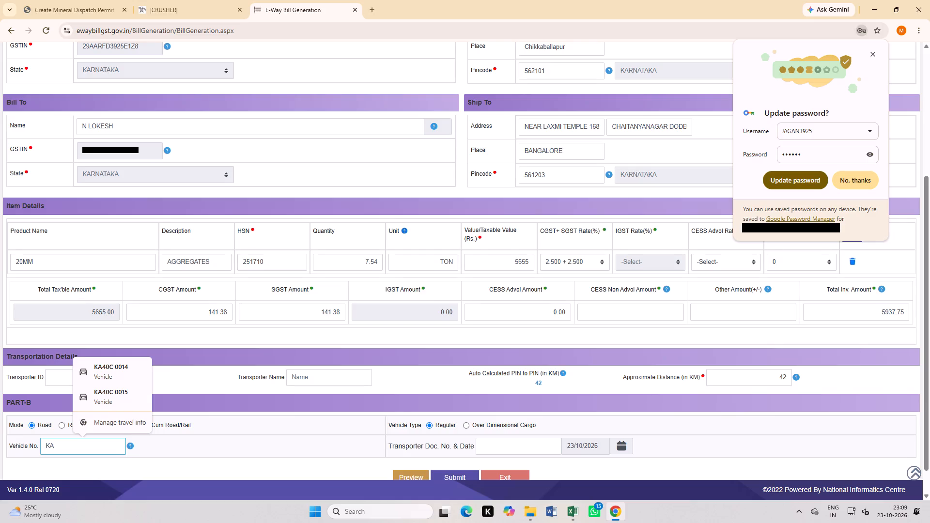
pyautogui.press('BackSpace')
pyautogui.press('BackSpace')
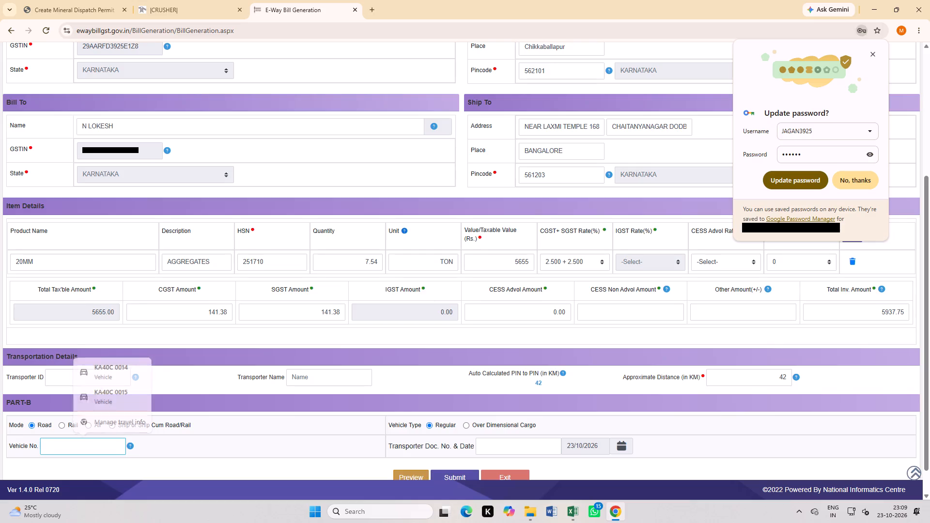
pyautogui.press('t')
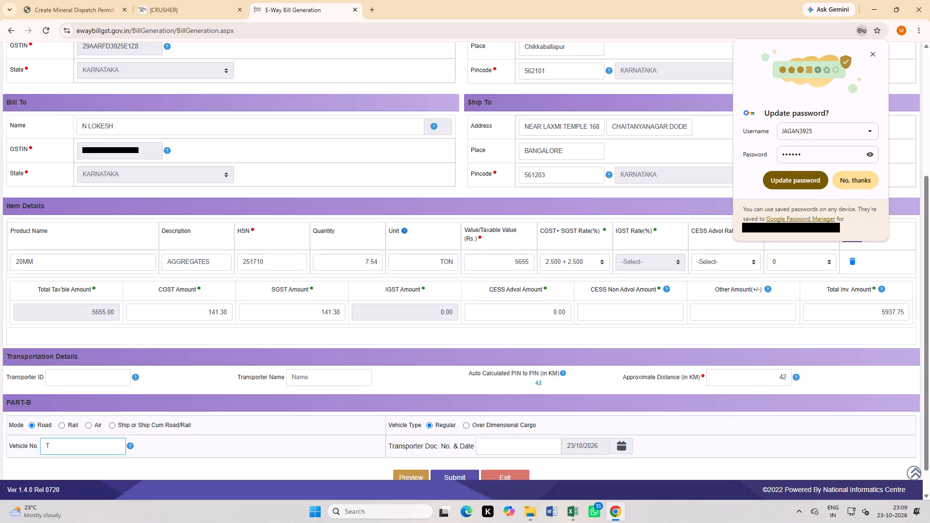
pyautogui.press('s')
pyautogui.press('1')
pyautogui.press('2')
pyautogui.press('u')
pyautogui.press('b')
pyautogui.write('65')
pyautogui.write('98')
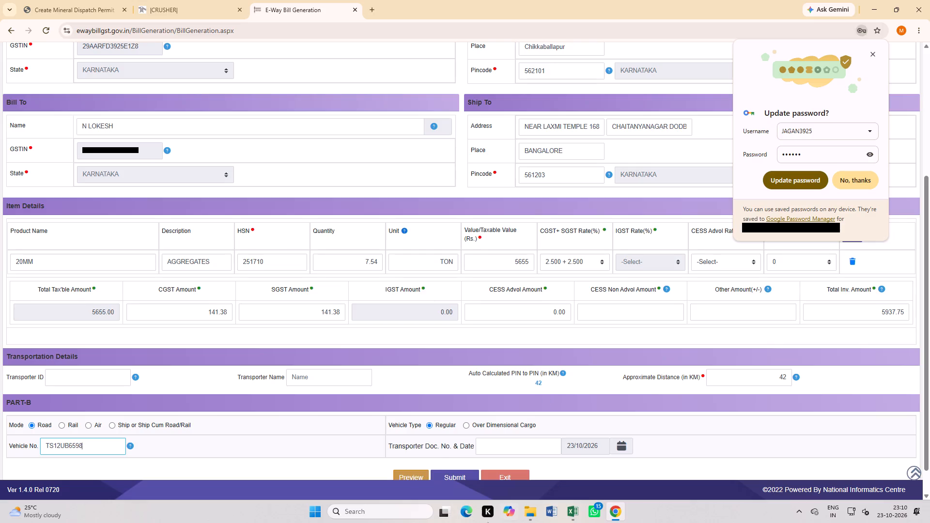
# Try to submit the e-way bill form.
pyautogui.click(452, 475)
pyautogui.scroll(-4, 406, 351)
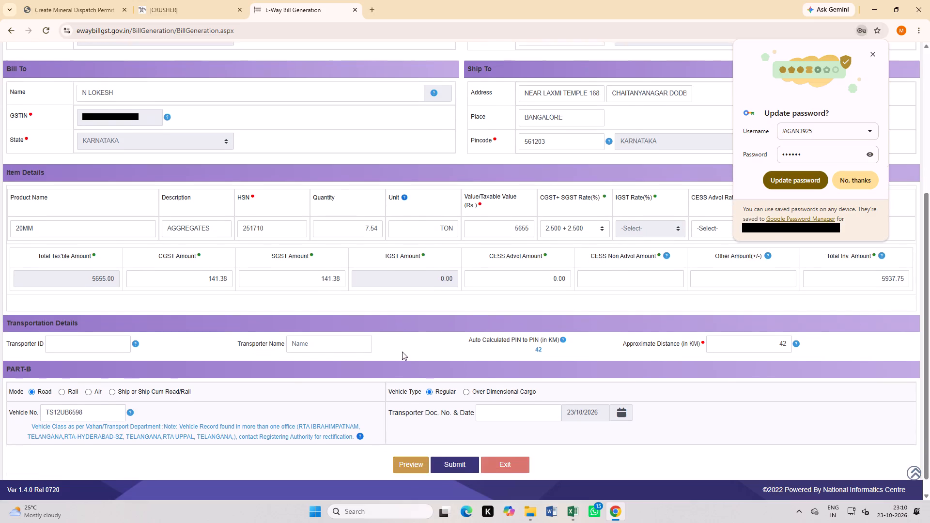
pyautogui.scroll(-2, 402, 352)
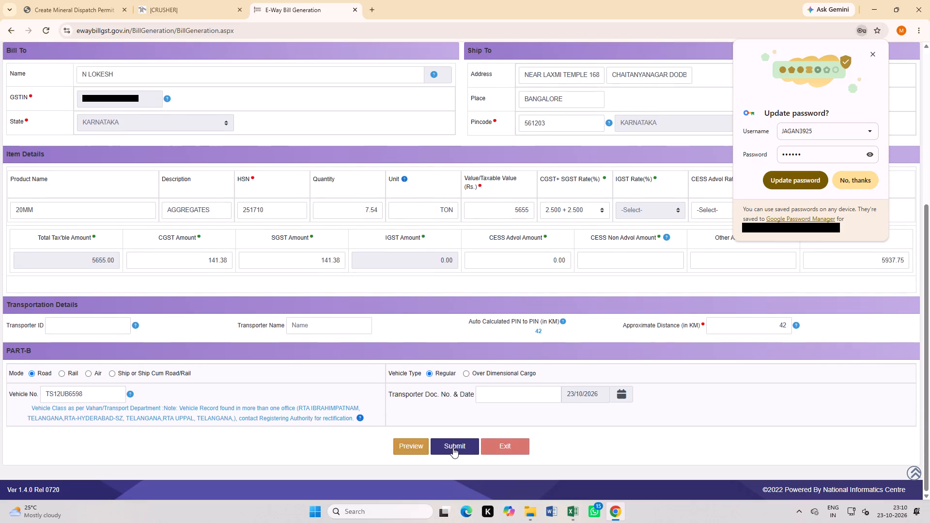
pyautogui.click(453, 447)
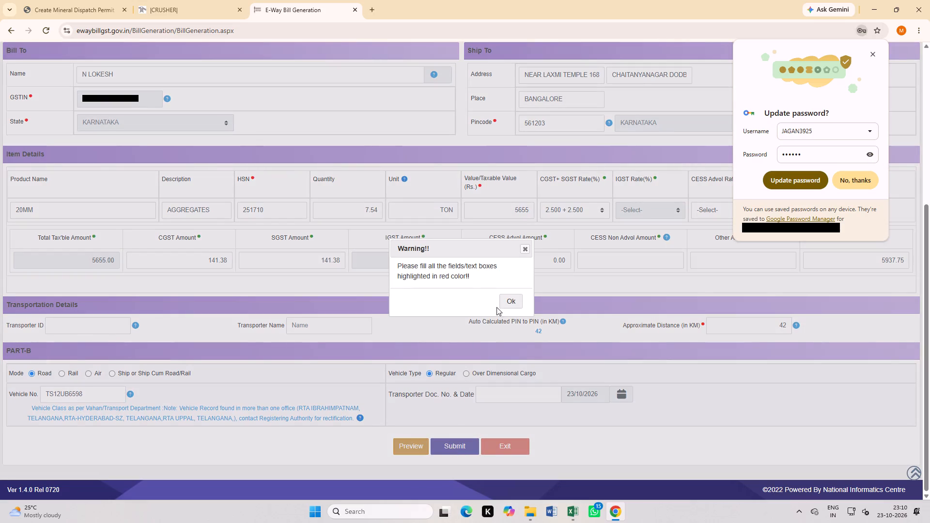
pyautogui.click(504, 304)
# Enter 2596 as the document number in the e-way bill's transaction details.
pyautogui.scroll(5, 426, 318)
pyautogui.click(296, 169)
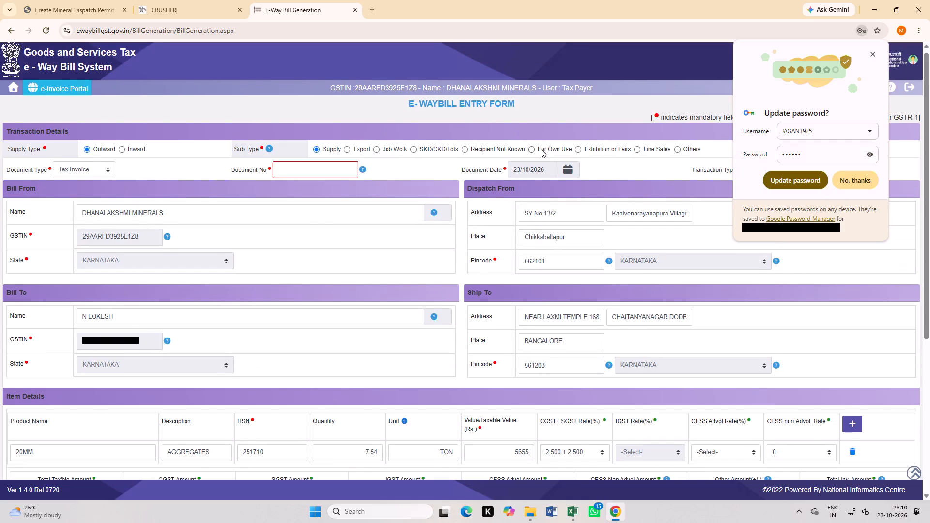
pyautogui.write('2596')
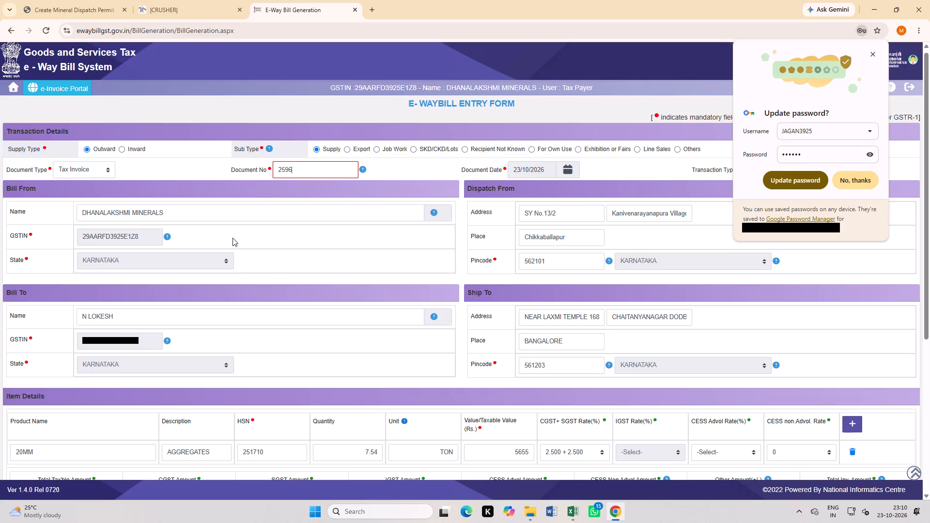
# Submit the e-way bill, agreeing to continue without the remaining GSTR1 fields.
pyautogui.scroll(-3, 301, 217)
pyautogui.scroll(-6, 321, 339)
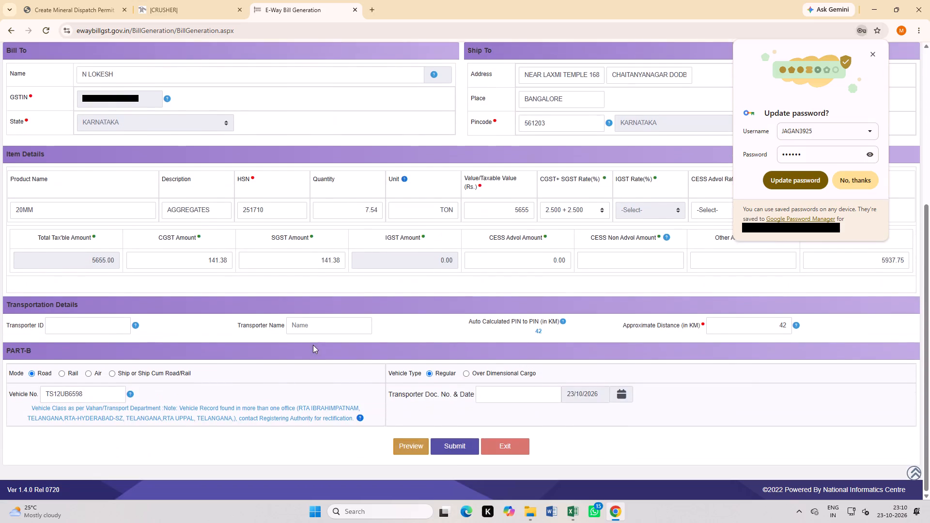
pyautogui.click(458, 447)
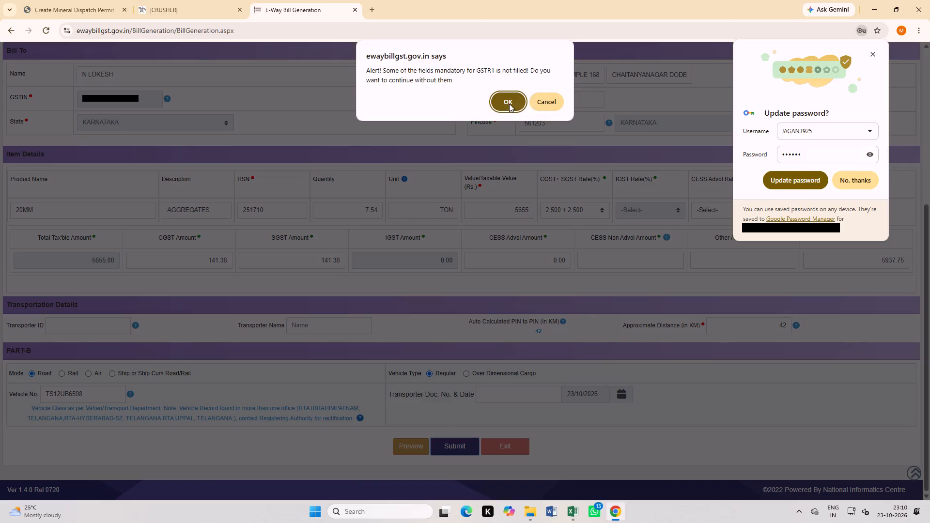
pyautogui.click(509, 104)
pyautogui.click(509, 119)
pyautogui.scroll(-6, 483, 231)
pyautogui.click(464, 461)
# Print the generated e-way bill in portrait layout.
pyautogui.scroll(-3, 231, 278)
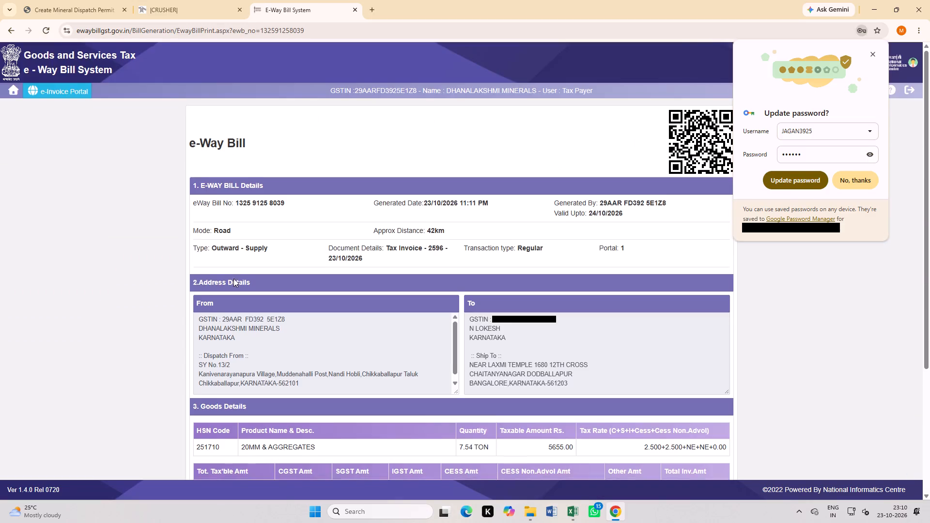
pyautogui.scroll(-3, 233, 278)
pyautogui.scroll(-6, 342, 301)
pyautogui.click(451, 474)
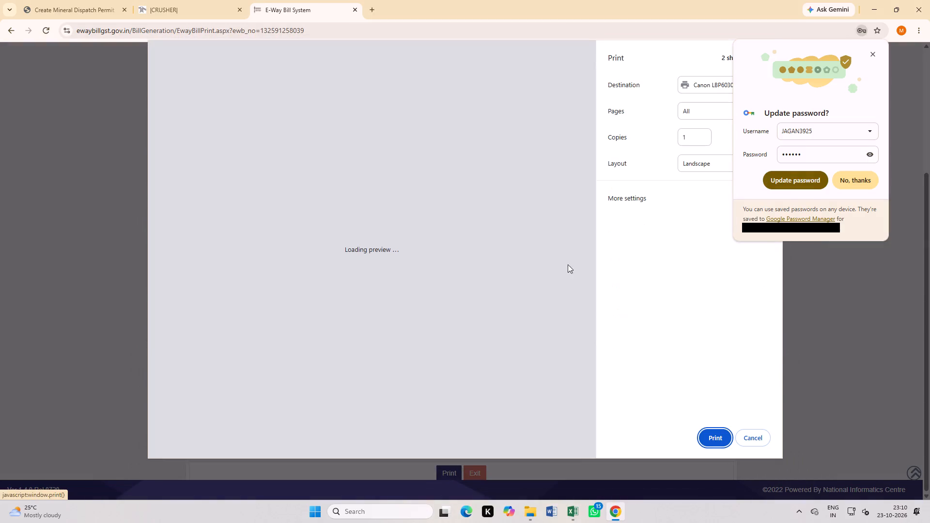
pyautogui.click(694, 166)
pyautogui.click(699, 183)
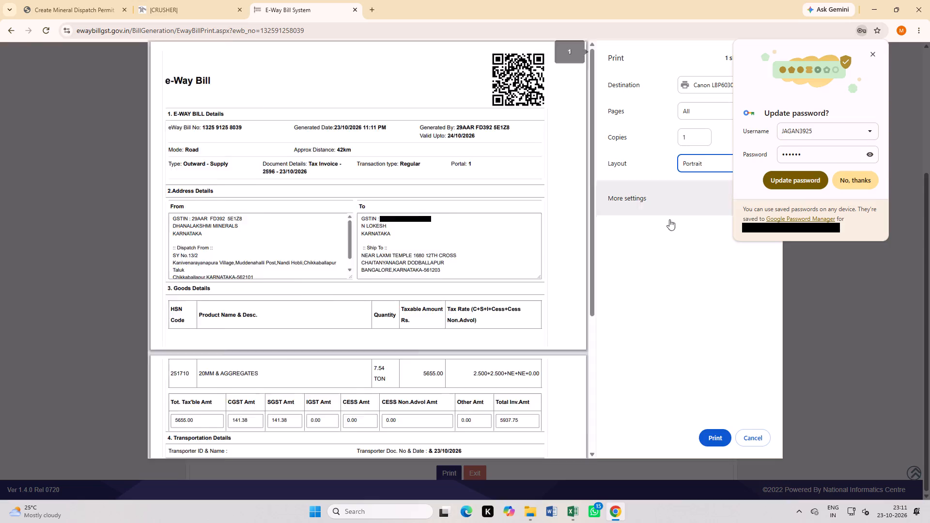
pyautogui.click(710, 435)
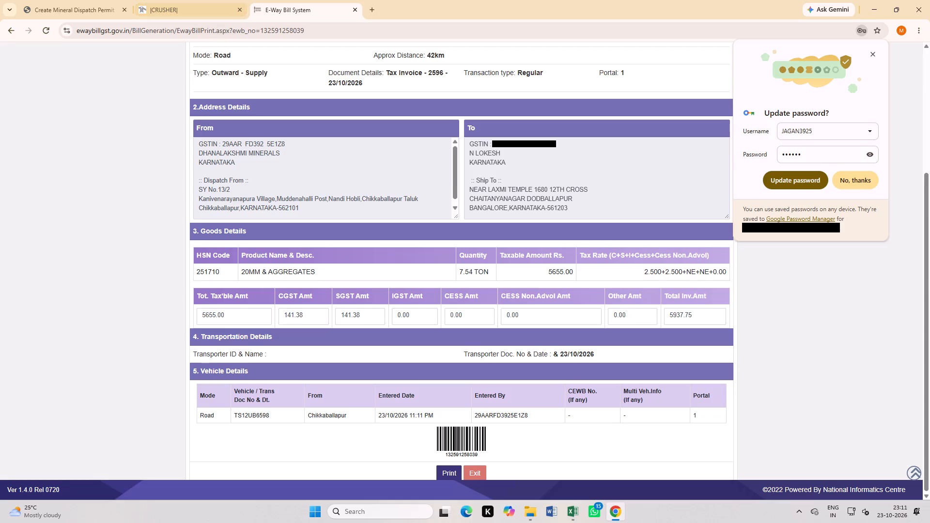
# Copy the e-way bill number from the generated bill's details.
pyautogui.scroll(4, 281, 138)
pyautogui.moveTo(284, 204); pyautogui.dragTo(265, 204)
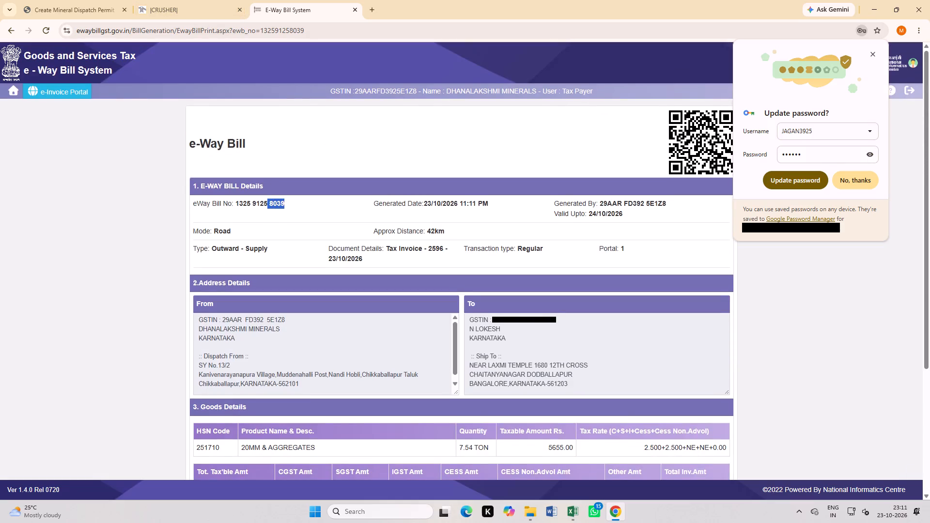
pyautogui.moveTo(265, 204); pyautogui.dragTo(237, 208)
pyautogui.hotkey('ctrl', 'c')
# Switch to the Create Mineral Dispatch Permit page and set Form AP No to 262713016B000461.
pyautogui.click(179, 10)
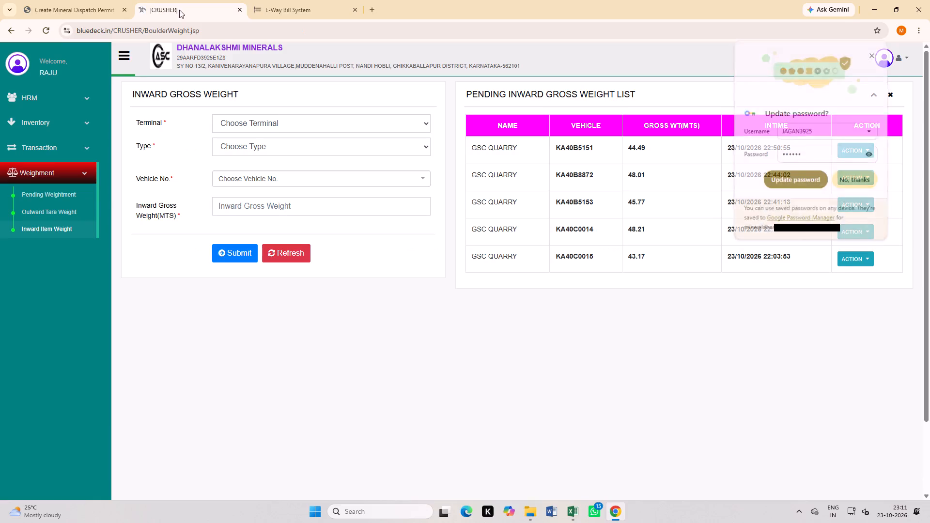
pyautogui.click(79, 12)
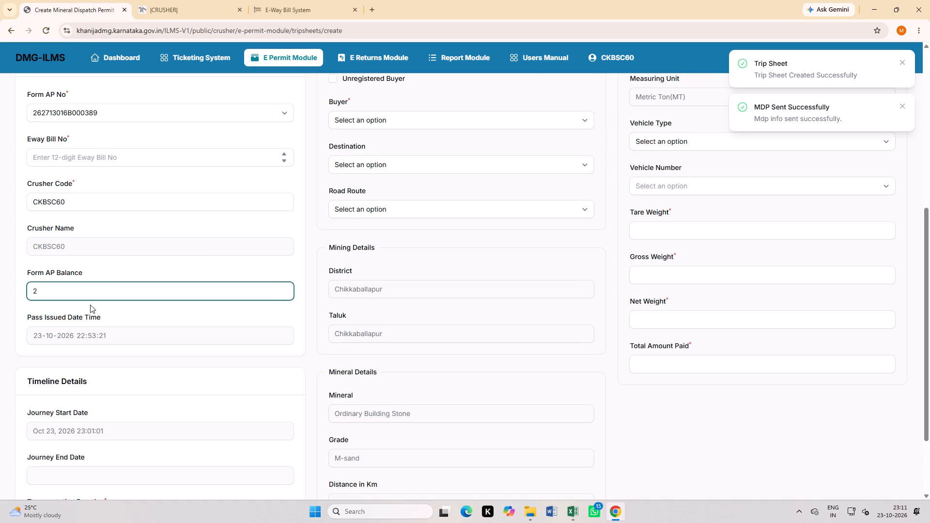
pyautogui.scroll(2, 130, 219)
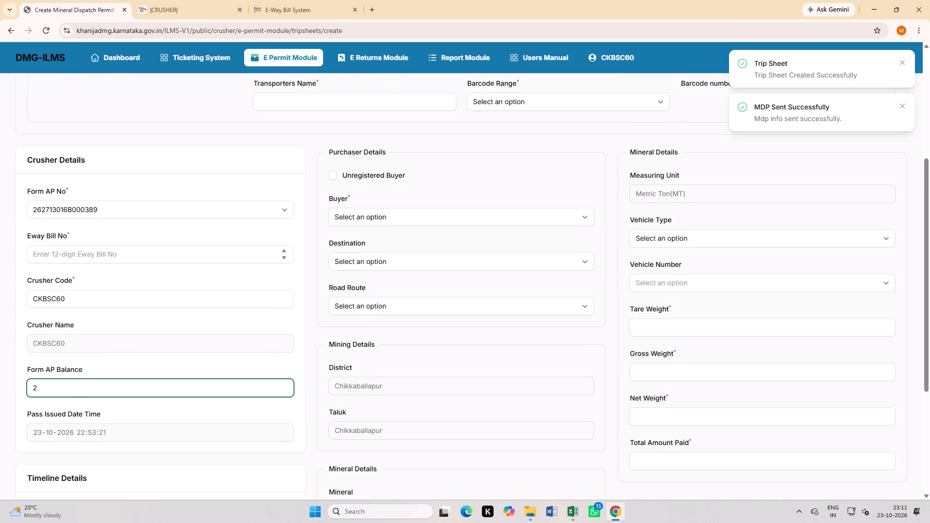
pyautogui.click(109, 208)
pyautogui.click(117, 275)
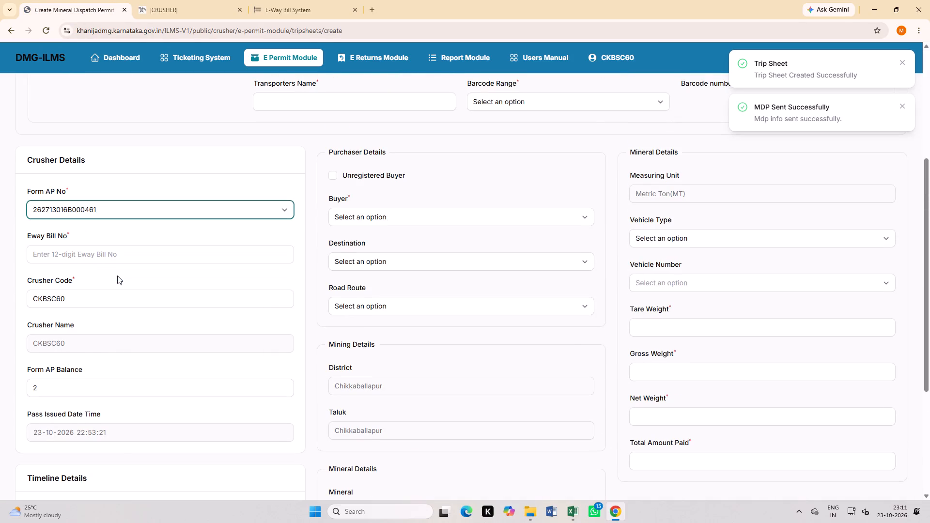
# Paste the copied e-way bill number into the permit's crusher details.
pyautogui.scroll(-1, 146, 270)
pyautogui.click(115, 209)
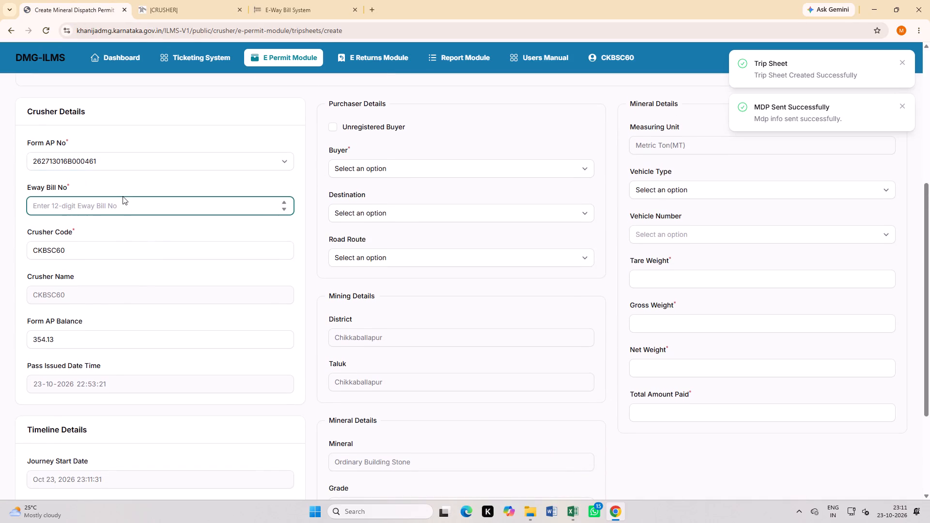
pyautogui.hotkey('ctrl', 'v')
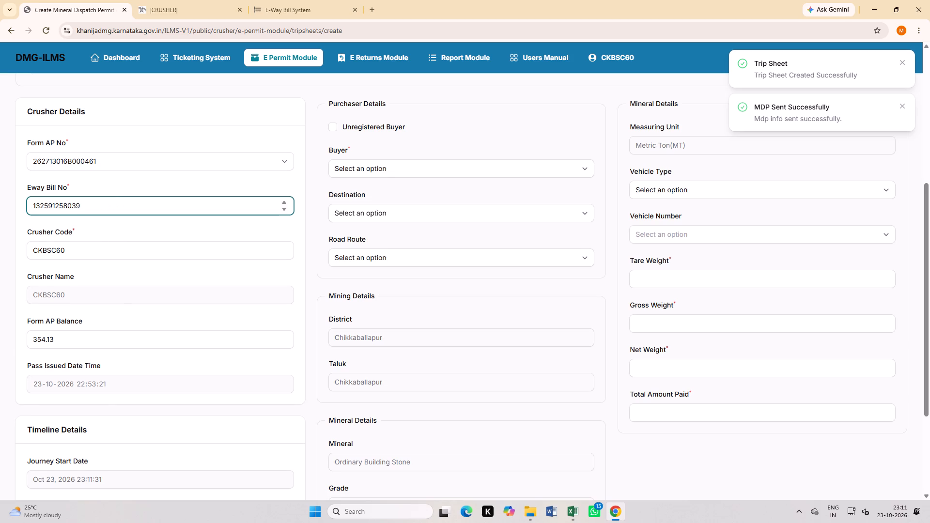
# Mark the purchaser as an unregistered buyer and enter the buyer's name and an all-zero placeholder mobile number.
pyautogui.scroll(-4, 111, 266)
pyautogui.scroll(3, 391, 292)
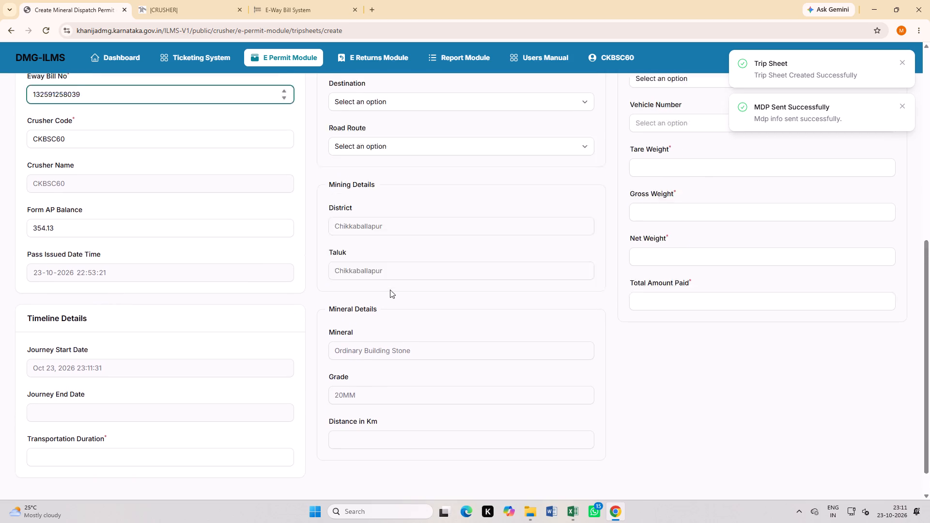
pyautogui.click(333, 126)
pyautogui.click(361, 170)
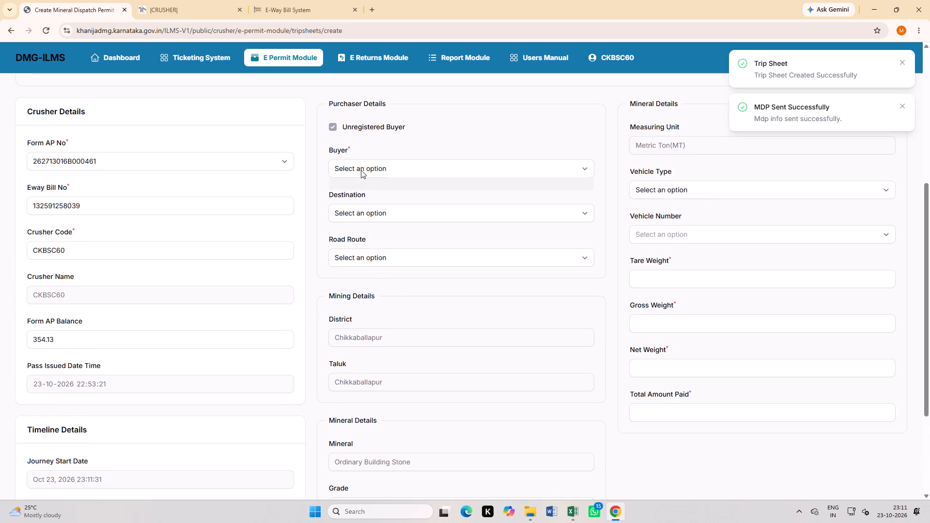
pyautogui.click(361, 170)
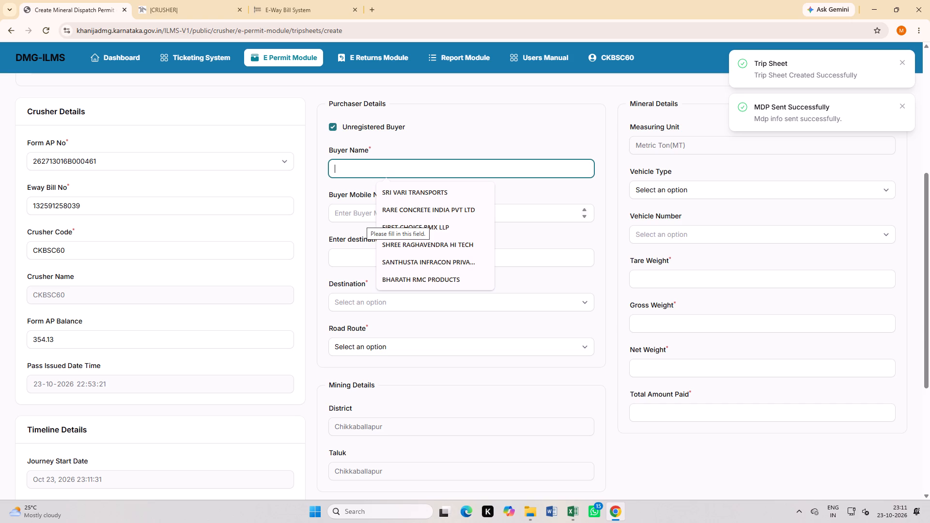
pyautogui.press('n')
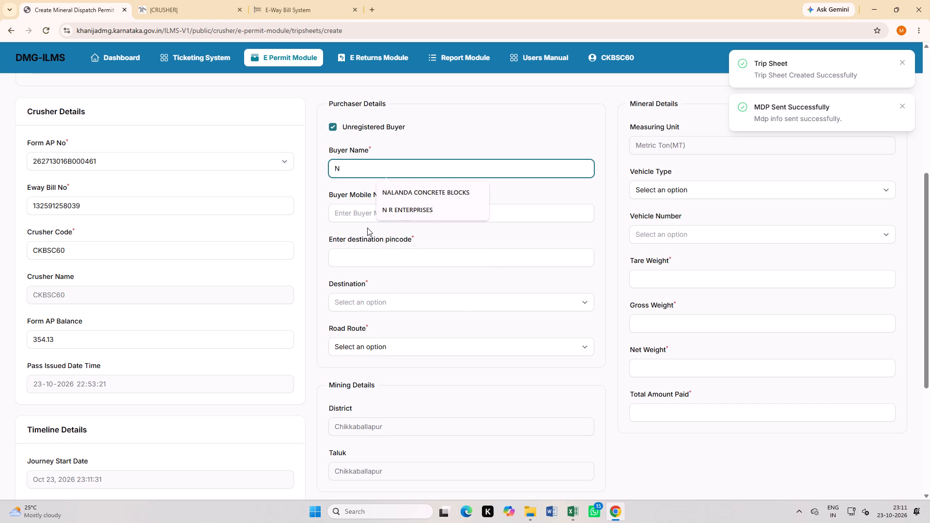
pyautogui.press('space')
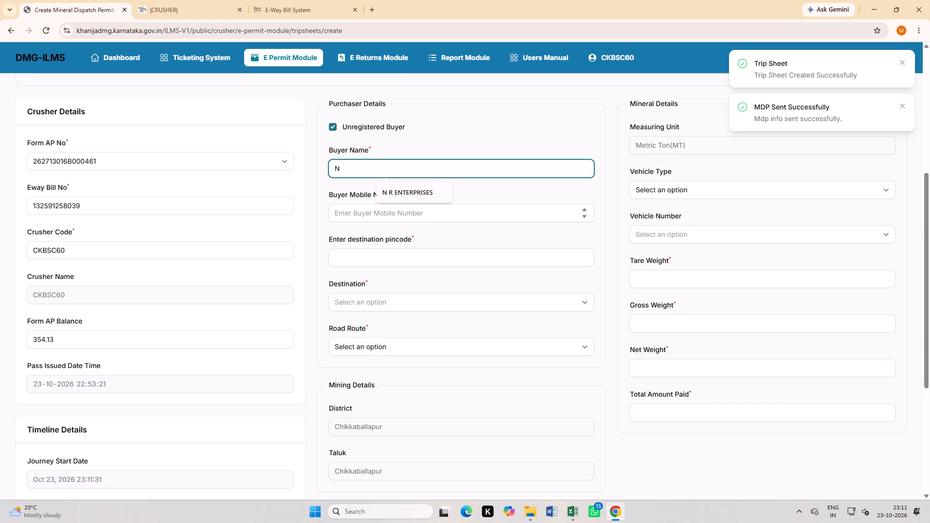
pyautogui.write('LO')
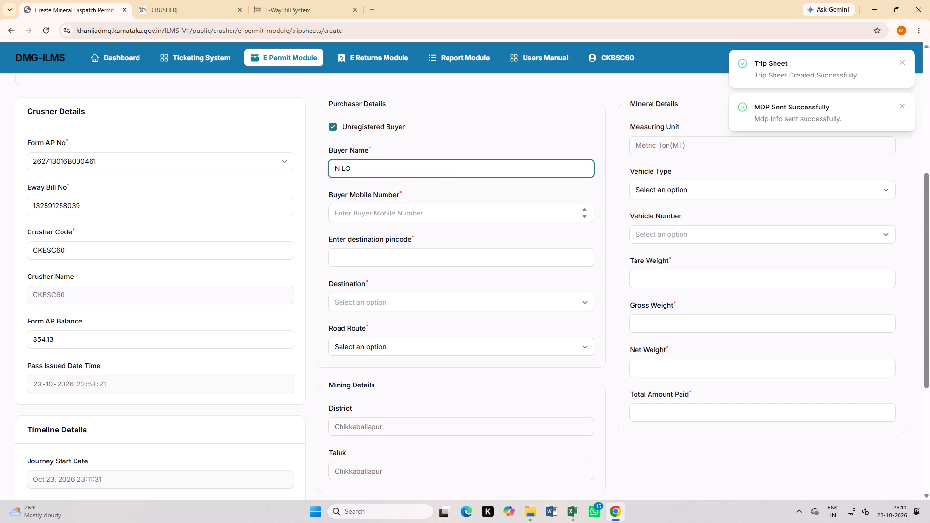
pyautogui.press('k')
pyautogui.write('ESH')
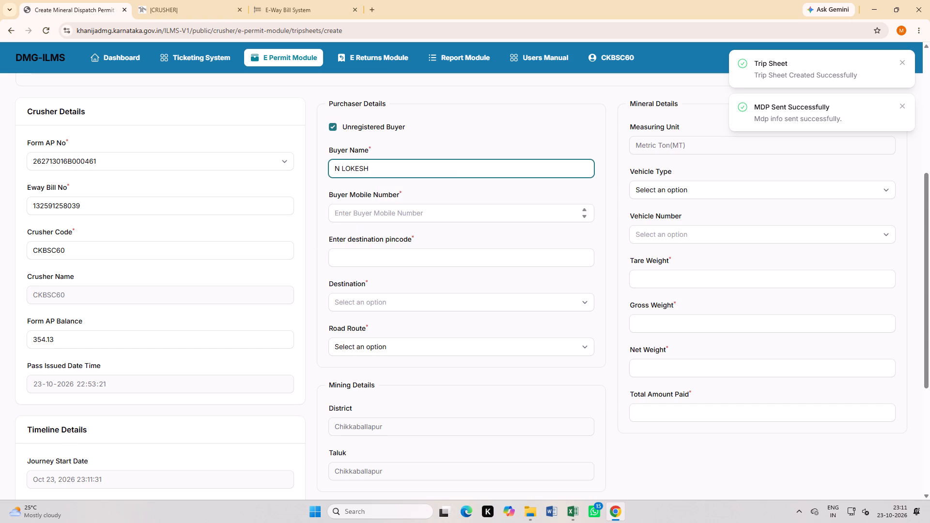
pyautogui.click(365, 216)
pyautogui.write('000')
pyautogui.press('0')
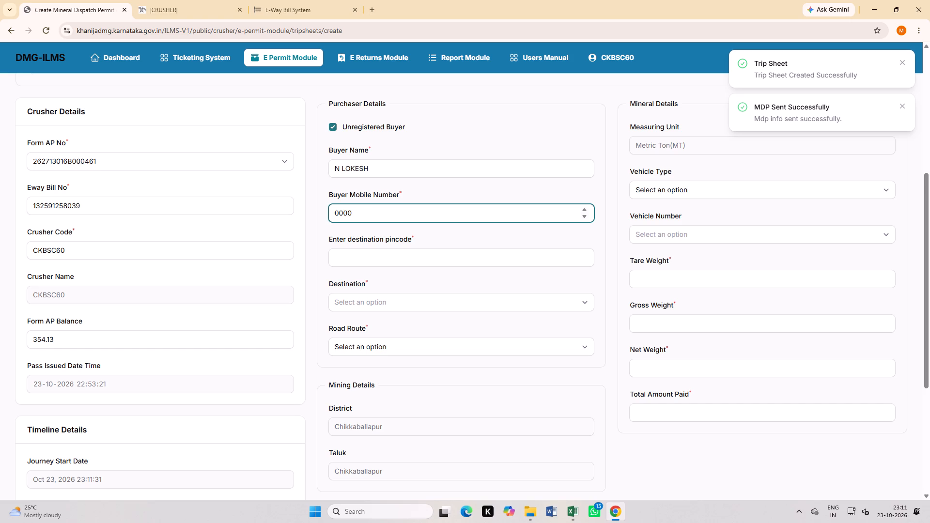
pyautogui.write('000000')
# Set the destination pincode to 561203, the destination to Doddaballapura, and choose the road route from Kanivenarayanapura, Chikkaballapur, towards Bangalore.
pyautogui.click(376, 260)
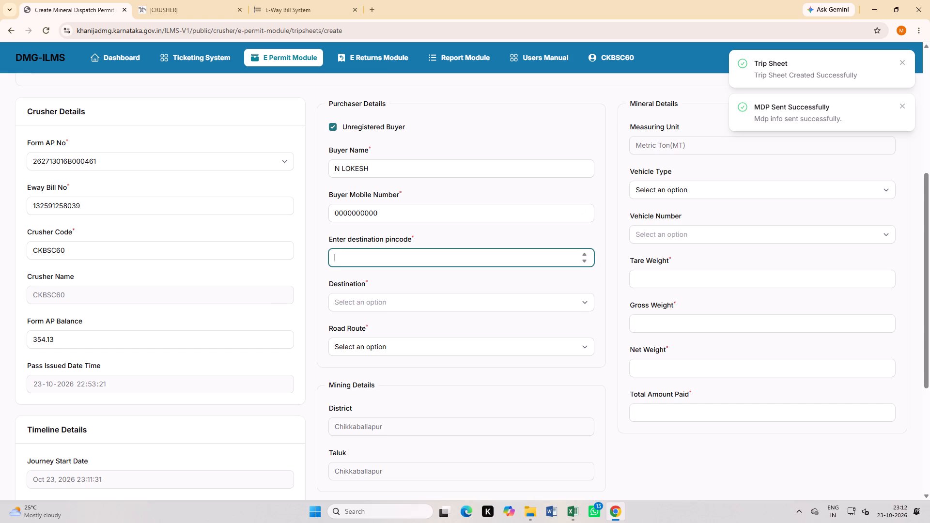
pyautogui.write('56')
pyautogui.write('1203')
pyautogui.click(416, 303)
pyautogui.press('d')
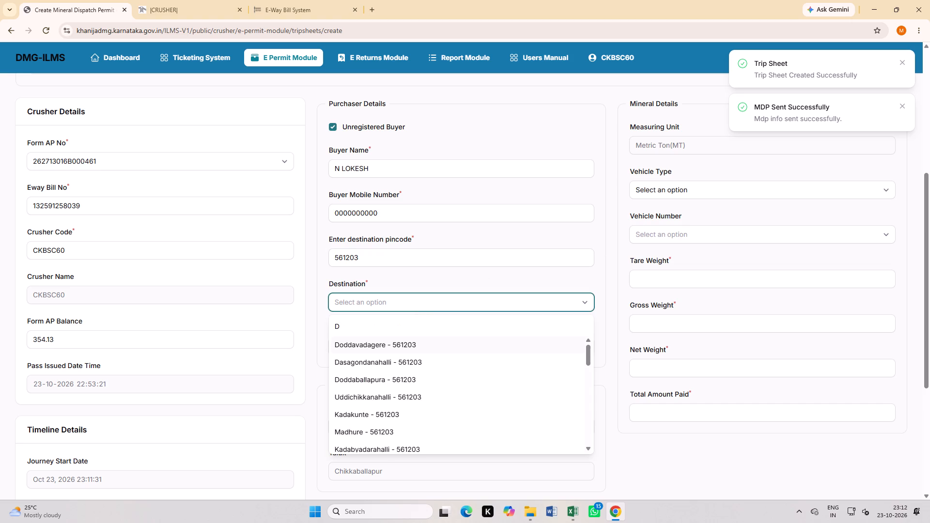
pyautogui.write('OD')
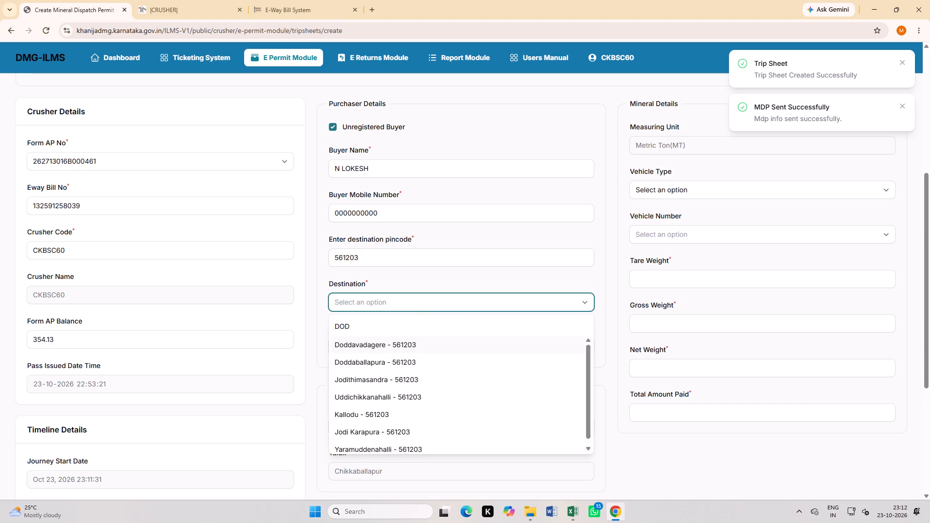
pyautogui.click(407, 362)
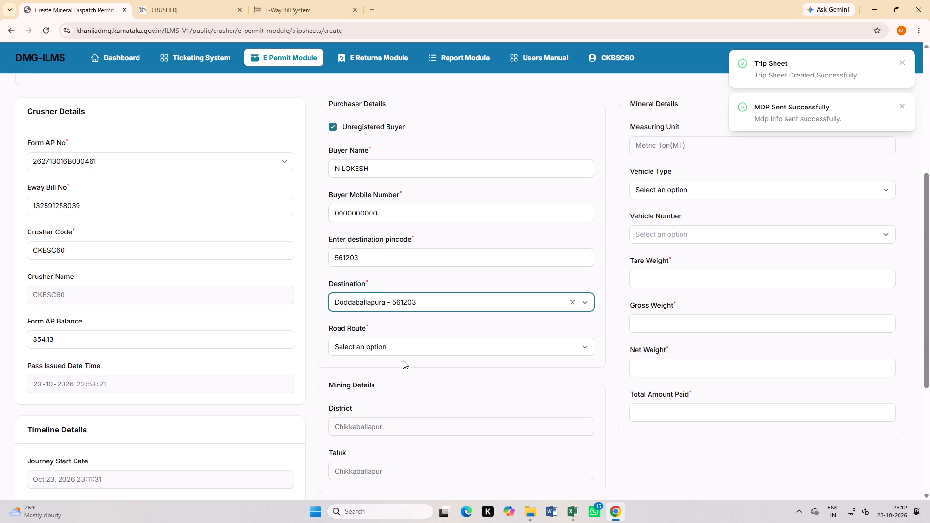
pyautogui.click(397, 350)
pyautogui.click(640, 376)
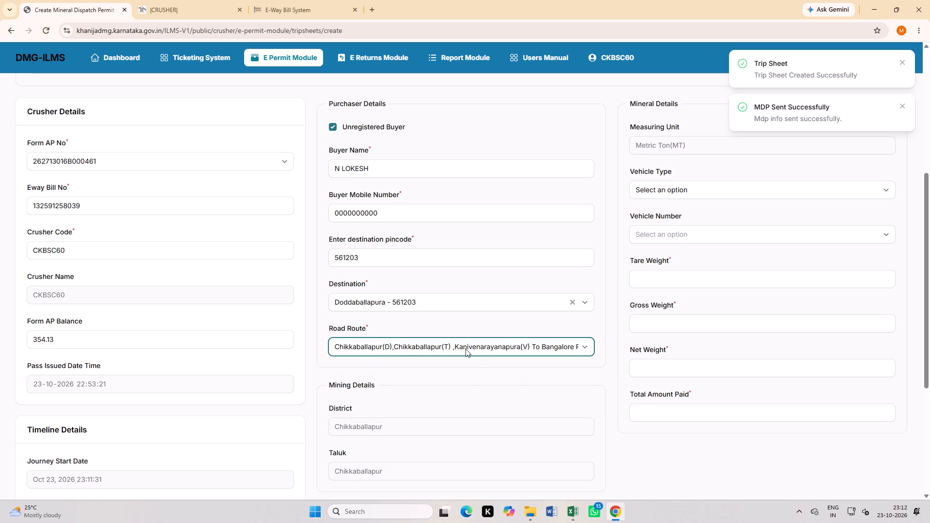
pyautogui.scroll(-4, 487, 349)
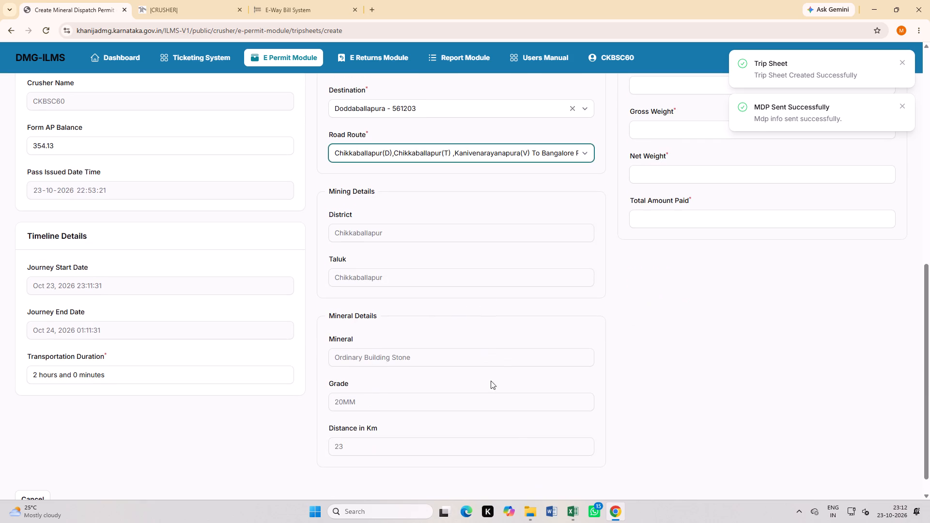
pyautogui.scroll(3, 614, 397)
pyautogui.click(662, 134)
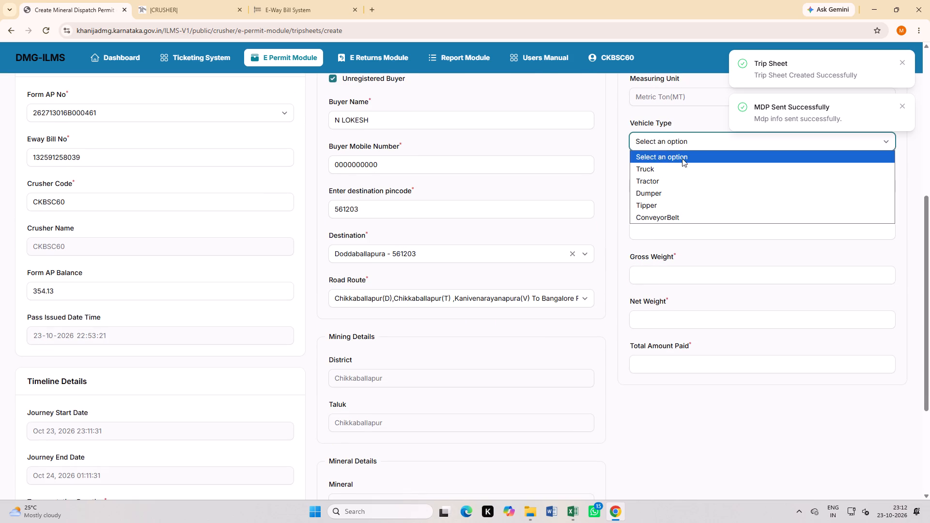
pyautogui.click(667, 204)
pyautogui.click(665, 191)
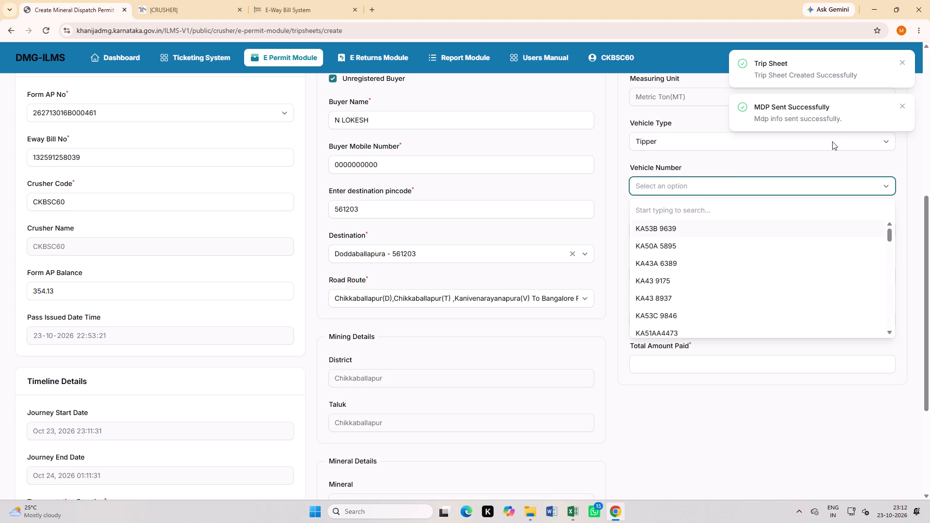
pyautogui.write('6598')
pyautogui.click(672, 234)
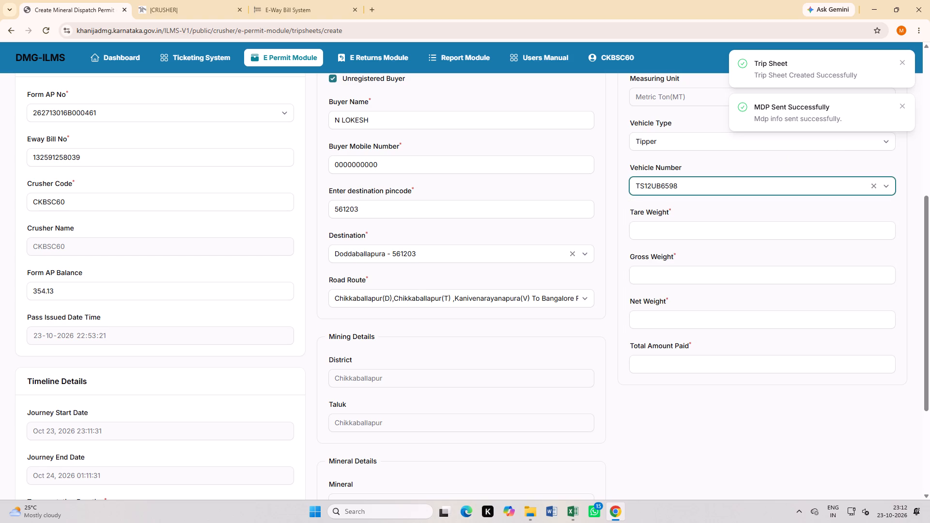
# Enter a gross weight of 14.54 metric tons for the vehicle.
pyautogui.click(660, 279)
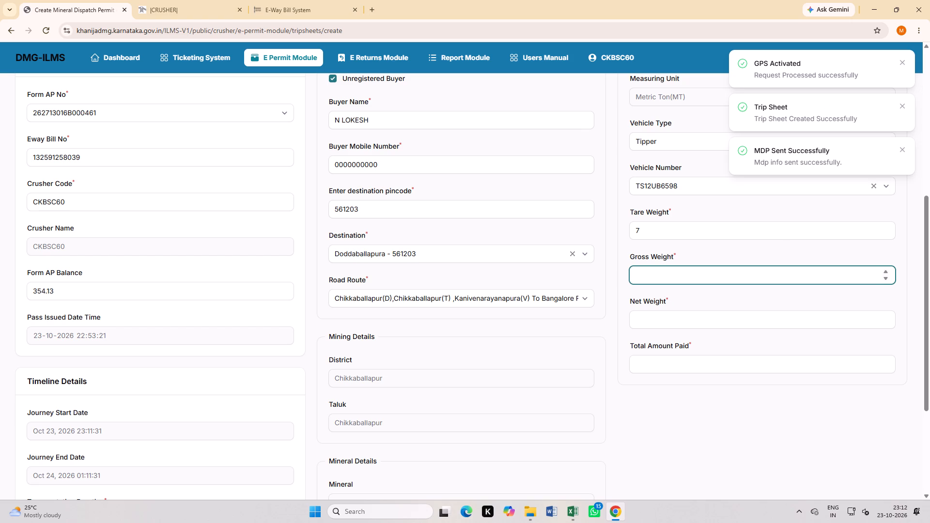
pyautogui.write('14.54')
pyautogui.click(674, 406)
pyautogui.scroll(-2, 694, 393)
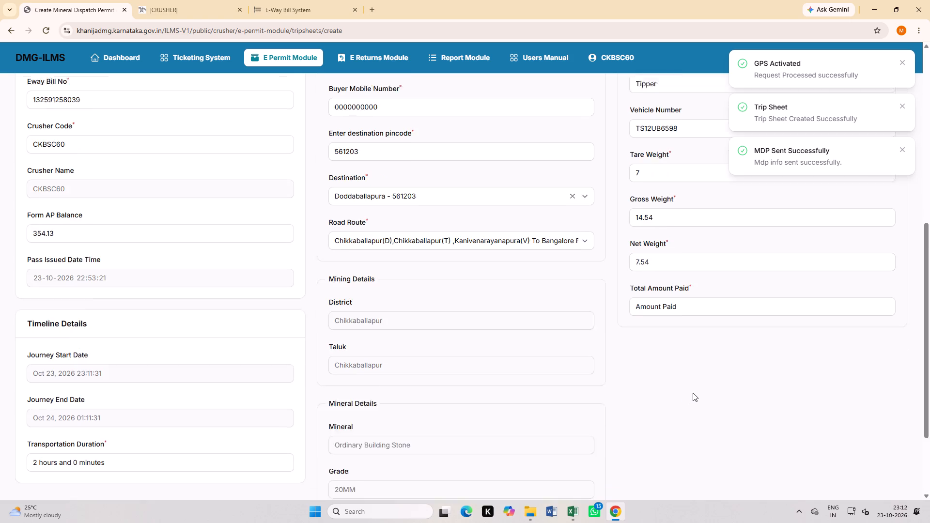
pyautogui.scroll(5, 672, 393)
pyautogui.click(544, 149)
pyautogui.scroll(-4, 572, 339)
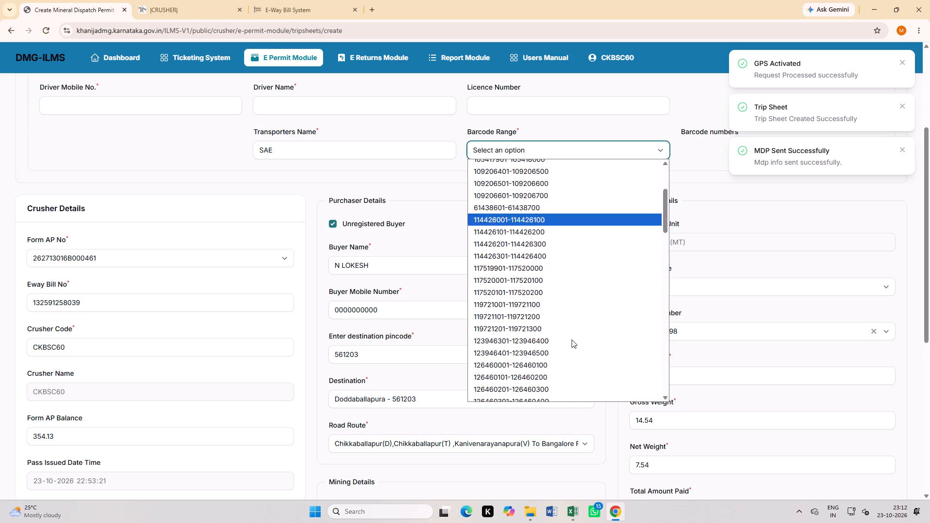
pyautogui.scroll(-17, 572, 339)
pyautogui.click(552, 384)
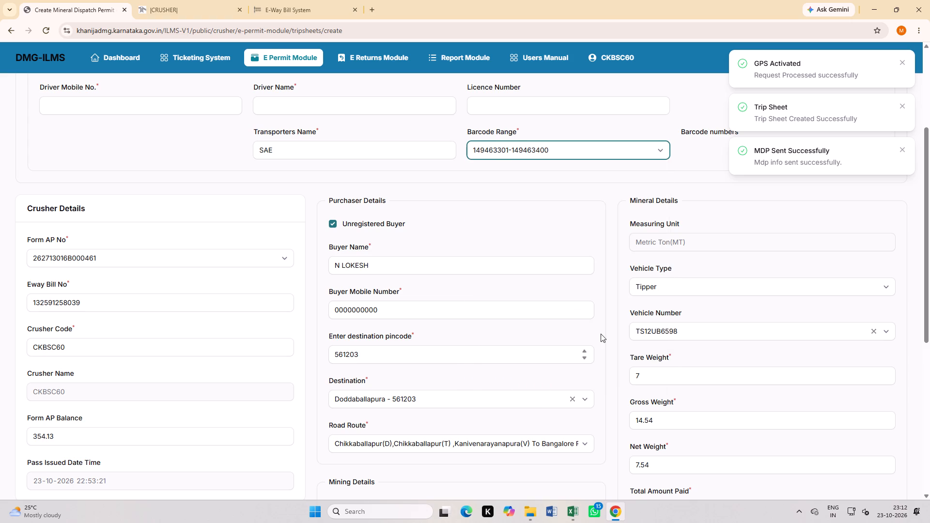
pyautogui.scroll(2, 712, 225)
pyautogui.click(747, 246)
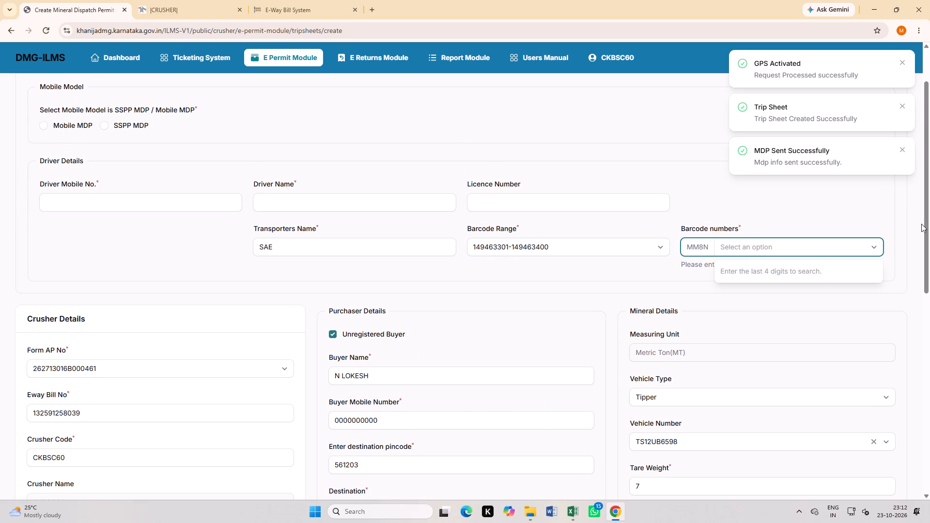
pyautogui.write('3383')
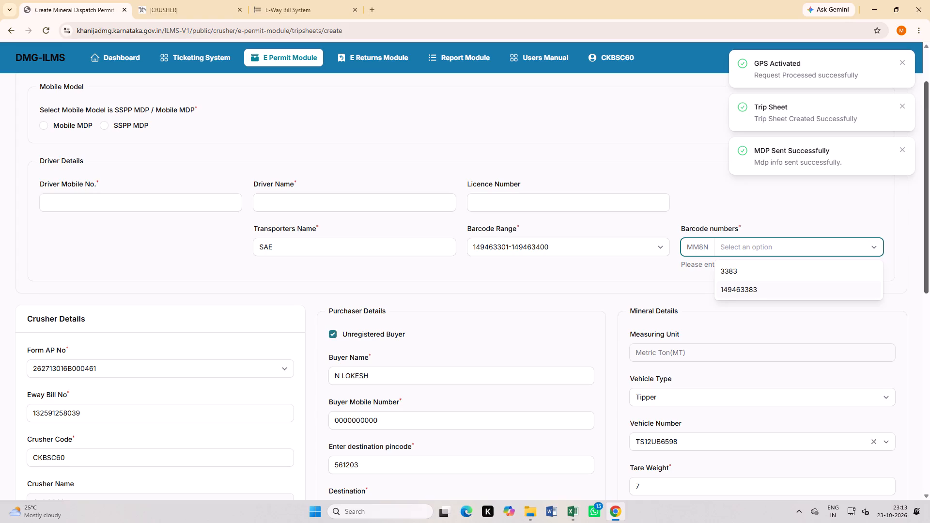
pyautogui.click(756, 291)
# Review the filled permit form and set the mobile model to SSPP MDP.
pyautogui.scroll(-6, 261, 339)
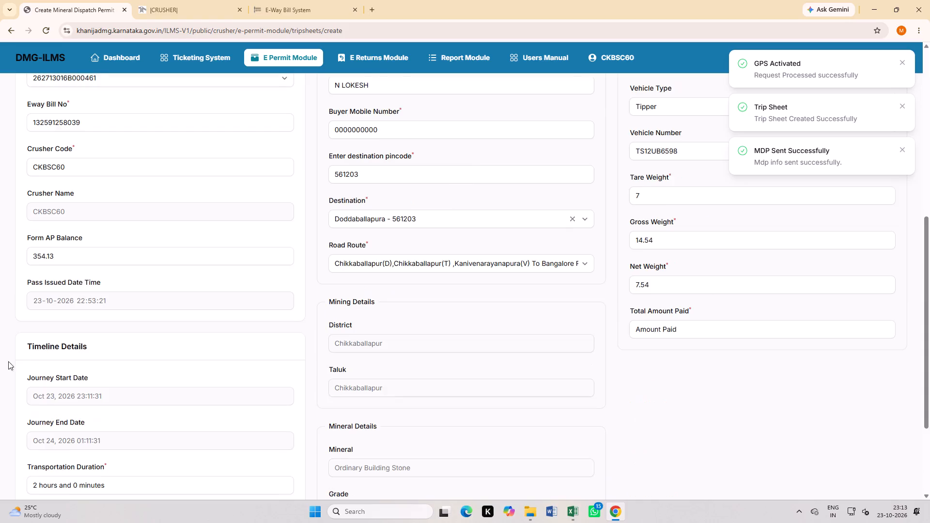
pyautogui.scroll(-7, 5, 408)
pyautogui.scroll(-5, 110, 433)
pyautogui.scroll(5, 114, 432)
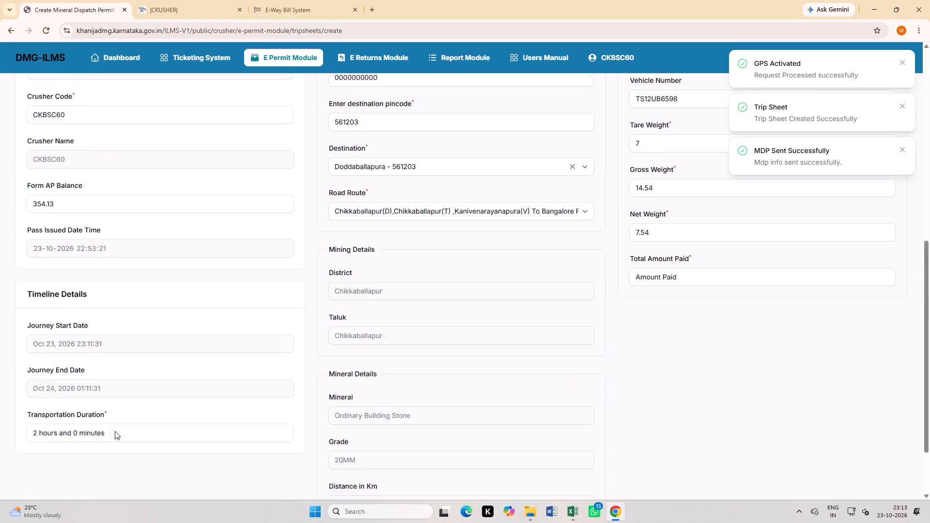
pyautogui.scroll(4, 143, 243)
pyautogui.click(125, 209)
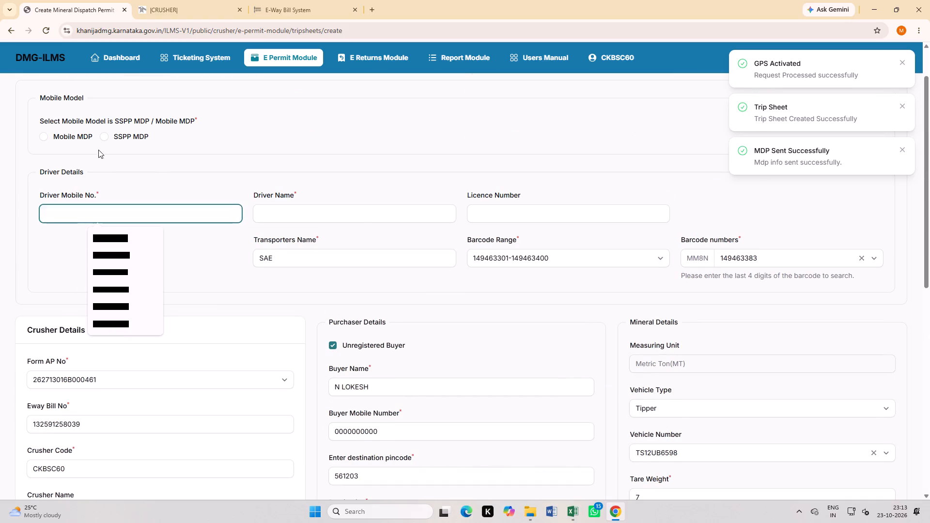
pyautogui.click(102, 138)
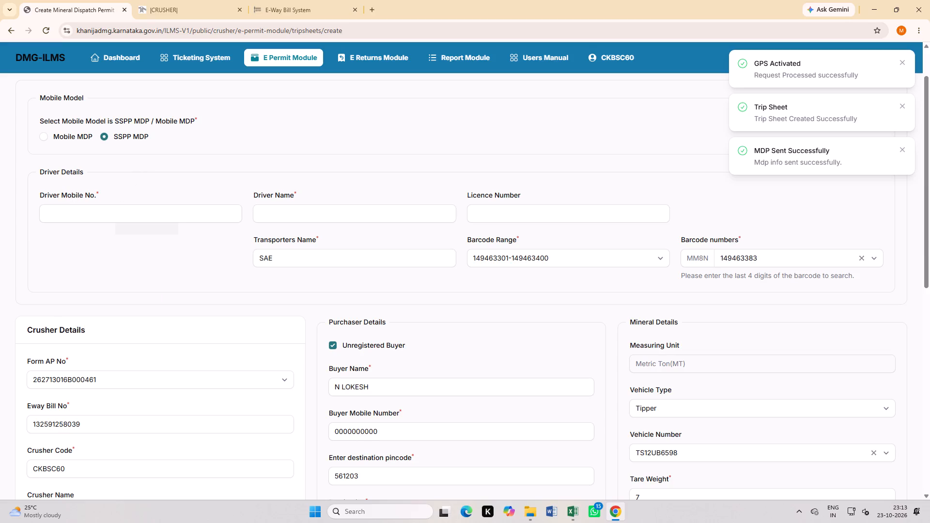
# Fill in the driver details with a saved driver mobile number and the driver name DRIVER.
pyautogui.click(116, 214)
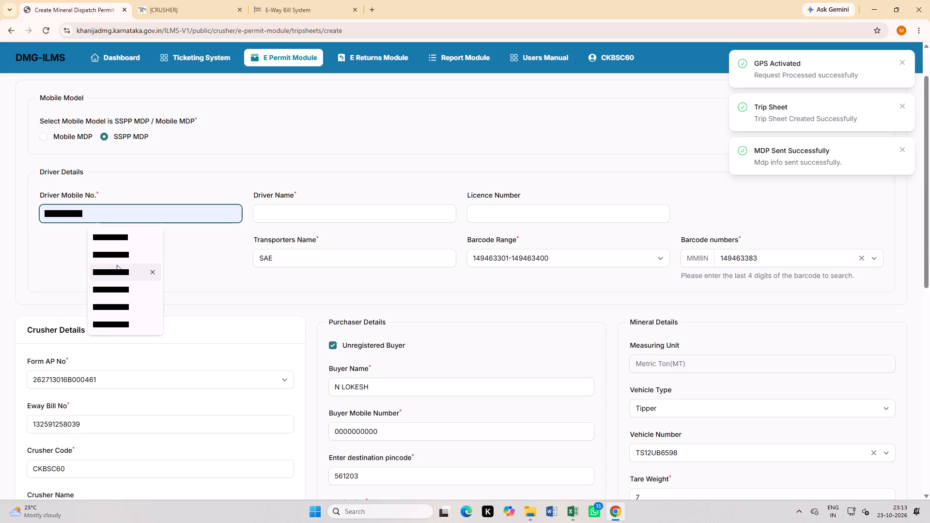
pyautogui.click(119, 276)
pyautogui.click(328, 215)
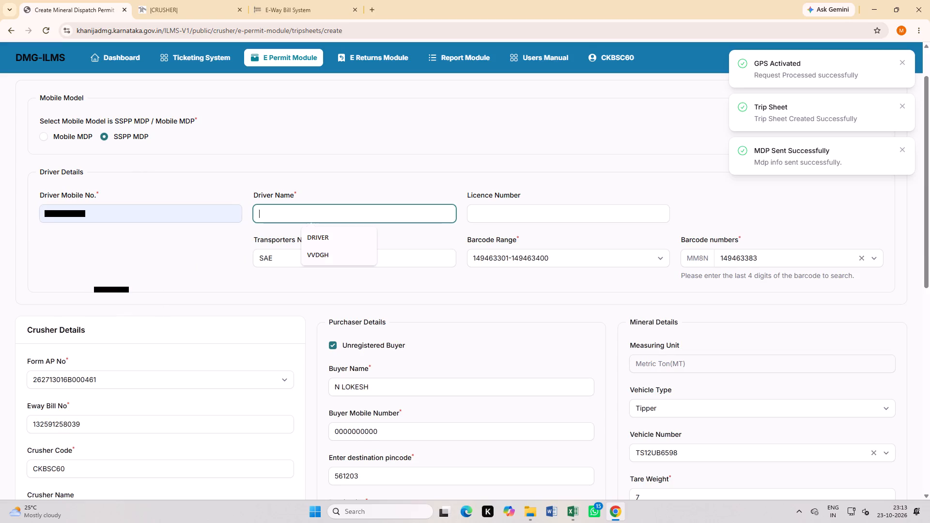
pyautogui.click(344, 238)
# Issue the completed mineral dispatch permit and bring up its printout.
pyautogui.scroll(-3, 232, 267)
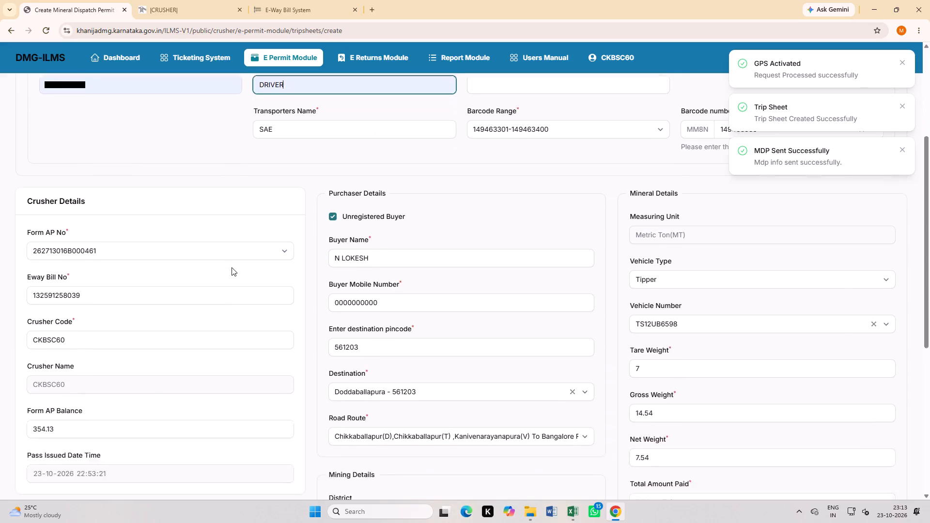
pyautogui.scroll(-11, 232, 267)
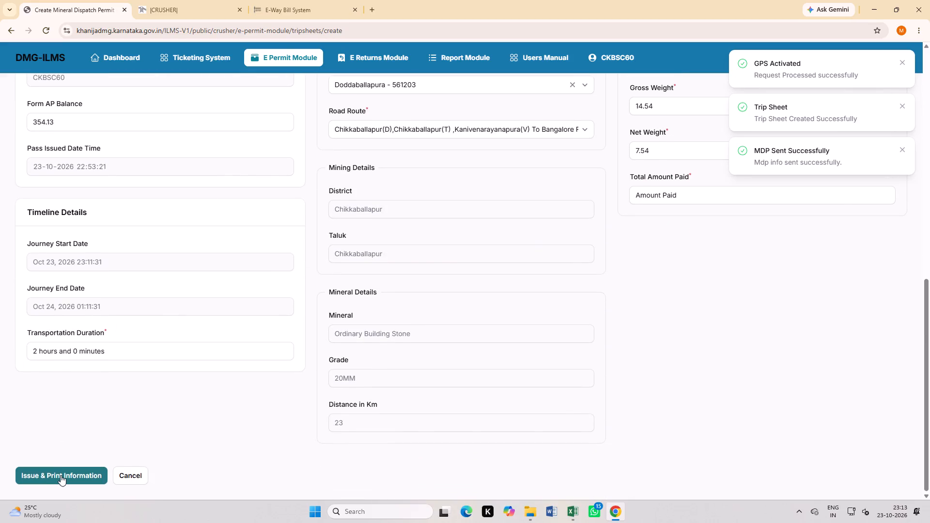
pyautogui.click(61, 475)
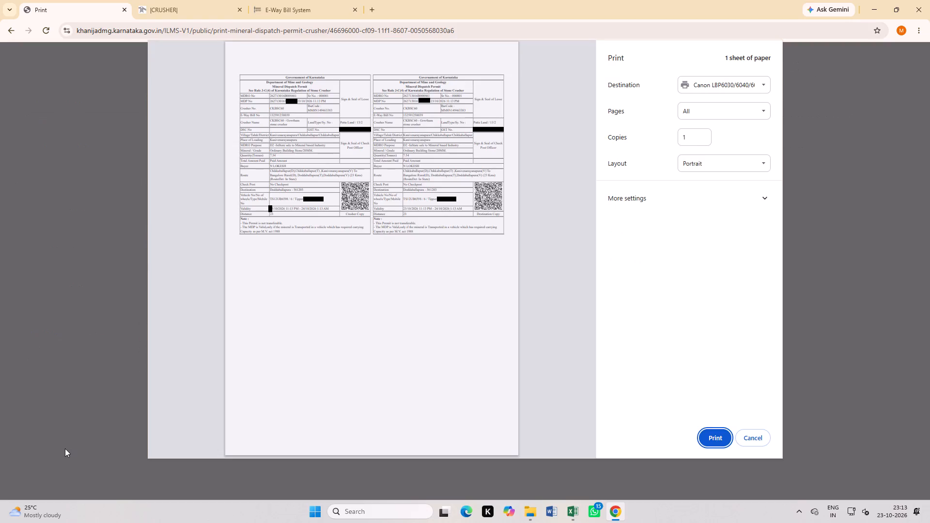
# Print the mineral dispatch permit in landscape layout.
pyautogui.click(708, 167)
pyautogui.click(717, 187)
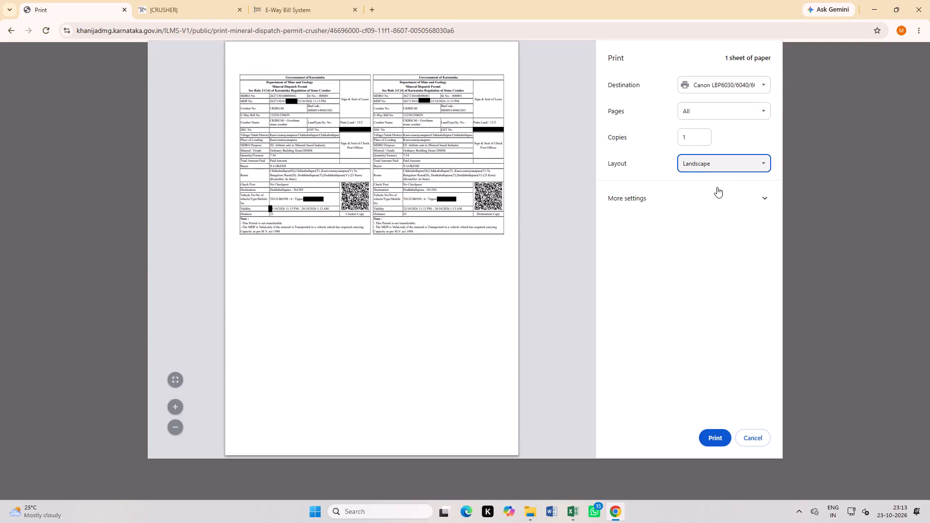
pyautogui.click(723, 431)
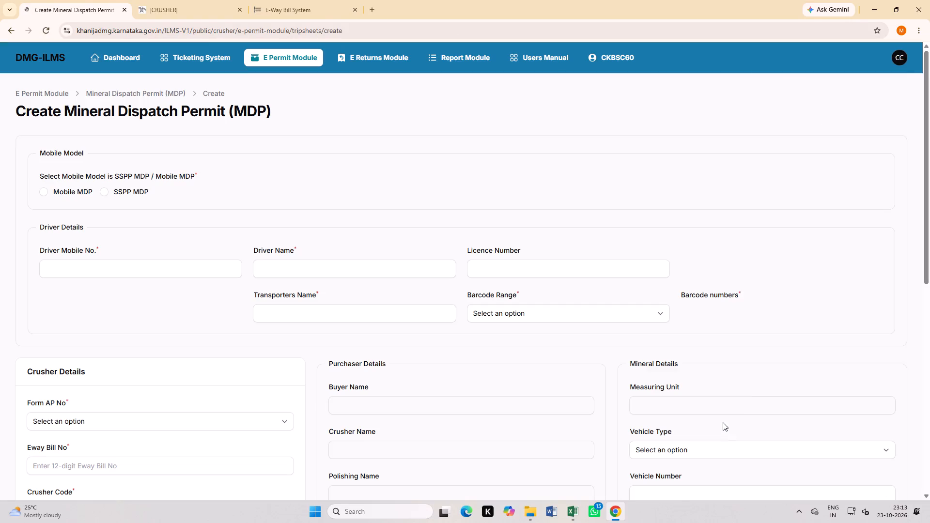
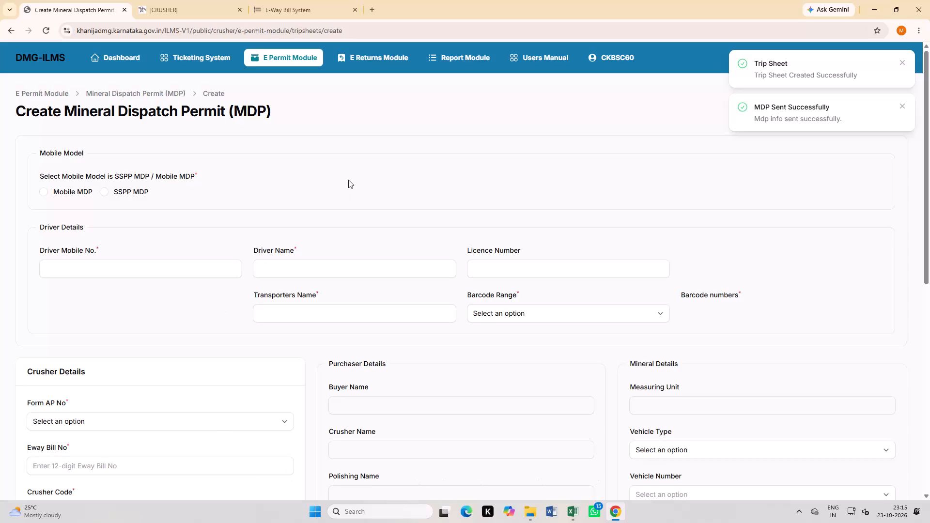
# Start a new e-way bill on the GST e-Way Bill System with sub type Job Work and document number PDC6186.
pyautogui.click(286, 12)
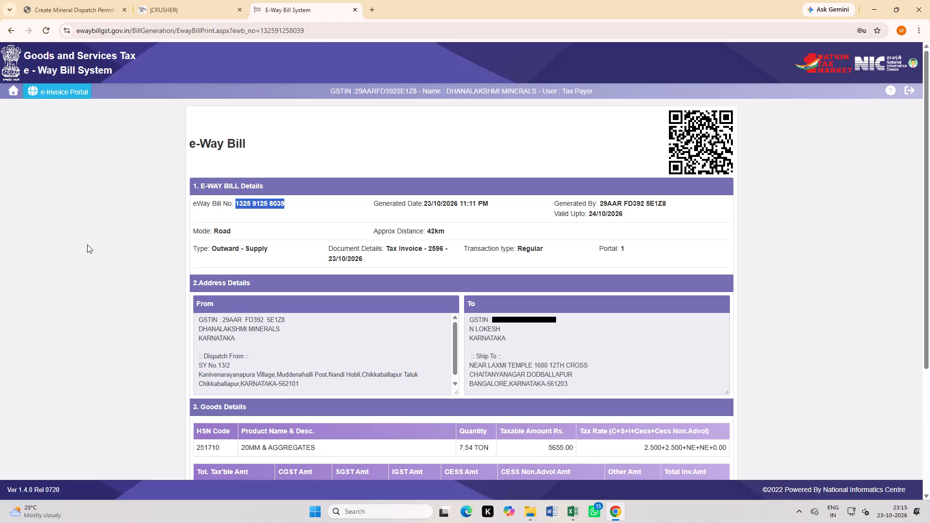
pyautogui.click(17, 95)
pyautogui.click(46, 112)
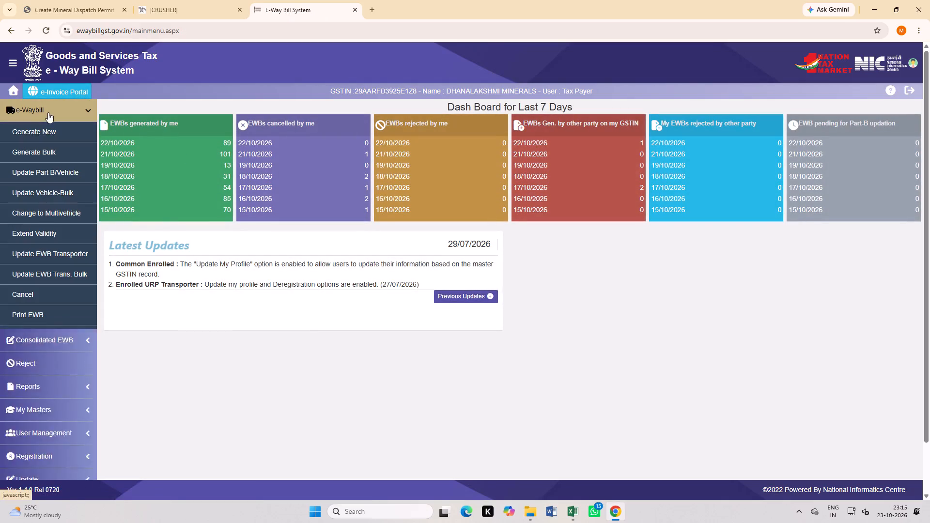
pyautogui.click(51, 135)
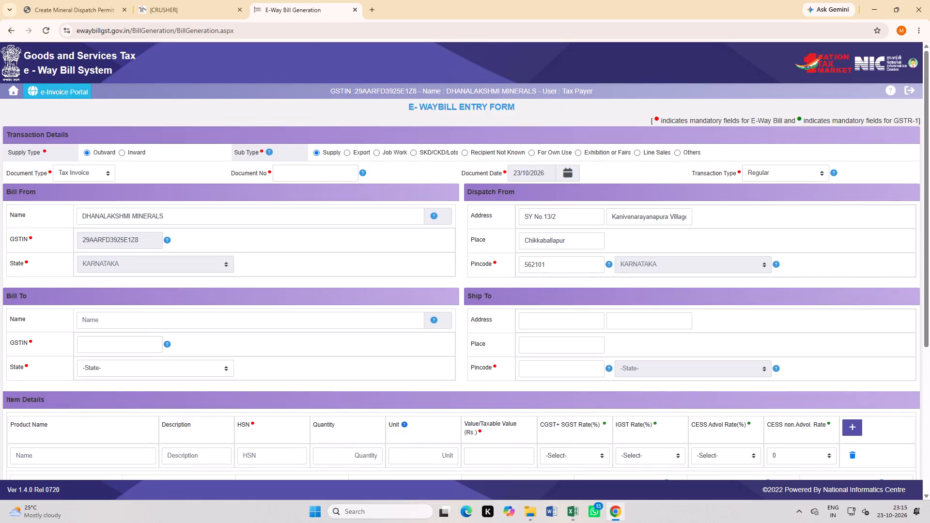
pyautogui.click(376, 152)
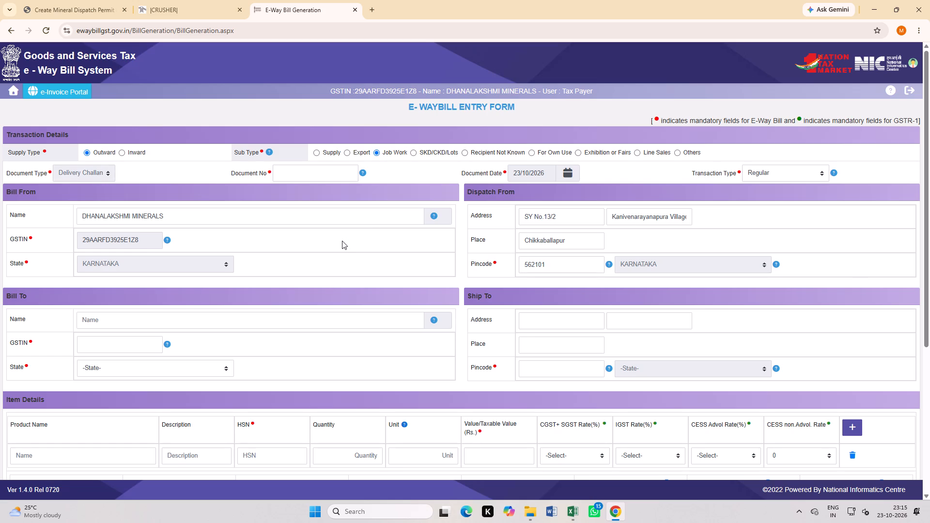
pyautogui.click(282, 170)
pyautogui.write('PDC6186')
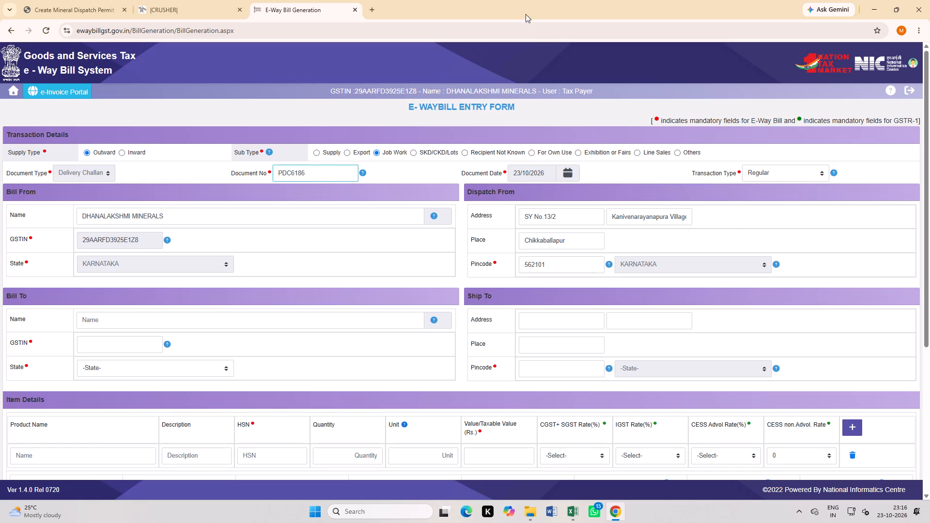
# Switch to File Explorer and browse This PC and the recent files in Home for the needed file.
pyautogui.click(875, 10)
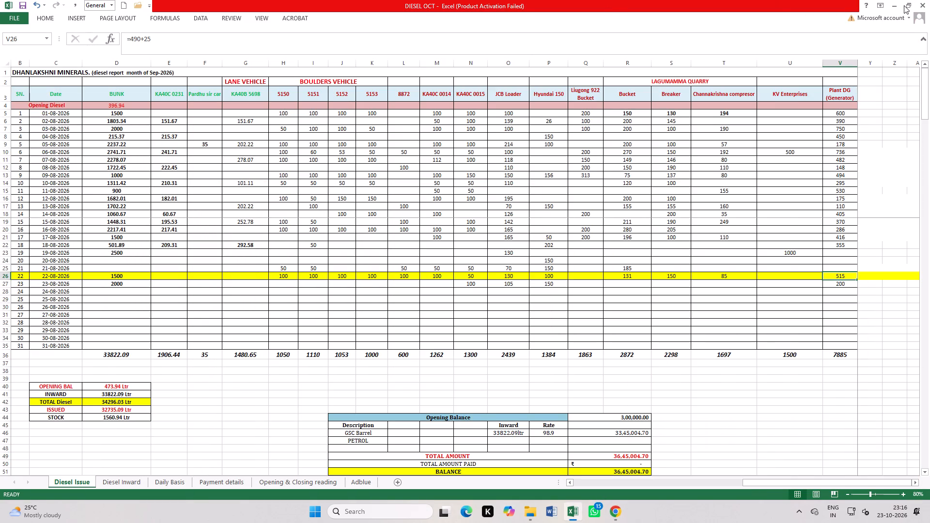
pyautogui.click(899, 5)
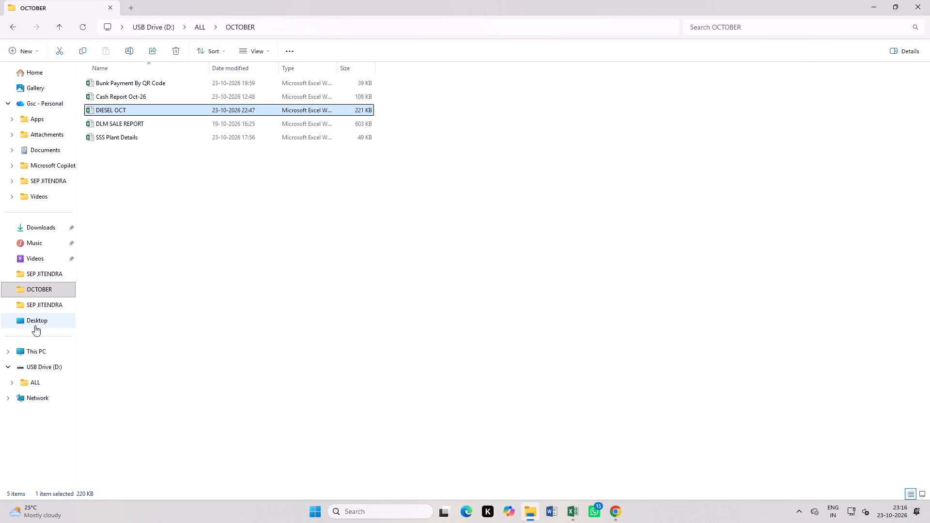
pyautogui.click(33, 353)
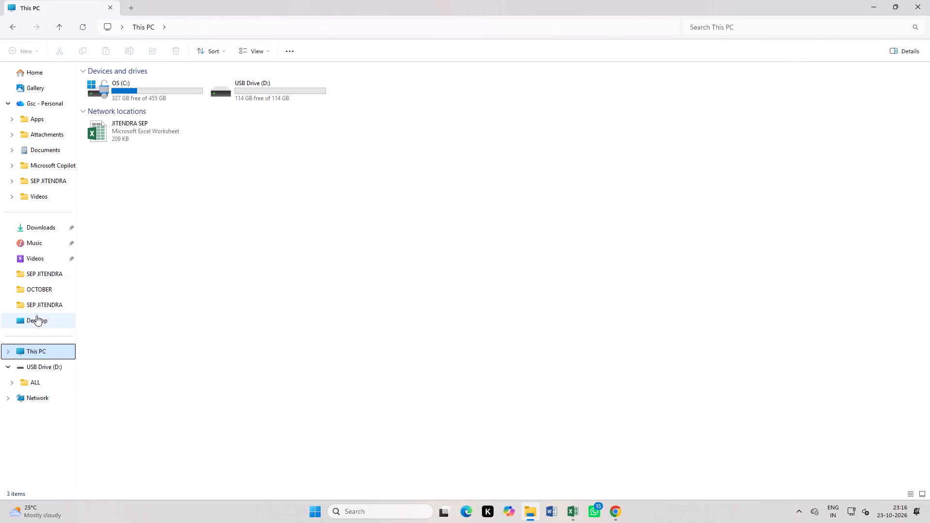
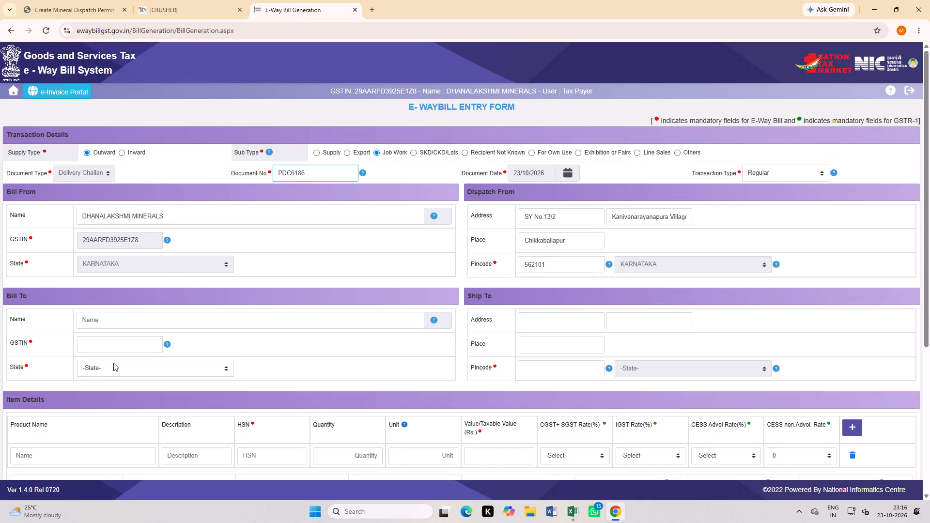
# Fill in the Bill To party FIRSTCHOICE RMX LLP using its copied GSTIN.
pyautogui.click(114, 349)
pyautogui.hotkey('ctrl', 'v')
# Enter the first item with product name 20MM, description AGGREGATES and HSN code 251710.
pyautogui.scroll(-3, 198, 357)
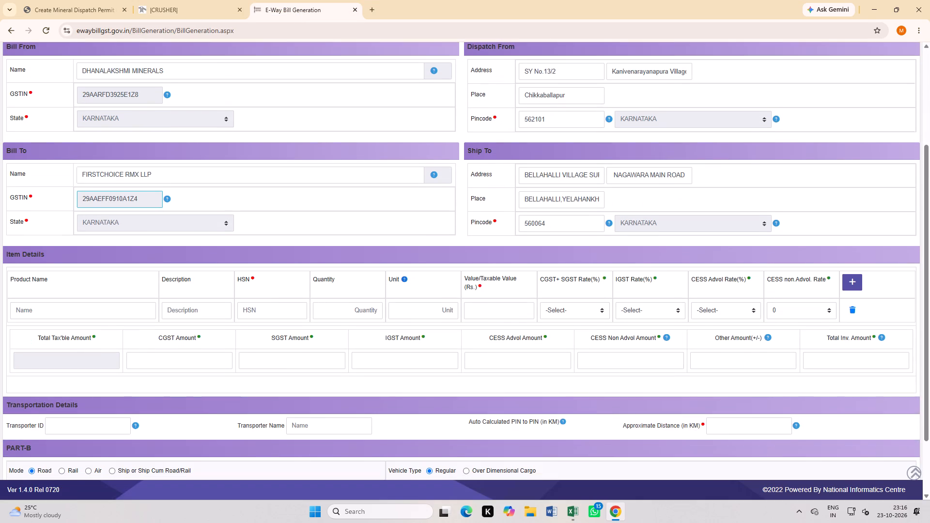
pyautogui.click(83, 305)
pyautogui.write('20')
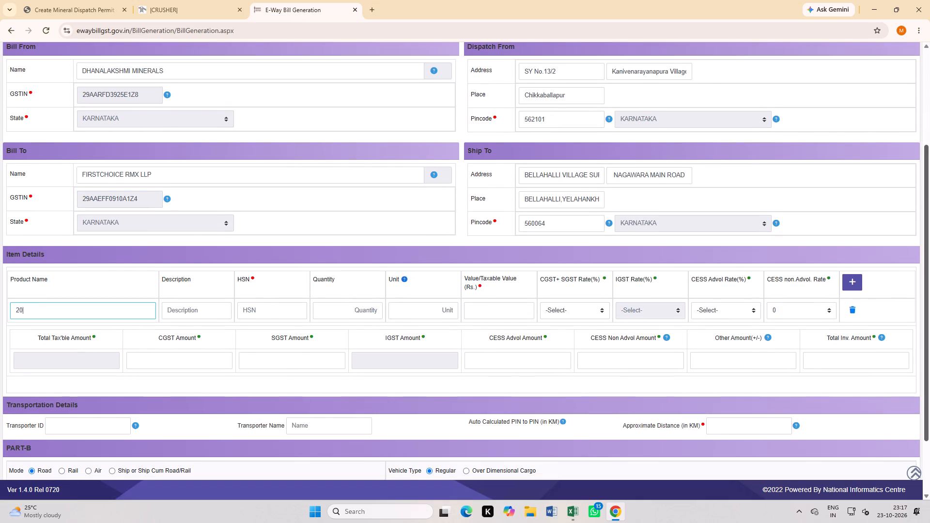
pyautogui.write('MM')
pyautogui.click(186, 307)
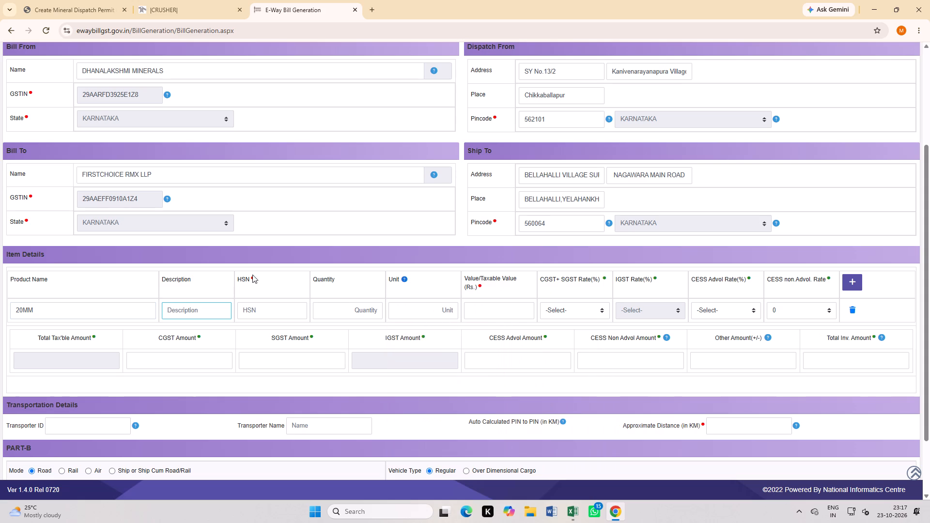
pyautogui.press('a')
pyautogui.press('g')
pyautogui.press('g')
pyautogui.press('r')
pyautogui.press('e')
pyautogui.press('g')
pyautogui.press('a')
pyautogui.press('t')
pyautogui.write('ES')
pyautogui.click(259, 308)
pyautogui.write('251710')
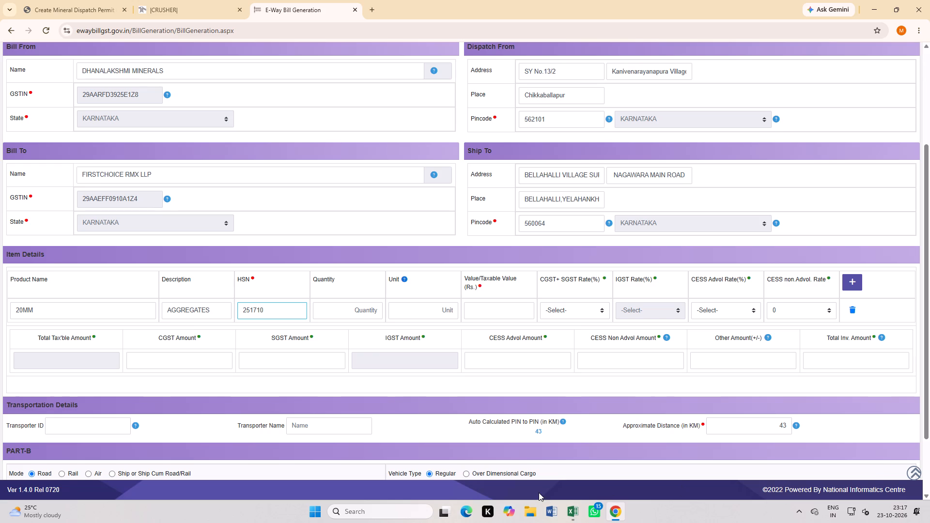
# Set the 20MM aggregates item's quantity to 33.76 and its unit to TON.
pyautogui.click(346, 313)
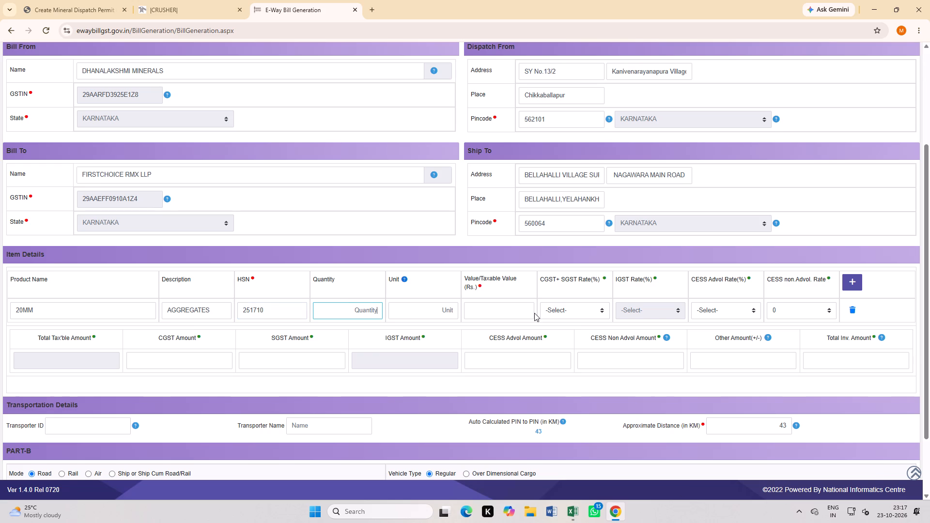
pyautogui.write('33.76')
pyautogui.click(429, 314)
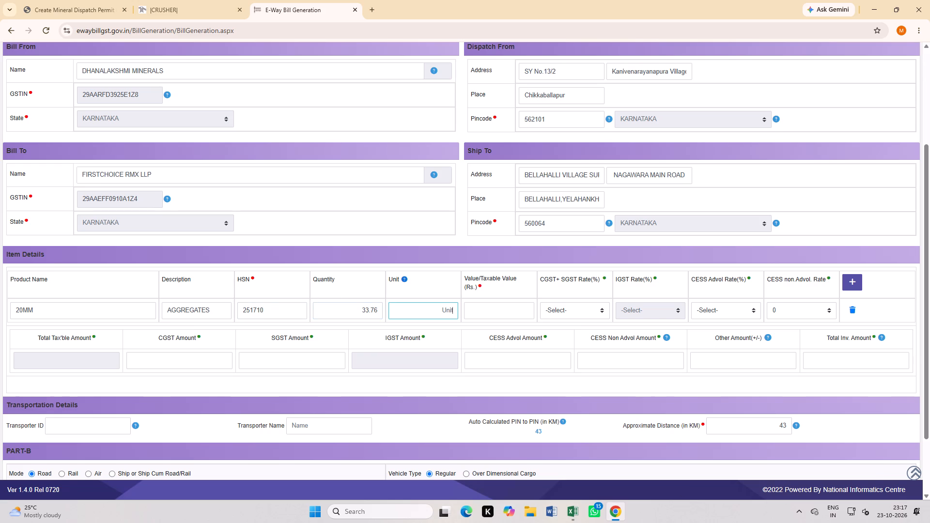
pyautogui.press('t')
pyautogui.press('o')
pyautogui.press('n')
# Begin entering the taxable value of the 20MM aggregates item.
pyautogui.click(488, 308)
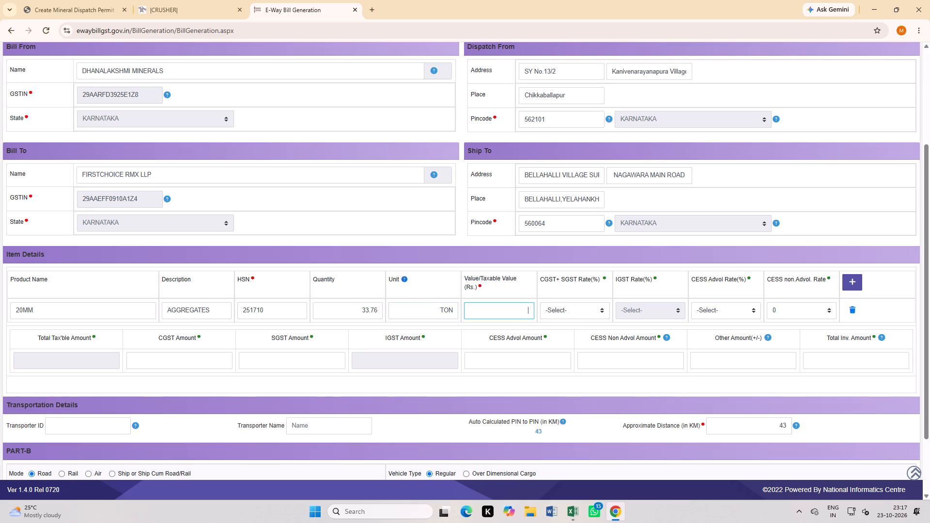
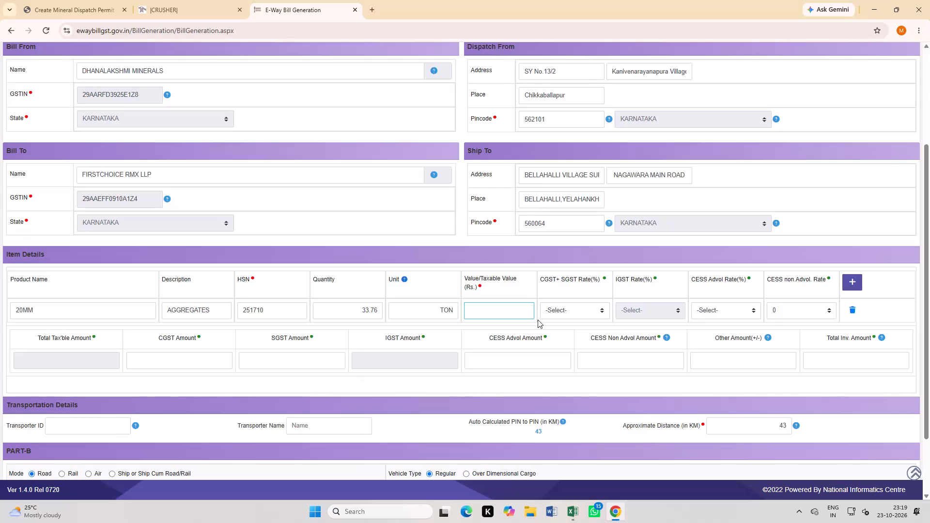
# Set the 20MM aggregates item's taxable value to 25320.00, copied from the amount on delivery challan PDC6386.
pyautogui.click(518, 309)
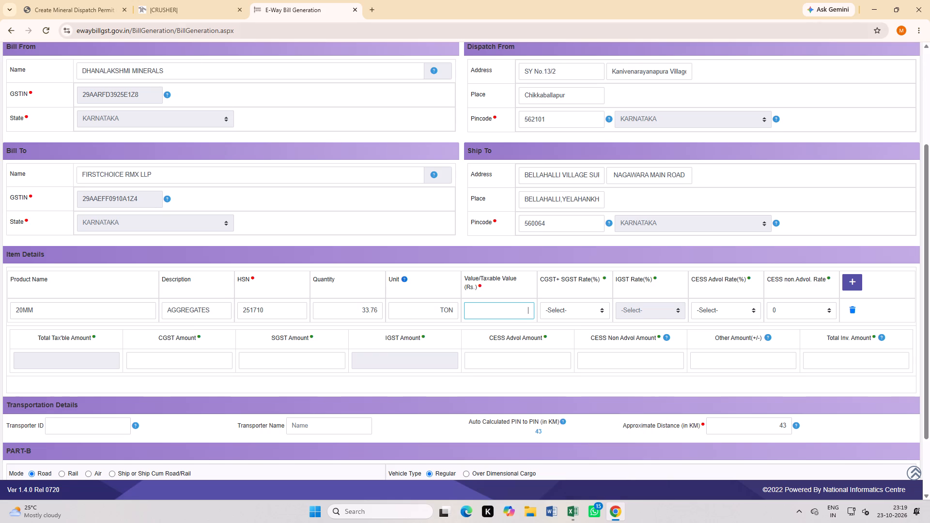
pyautogui.click(183, 12)
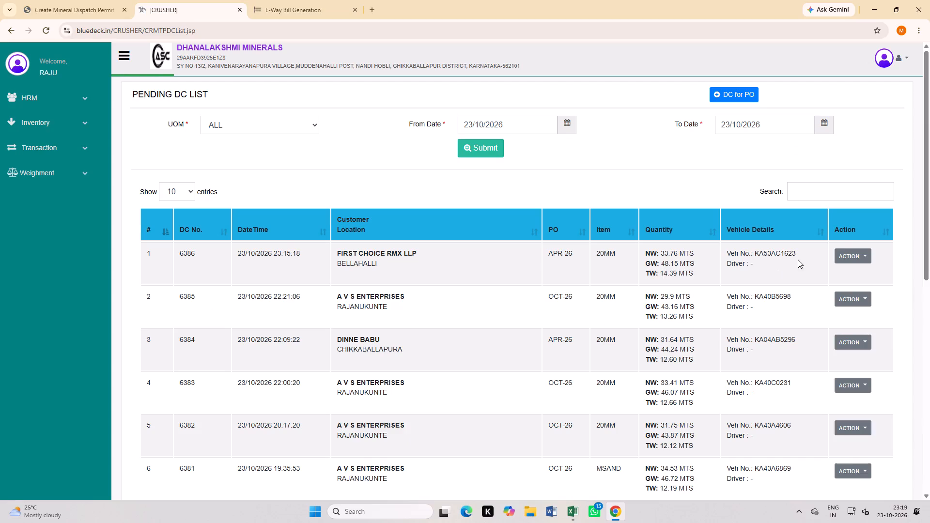
pyautogui.click(841, 258)
pyautogui.click(858, 275)
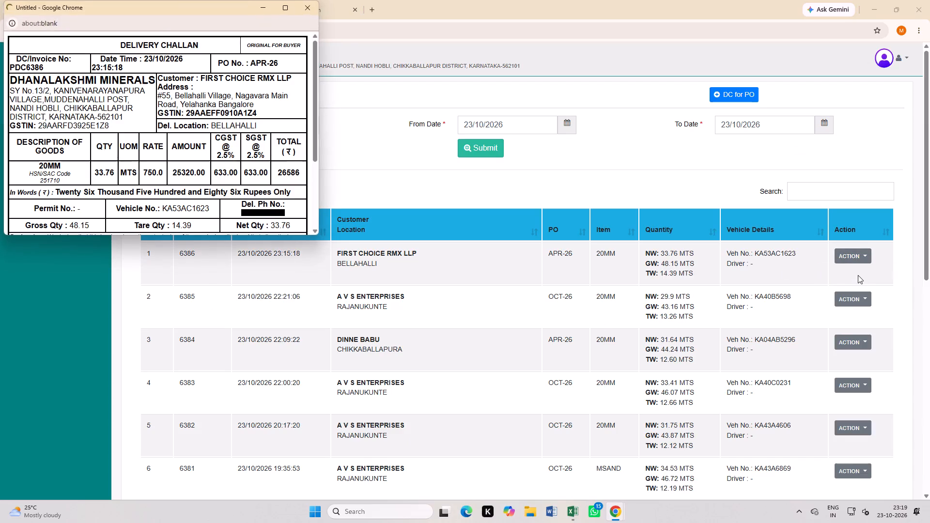
pyautogui.moveTo(204, 172); pyautogui.dragTo(173, 171)
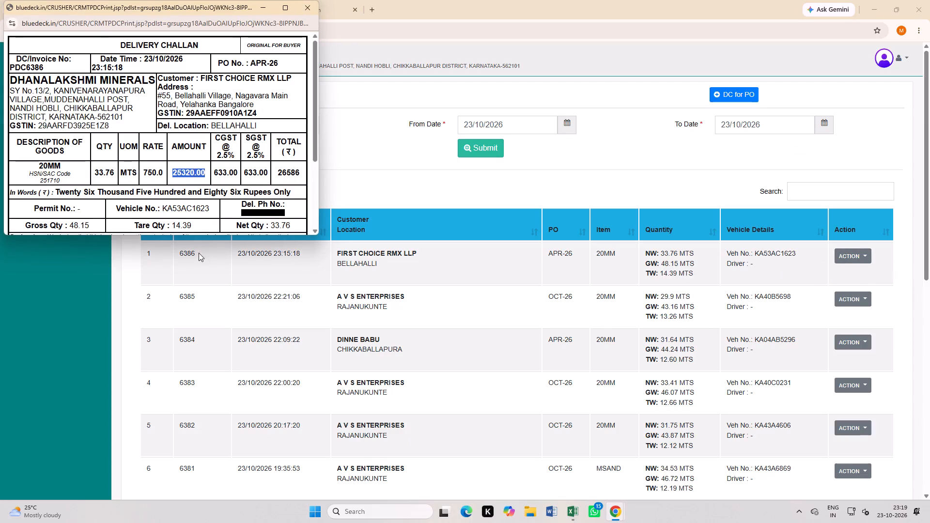
pyautogui.hotkey('ctrl', 'c')
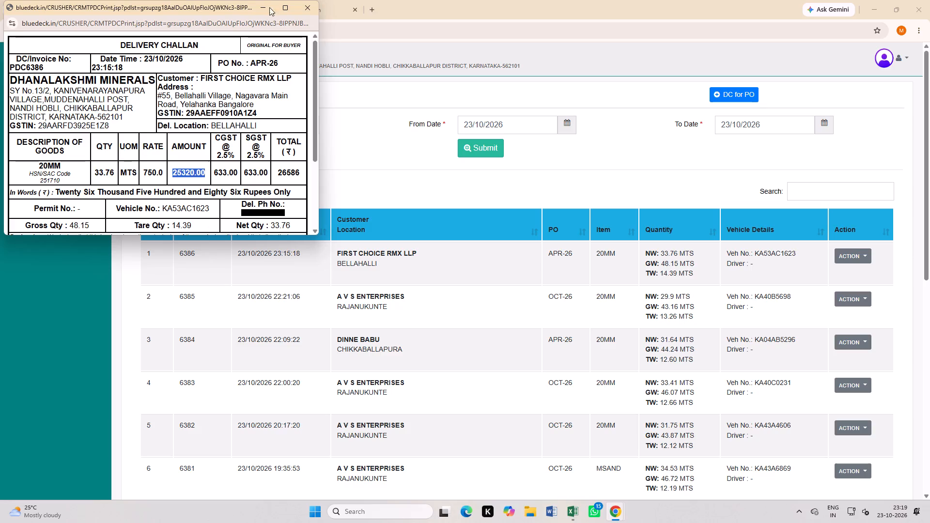
pyautogui.click(312, 8)
pyautogui.click(282, 12)
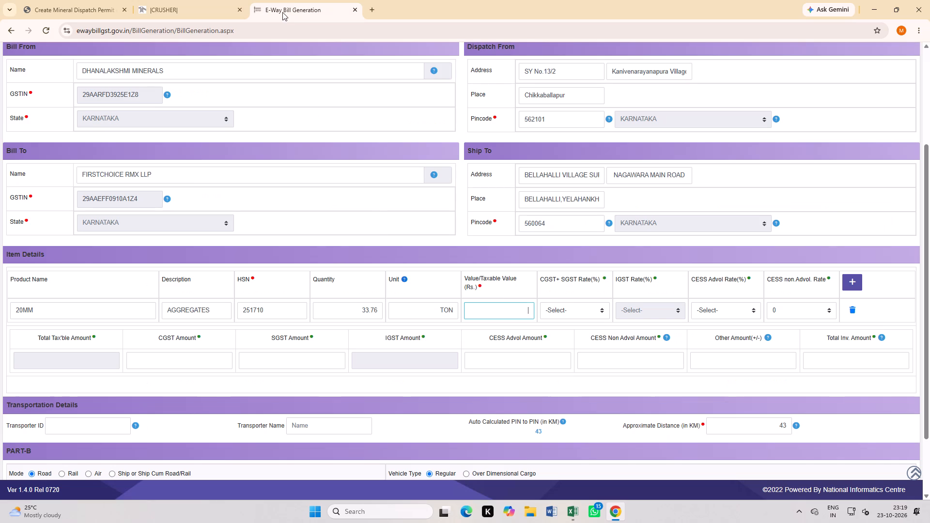
pyautogui.click(493, 316)
pyautogui.hotkey('ctrl', 'v')
# Set the 20MM aggregates item's CGST + SGST rate to 2.500 + 2.500.
pyautogui.click(560, 311)
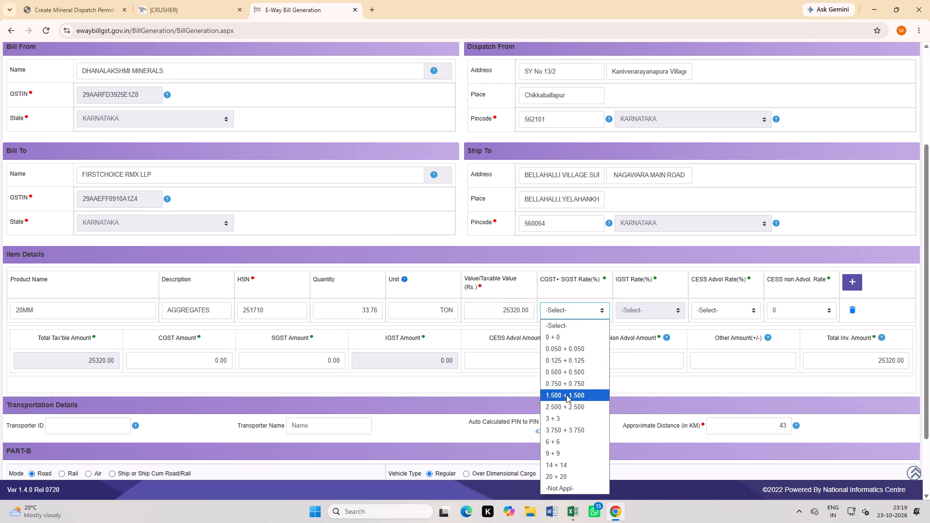
pyautogui.click(566, 404)
pyautogui.scroll(-2, 263, 408)
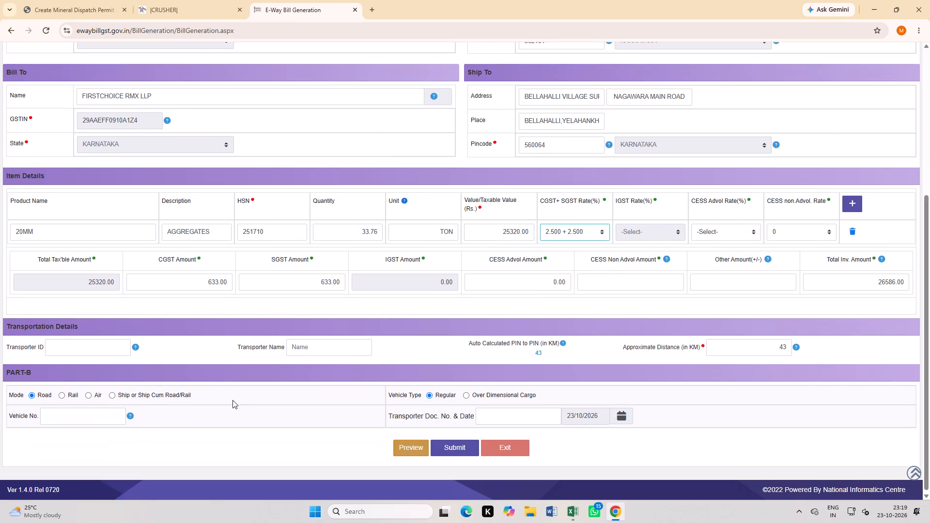
pyautogui.click(54, 417)
pyautogui.click(71, 421)
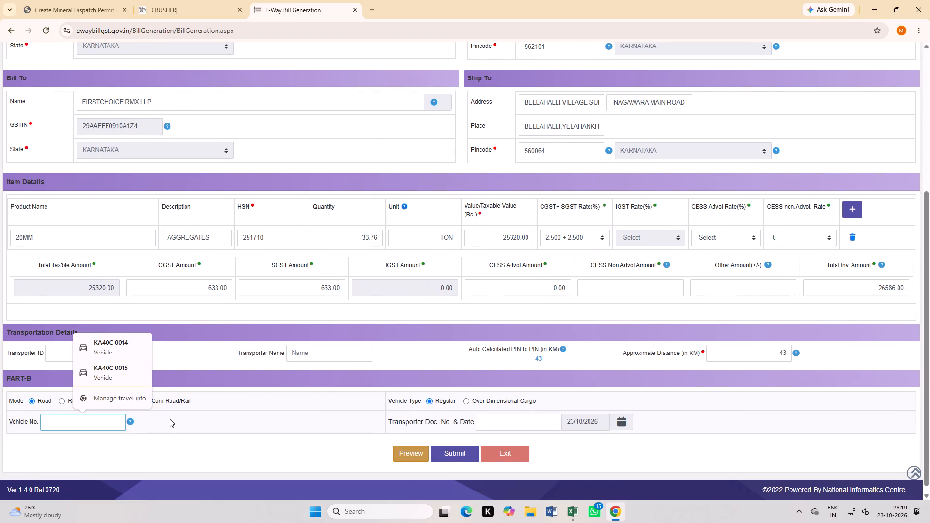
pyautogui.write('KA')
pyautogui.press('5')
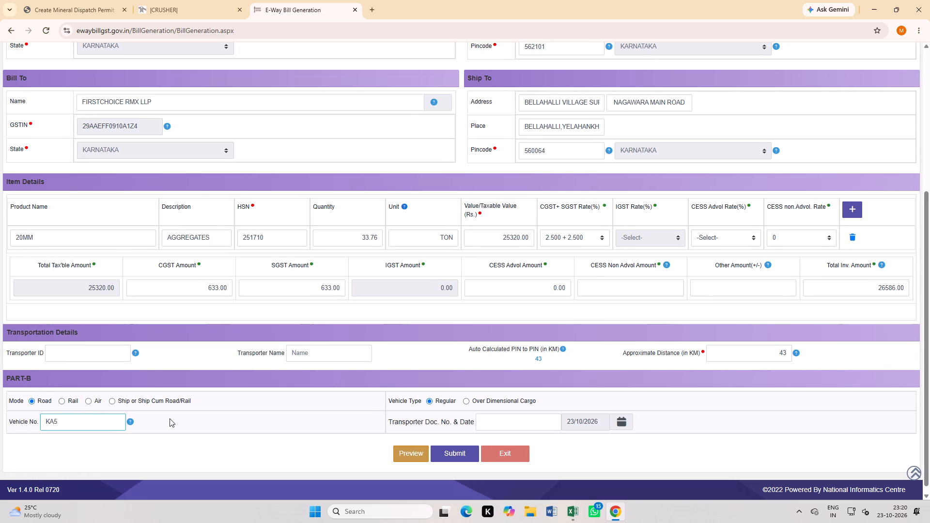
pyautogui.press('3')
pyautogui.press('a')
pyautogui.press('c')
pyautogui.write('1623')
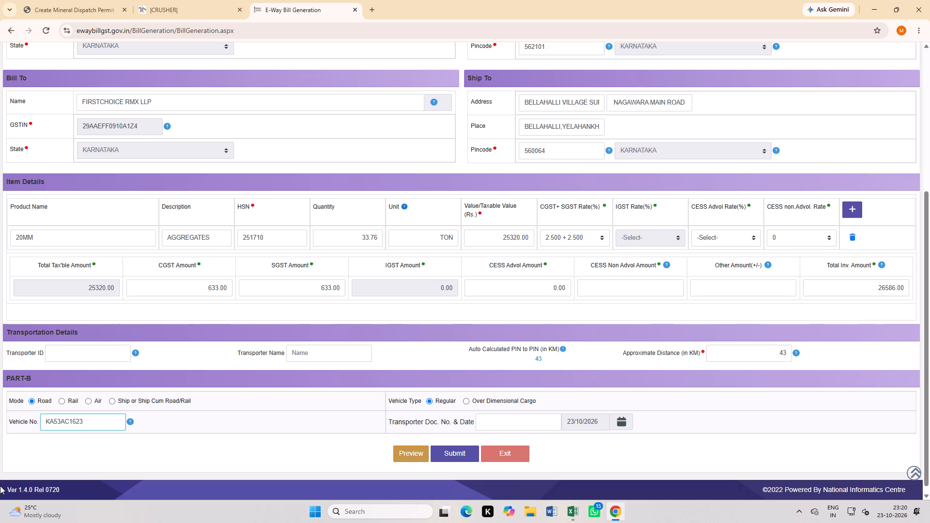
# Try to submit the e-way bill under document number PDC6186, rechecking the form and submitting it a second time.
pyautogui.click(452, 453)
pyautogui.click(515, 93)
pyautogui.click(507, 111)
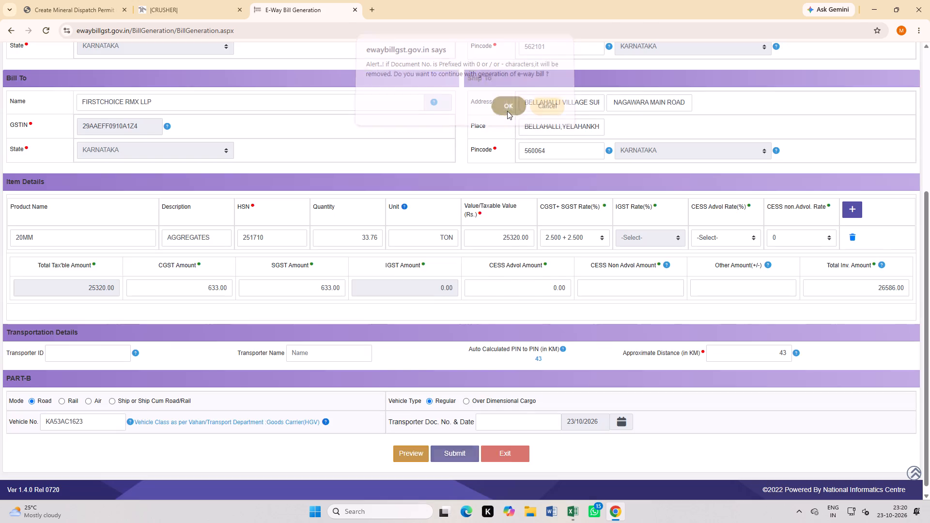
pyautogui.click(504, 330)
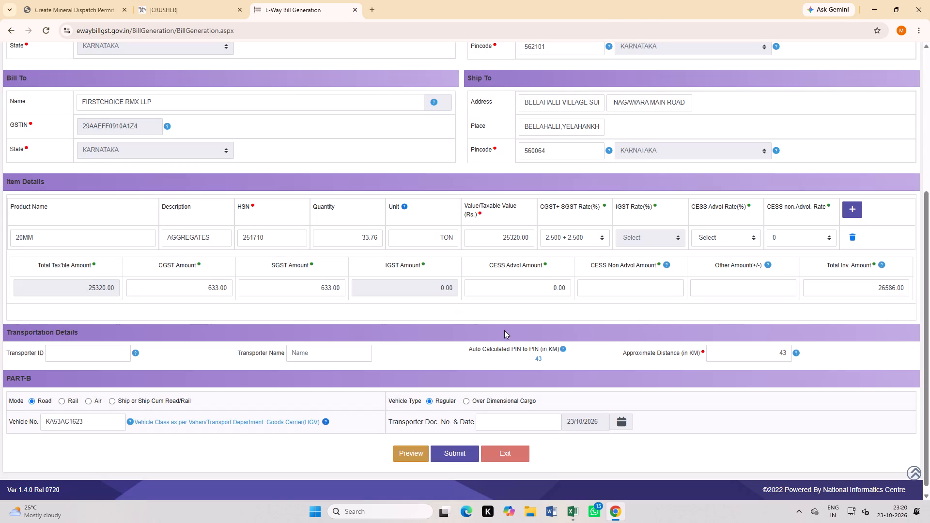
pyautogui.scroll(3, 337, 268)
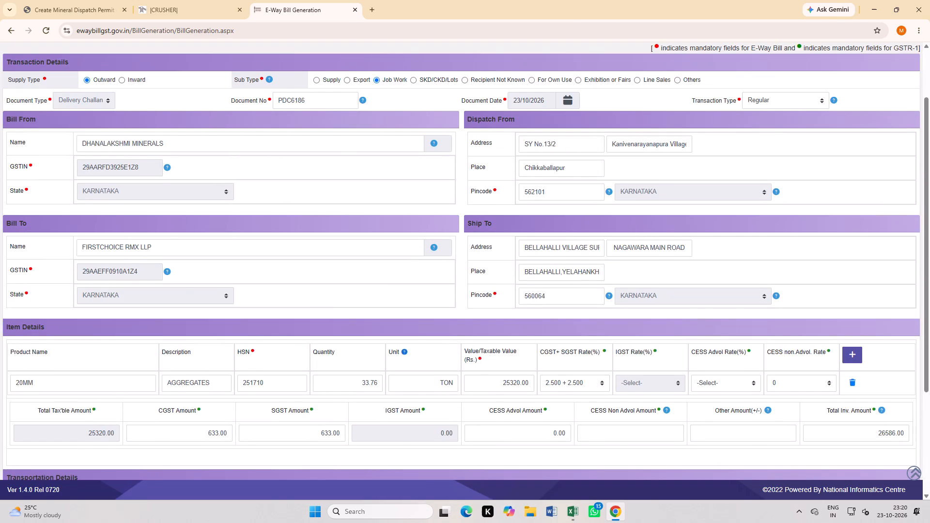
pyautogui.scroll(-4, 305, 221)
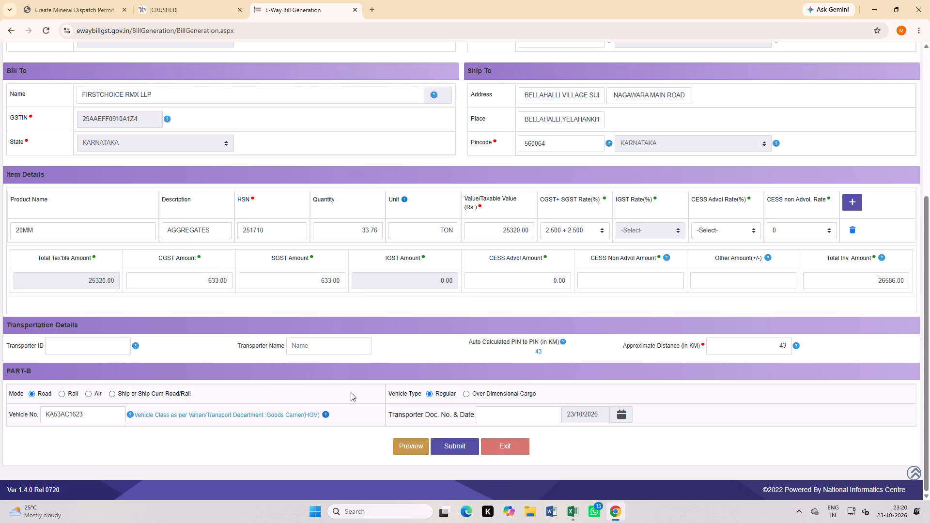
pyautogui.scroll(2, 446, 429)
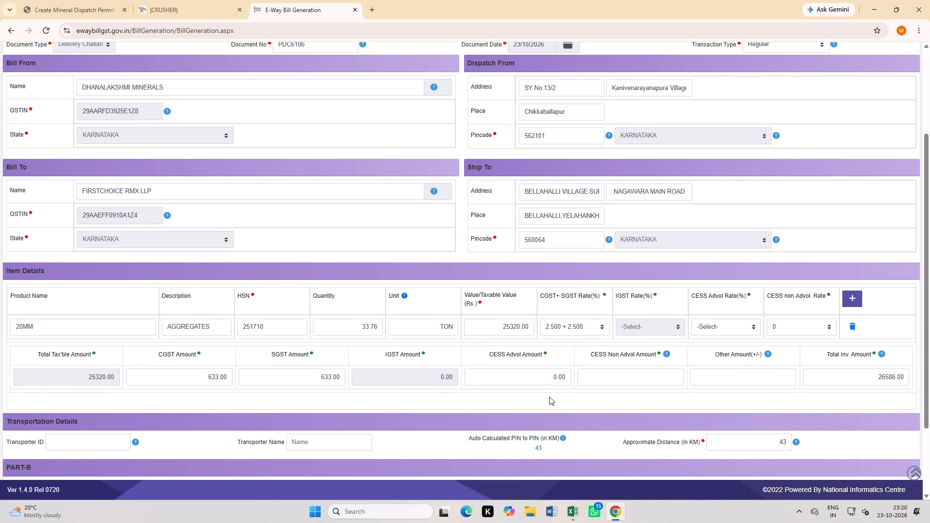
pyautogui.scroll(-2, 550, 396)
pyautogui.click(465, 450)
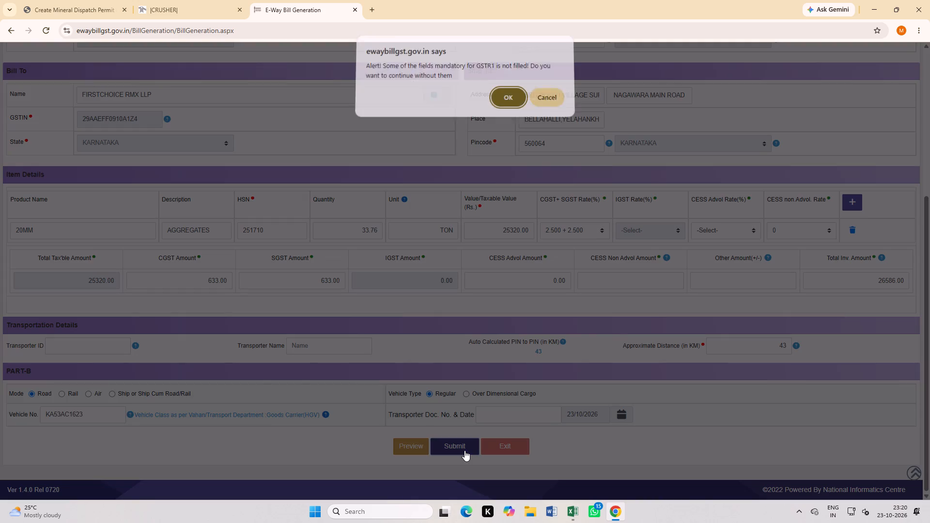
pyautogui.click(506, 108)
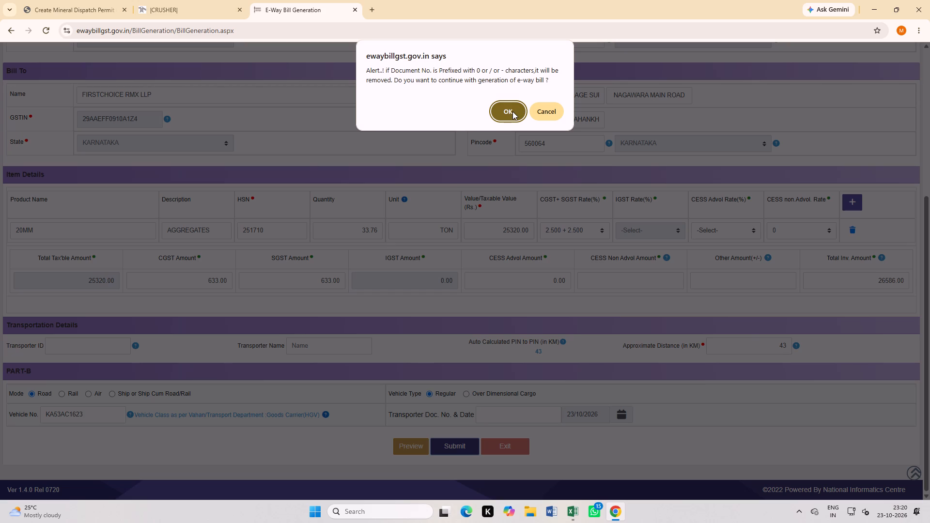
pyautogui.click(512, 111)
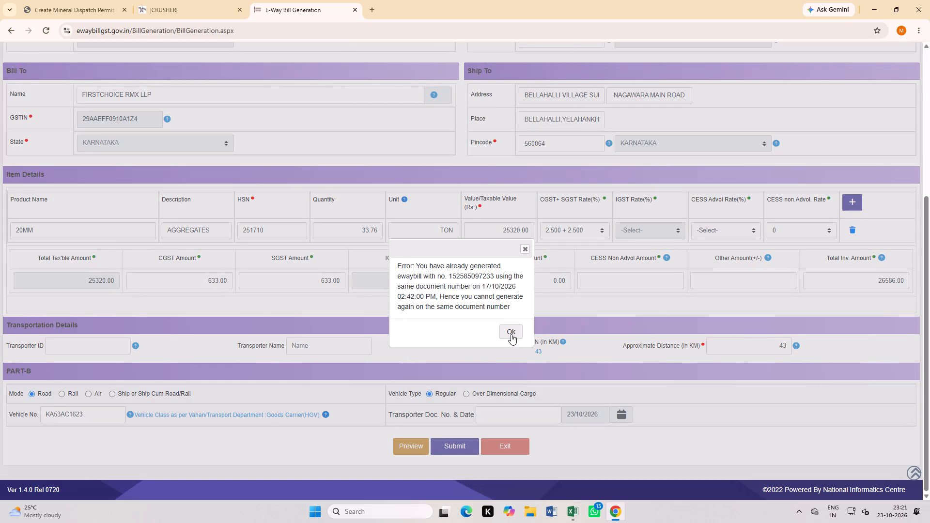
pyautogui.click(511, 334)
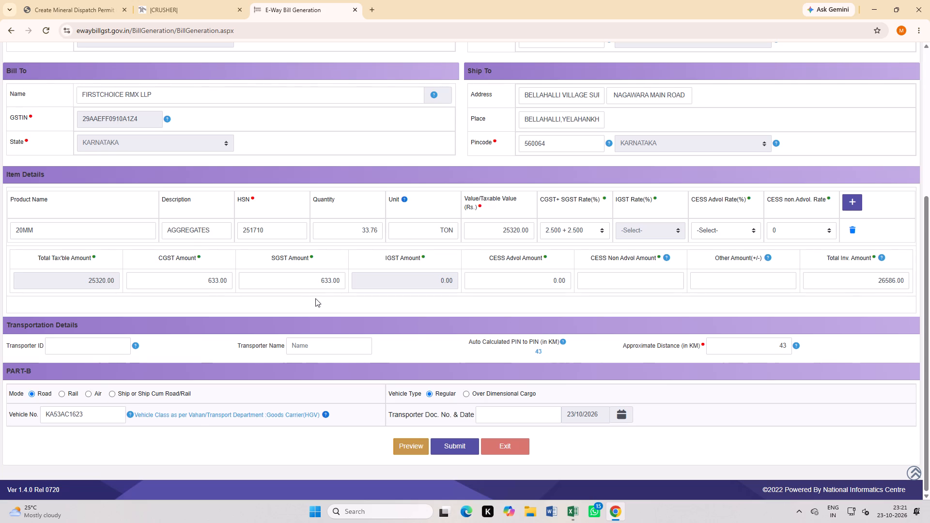
# Correct the document number in the transaction details to PDC6386.
pyautogui.scroll(5, 318, 293)
pyautogui.click(318, 172)
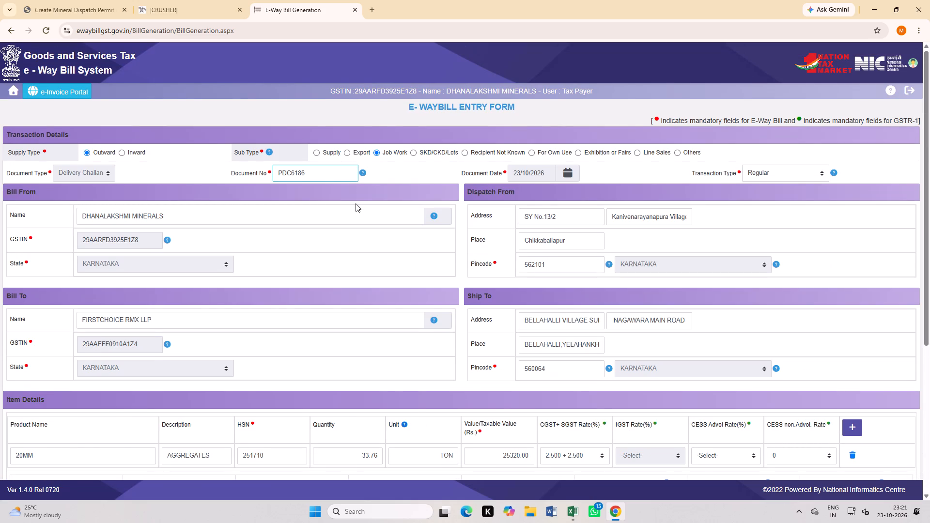
pyautogui.moveTo(313, 174); pyautogui.dragTo(301, 174)
pyautogui.click(296, 173)
pyautogui.press('3')
# Submit the e-way bill for document PDC6386 and accept the alerts to generate it.
pyautogui.scroll(-2, 406, 284)
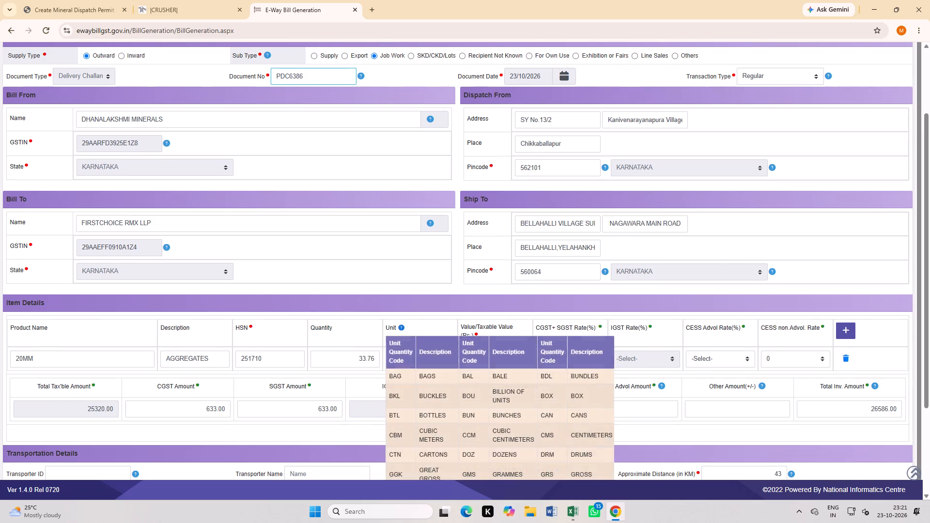
pyautogui.scroll(-5, 326, 353)
pyautogui.scroll(-5, 337, 416)
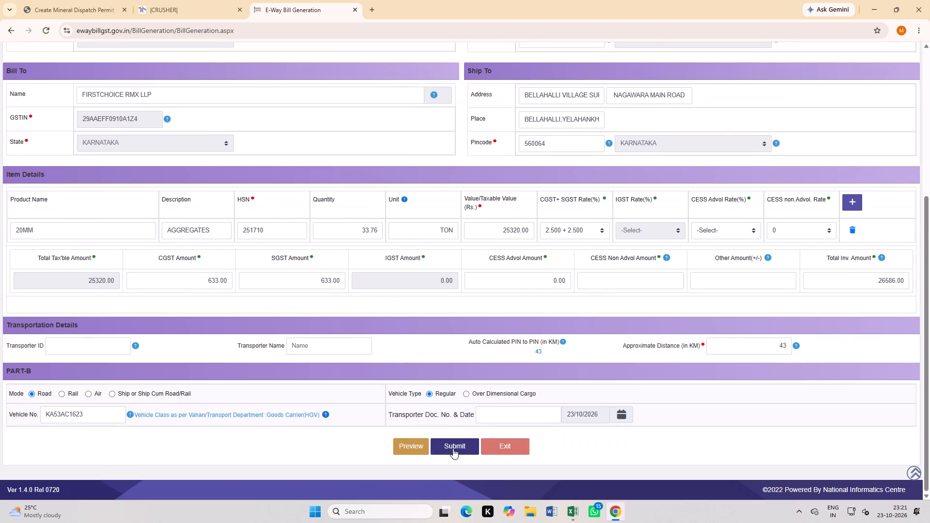
pyautogui.click(453, 448)
pyautogui.click(520, 111)
pyautogui.click(503, 109)
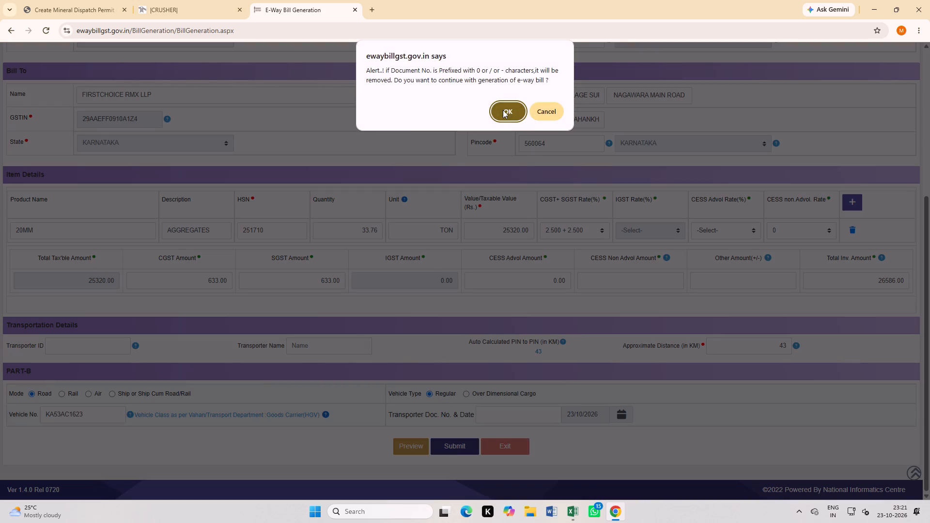
pyautogui.click(503, 112)
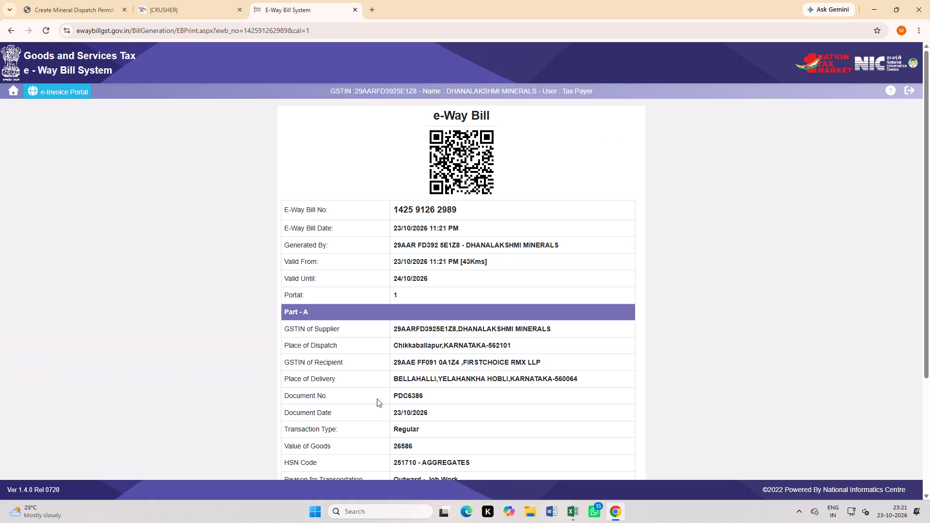
# Open the detailed version of the generated e-way bill and print it in portrait layout.
pyautogui.scroll(-6, 516, 411)
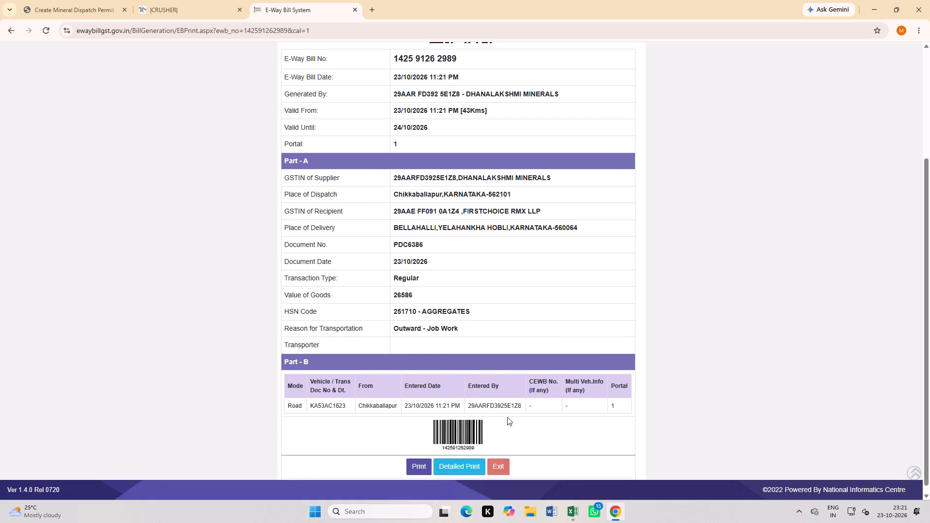
pyautogui.click(465, 467)
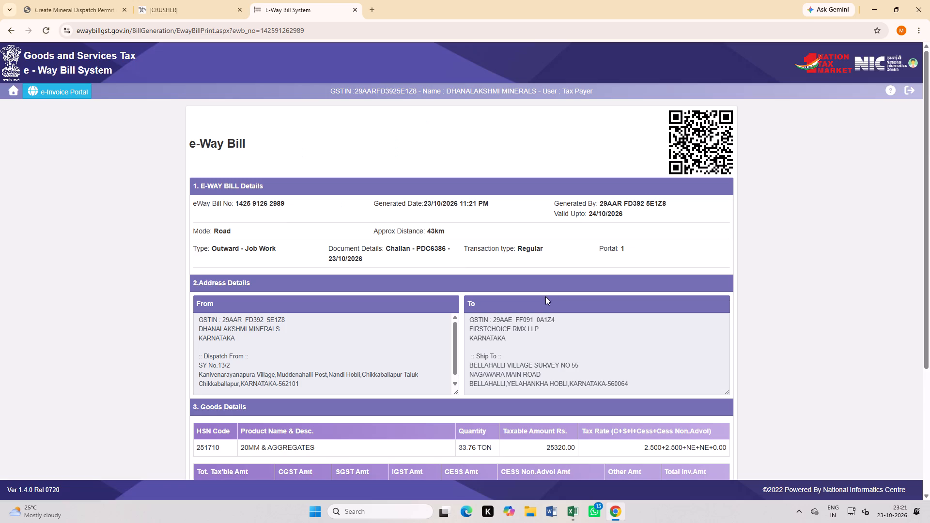
pyautogui.scroll(-6, 397, 300)
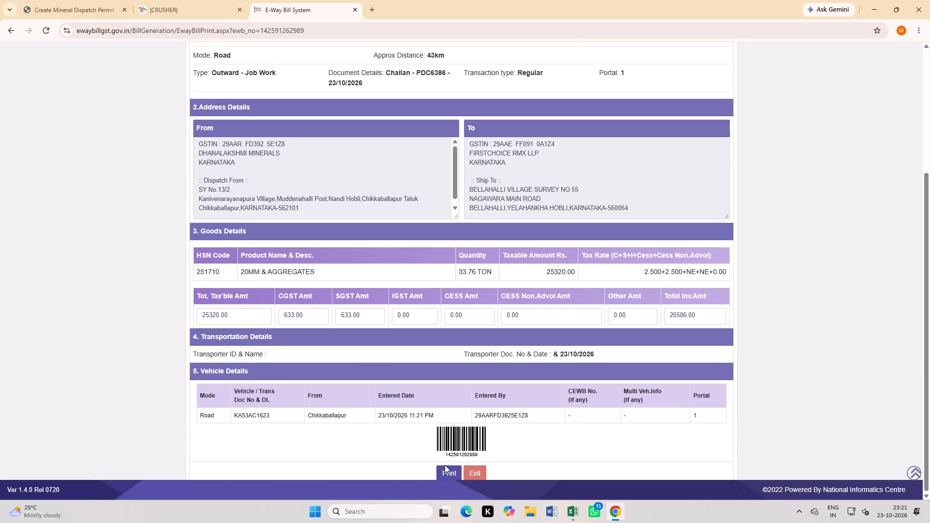
pyautogui.click(448, 473)
pyautogui.click(724, 164)
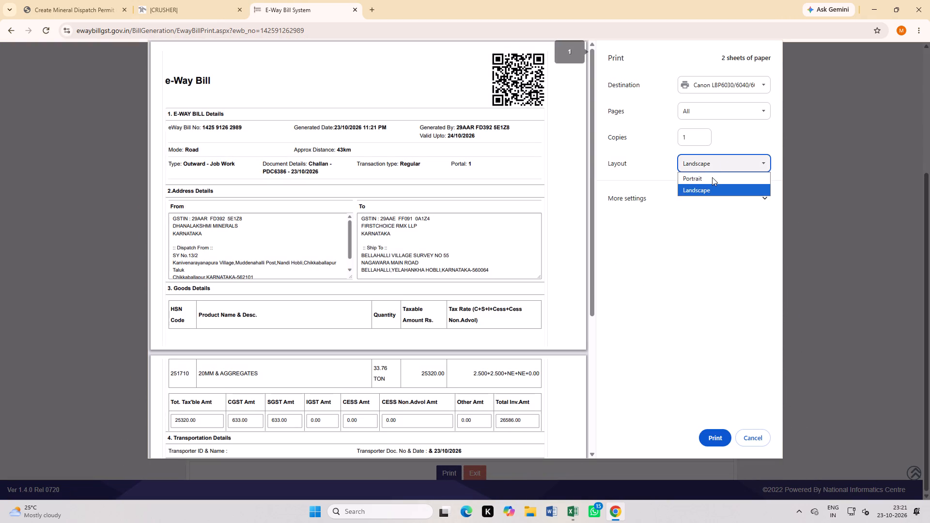
pyautogui.click(712, 177)
pyautogui.click(714, 439)
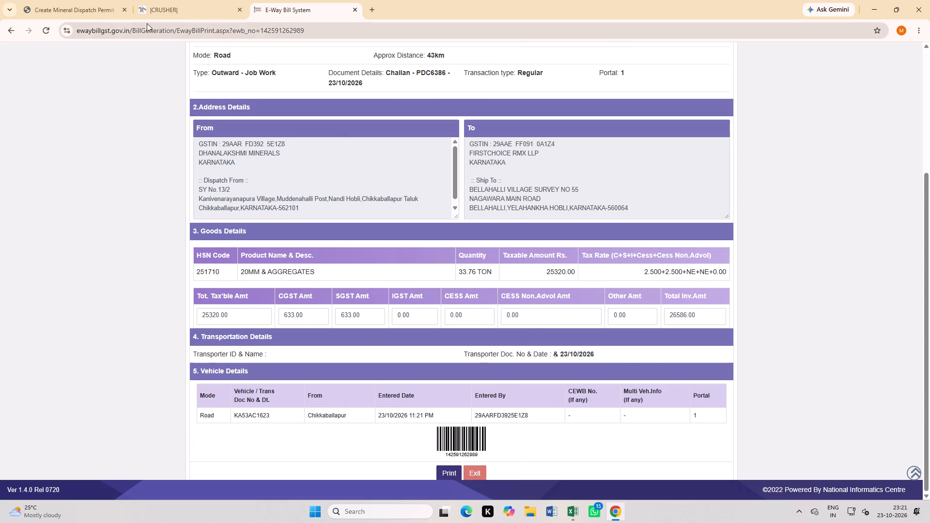
# In the Mineral Dispatch Permit form, choose SSPP MDP and enter the driver's mobile number and the driver name DRIVER.
pyautogui.click(73, 16)
pyautogui.click(103, 195)
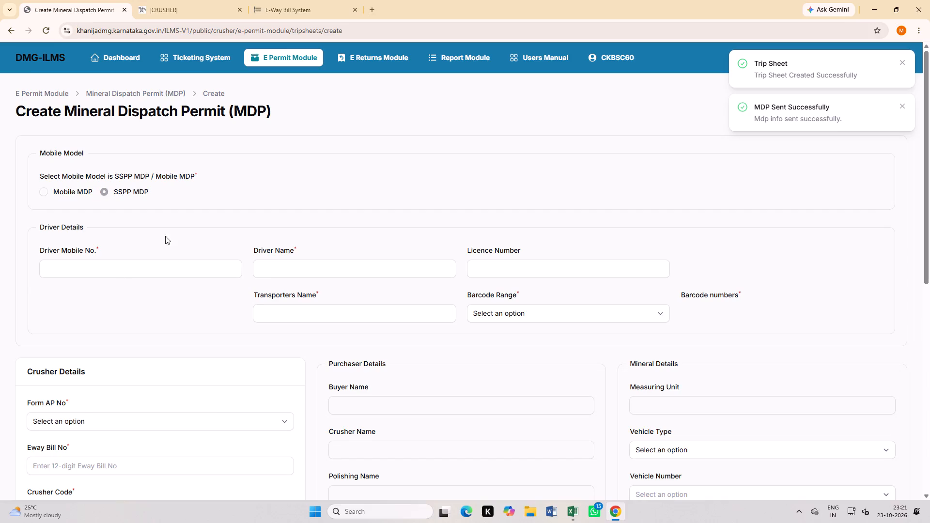
pyautogui.click(137, 272)
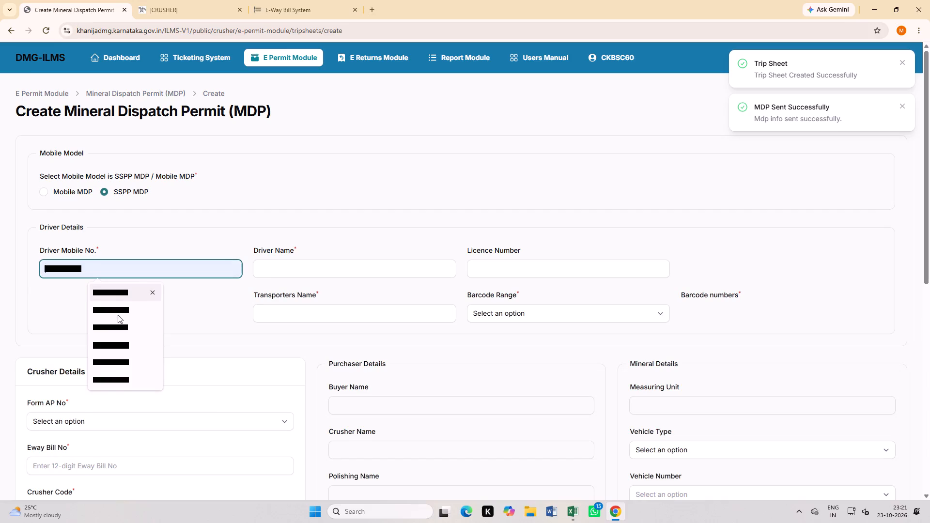
pyautogui.click(118, 315)
pyautogui.moveTo(72, 271); pyautogui.dragTo(62, 269)
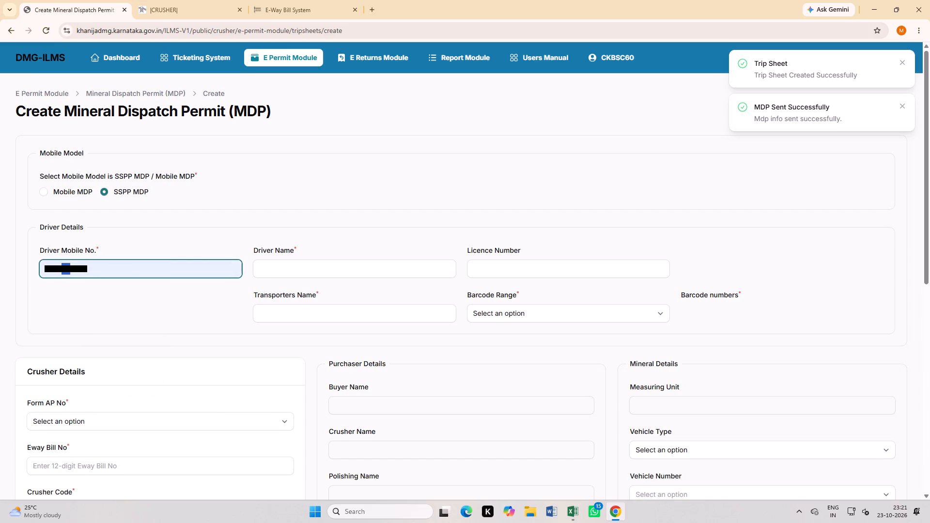
pyautogui.moveTo(62, 269); pyautogui.dragTo(61, 269)
pyautogui.write('01')
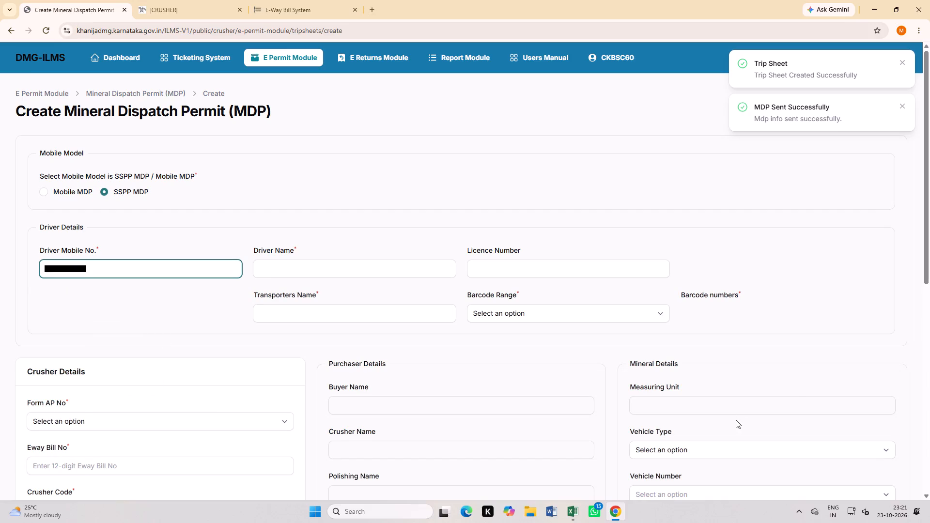
pyautogui.click(316, 271)
pyautogui.click(337, 293)
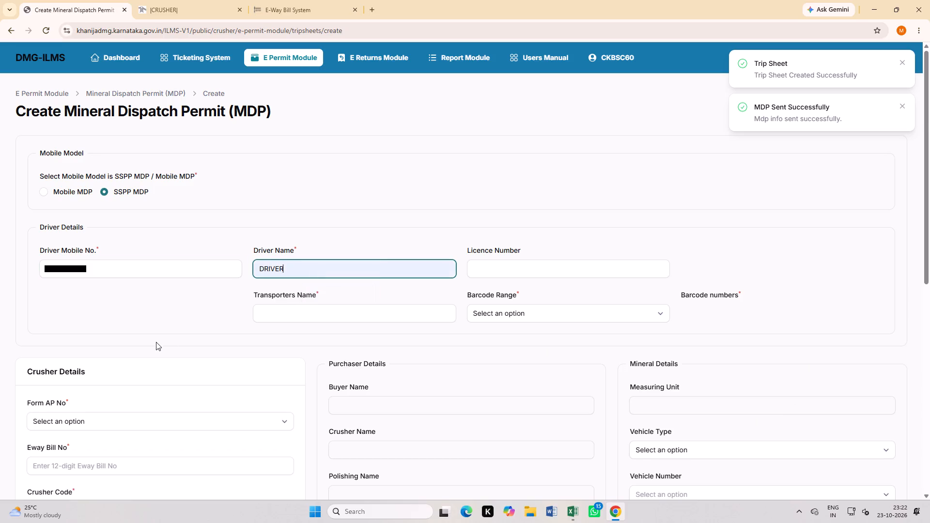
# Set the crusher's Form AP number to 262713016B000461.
pyautogui.scroll(-3, 153, 337)
pyautogui.click(84, 275)
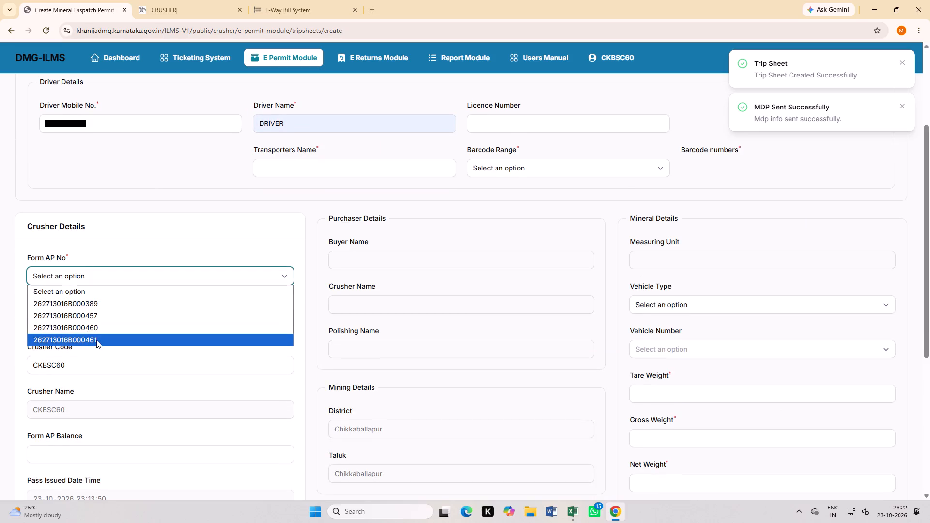
pyautogui.click(96, 340)
pyautogui.scroll(-2, 206, 331)
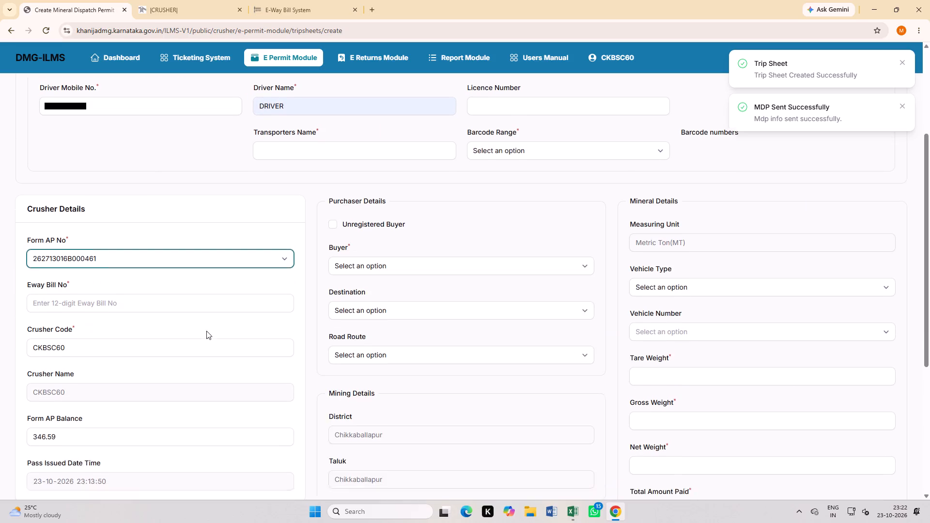
pyautogui.scroll(-2, 206, 331)
pyautogui.scroll(2, 187, 325)
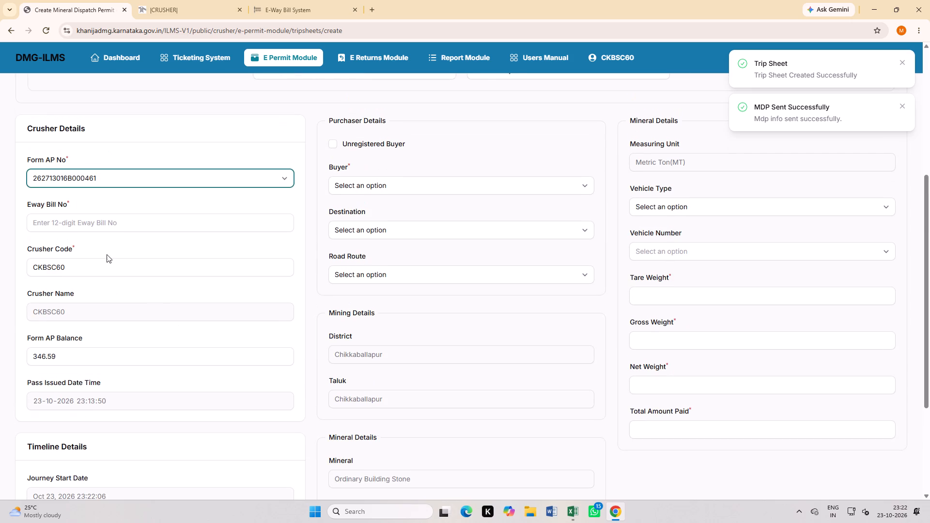
pyautogui.click(303, 15)
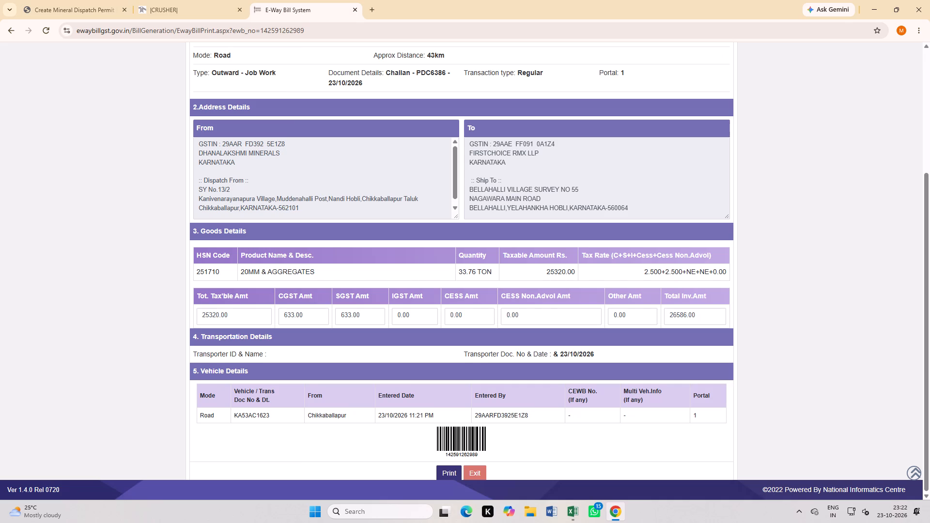
pyautogui.scroll(3, 289, 142)
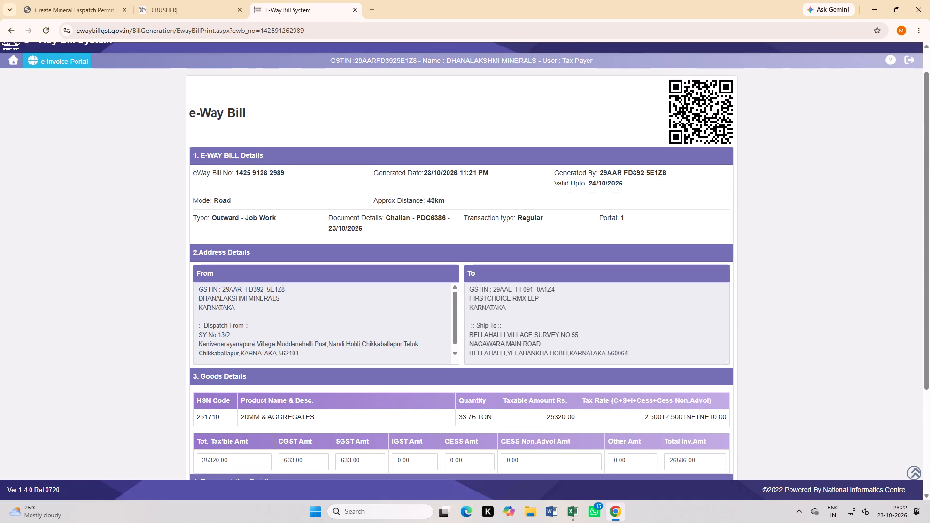
pyautogui.moveTo(283, 173); pyautogui.dragTo(237, 173)
pyautogui.hotkey('ctrl', 'c')
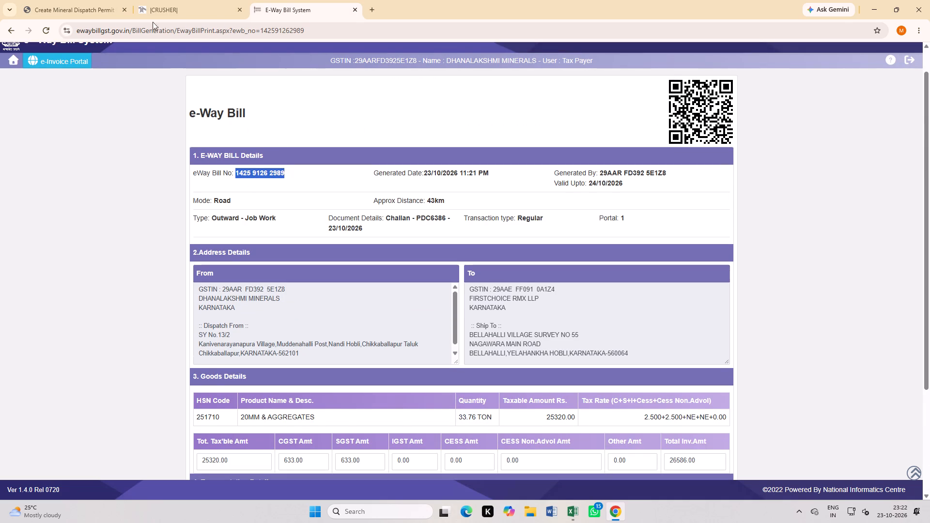
pyautogui.click(87, 12)
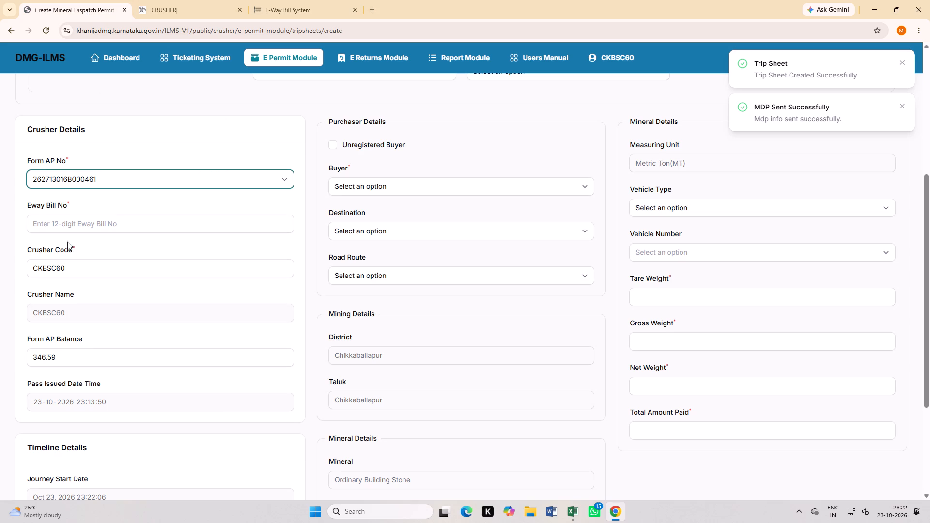
pyautogui.click(71, 225)
pyautogui.hotkey('ctrl', 'v')
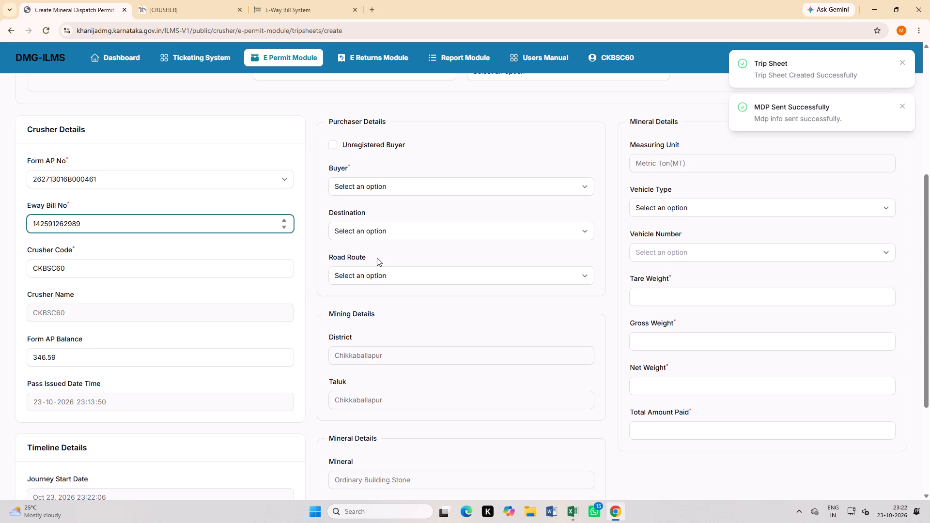
# Mark the buyer as unregistered and enter FIRST CHOICE RMX LLP, an all-zero placeholder mobile number and destination pincode 560064.
pyautogui.click(334, 143)
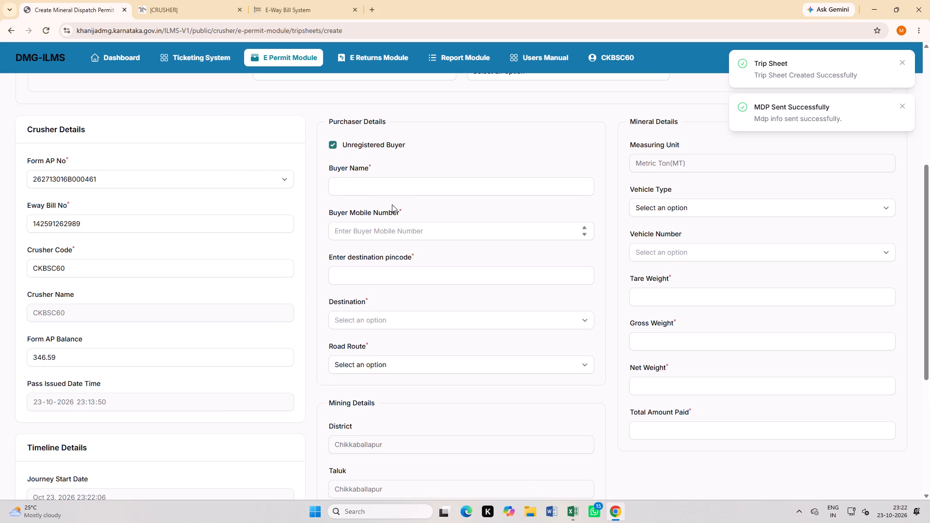
pyautogui.click(389, 189)
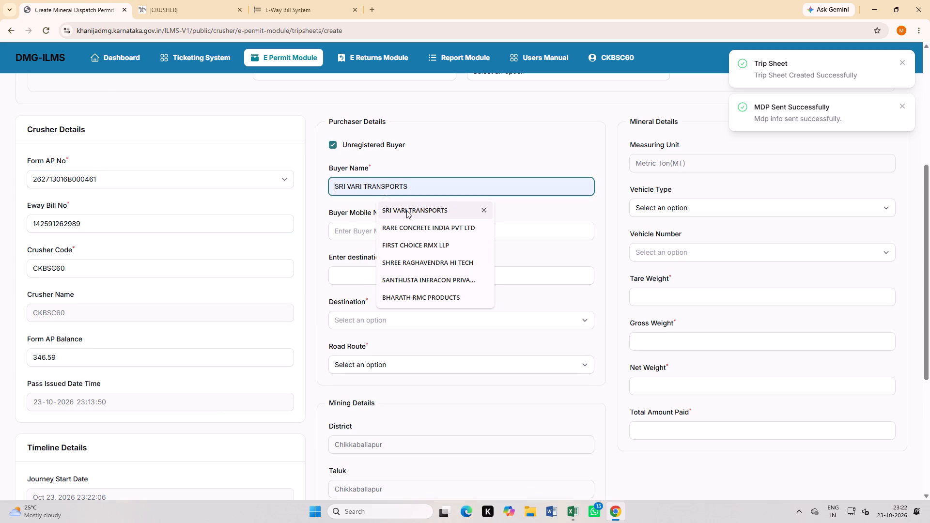
pyautogui.click(400, 246)
pyautogui.click(365, 234)
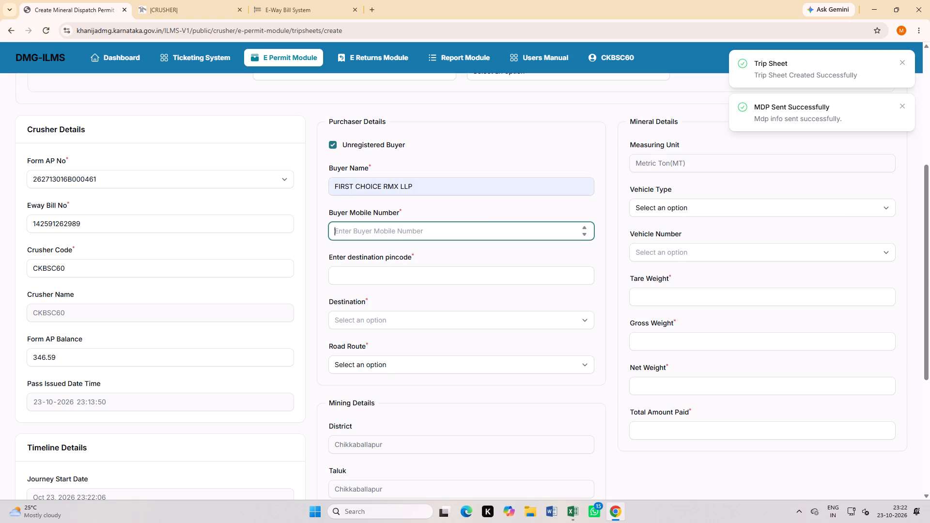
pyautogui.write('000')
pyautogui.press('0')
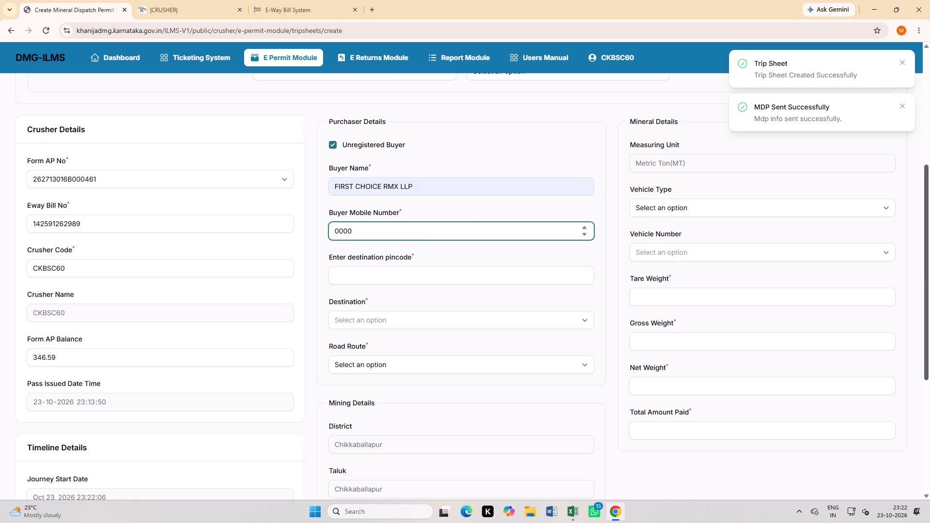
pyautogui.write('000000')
pyautogui.click(367, 273)
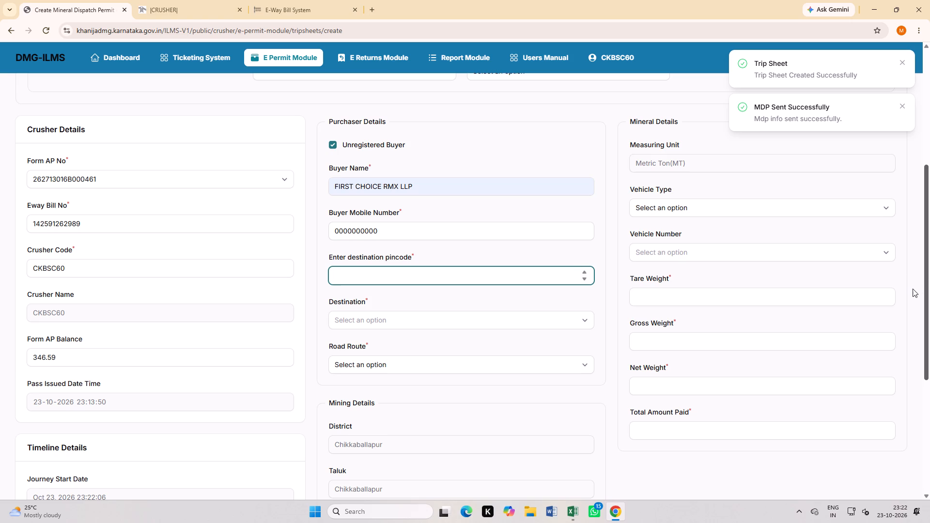
pyautogui.press('6')
pyautogui.press('BackSpace')
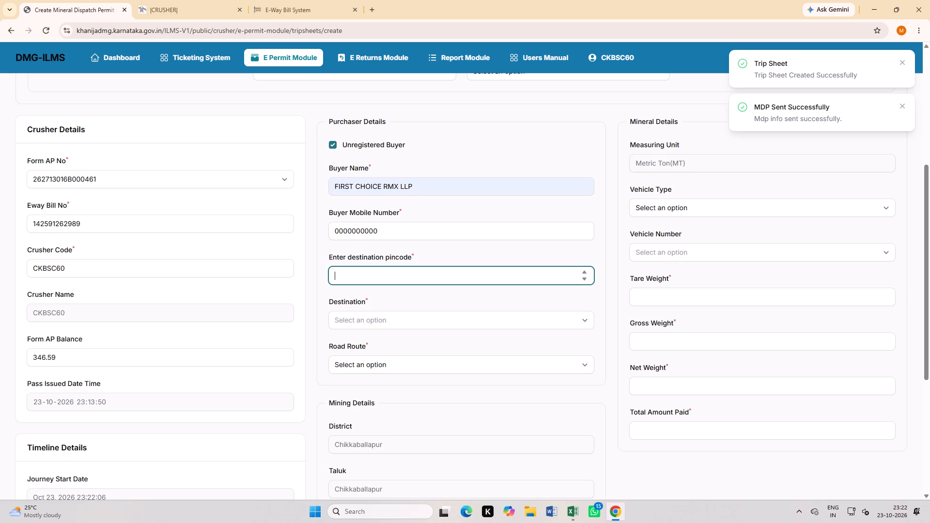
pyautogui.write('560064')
# Set the destination to Bellahalli - 560064 and the road route from Kanivenarayanapuraa to Hebbal in Bangalore North.
pyautogui.click(359, 317)
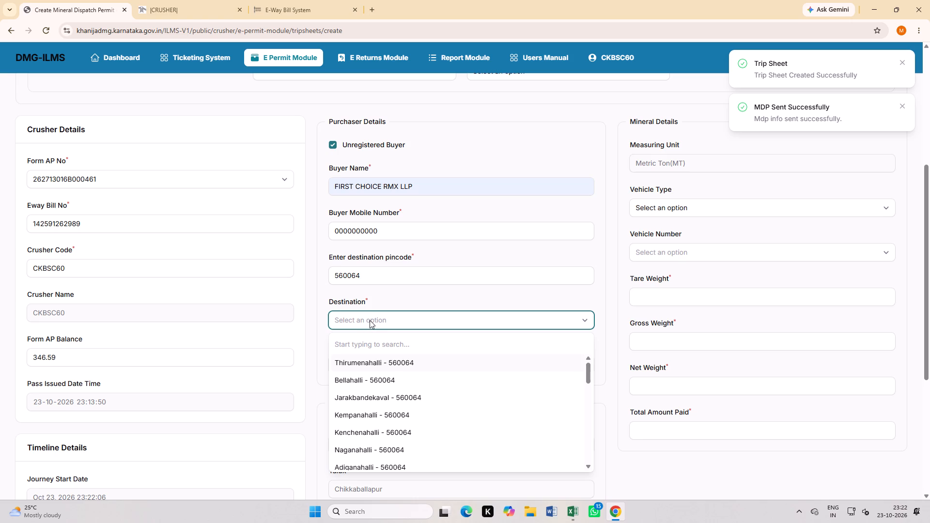
pyautogui.press('b')
pyautogui.write('EL')
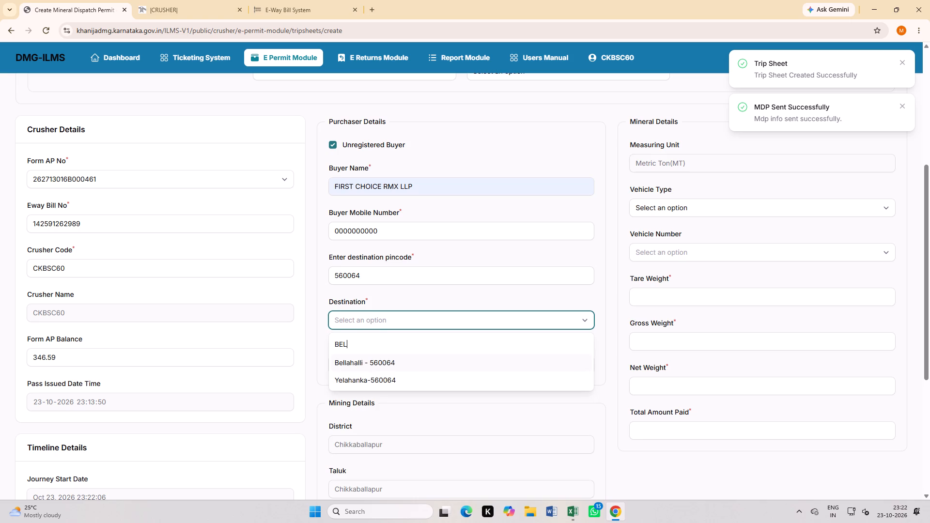
pyautogui.click(383, 361)
pyautogui.scroll(-1, 489, 329)
pyautogui.click(434, 315)
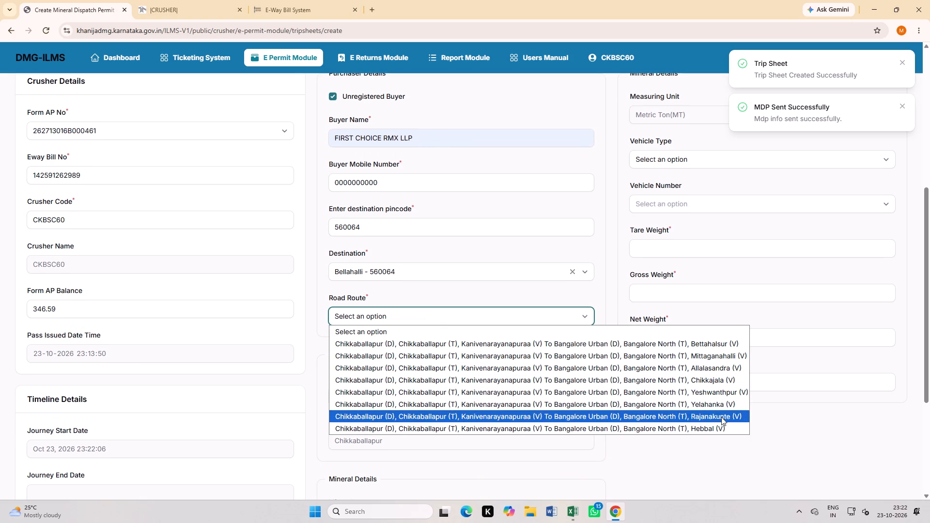
pyautogui.click(716, 428)
pyautogui.scroll(-5, 486, 321)
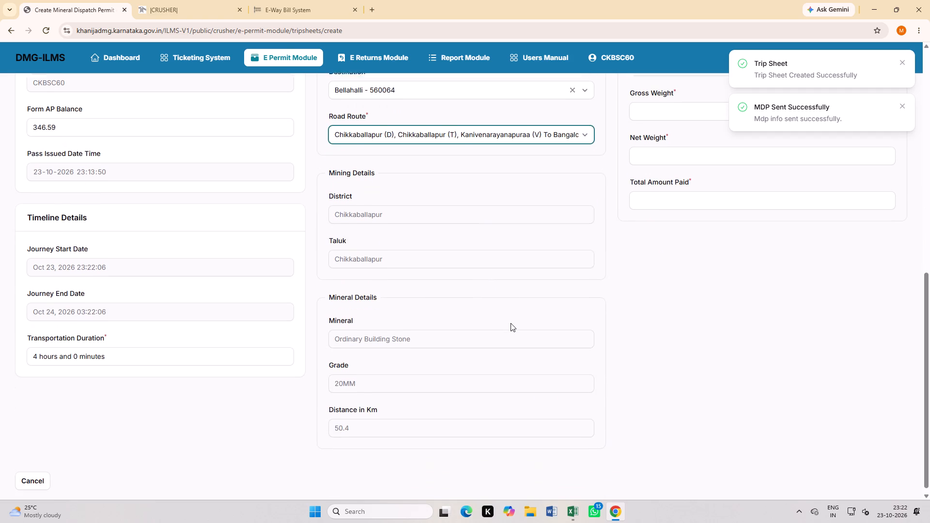
pyautogui.scroll(3, 691, 313)
pyautogui.click(665, 120)
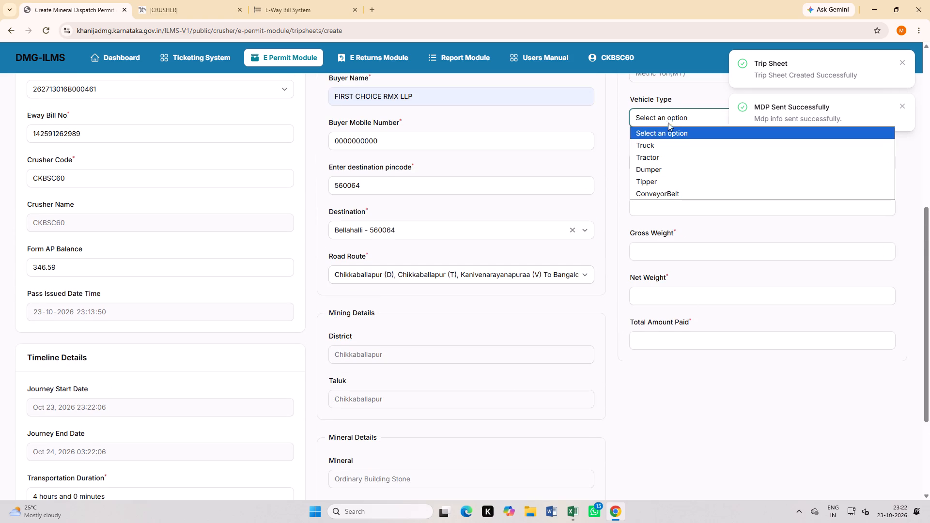
pyautogui.click(660, 179)
pyautogui.click(662, 162)
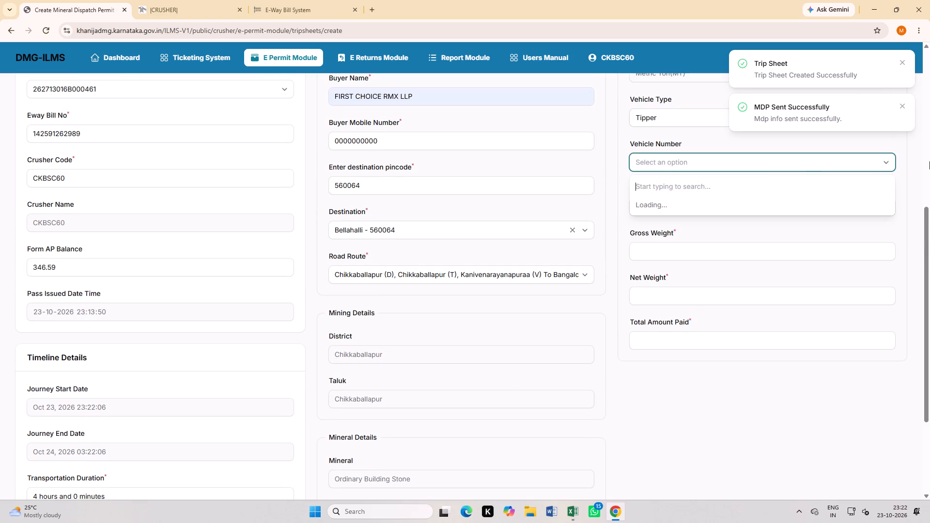
pyautogui.write('1623')
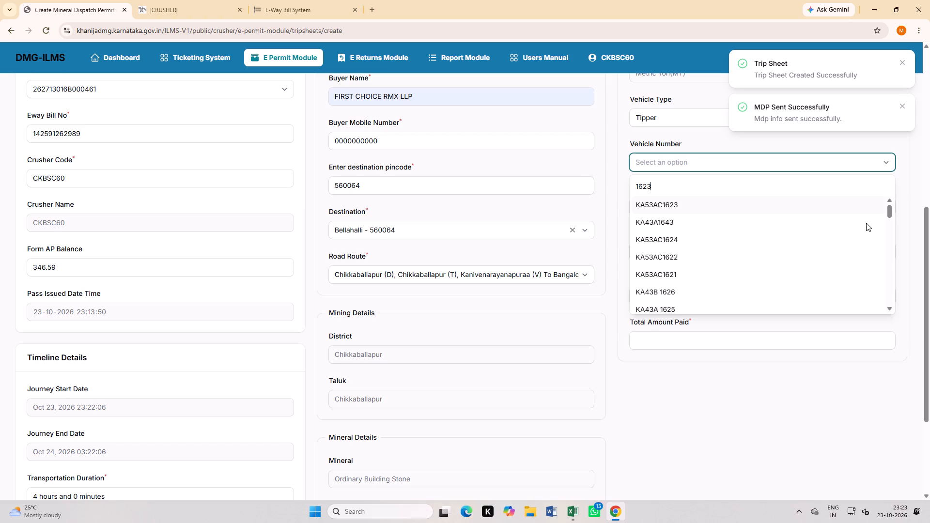
pyautogui.click(693, 206)
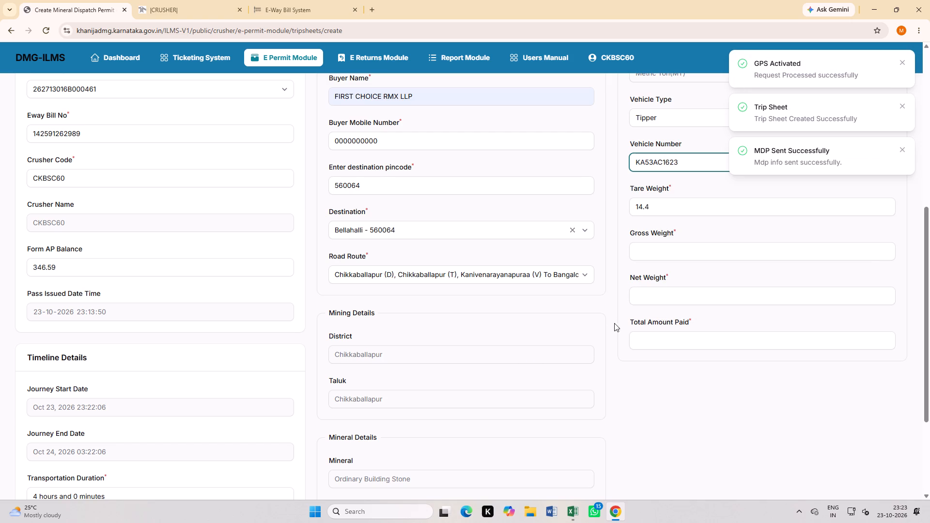
# Enter a gross weight of 48.16 for the vehicle.
pyautogui.click(669, 251)
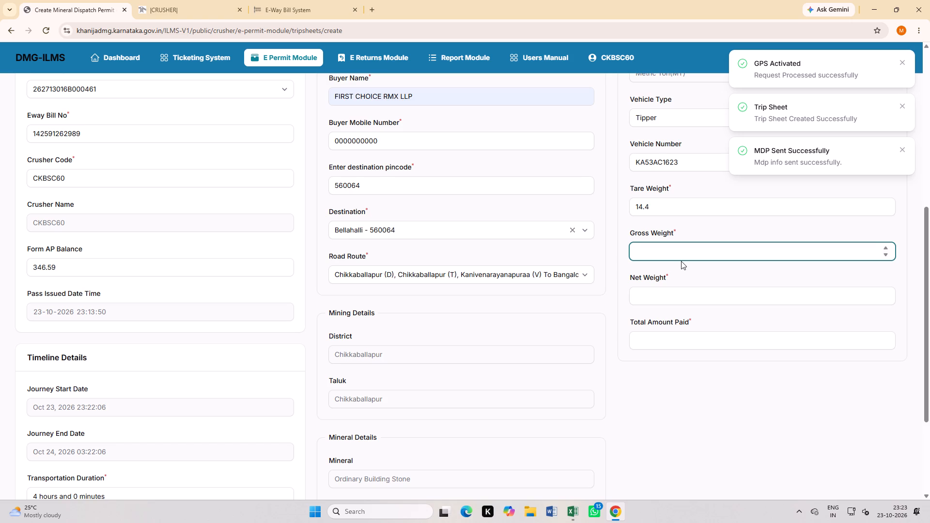
pyautogui.click(674, 253)
pyautogui.write('48.16')
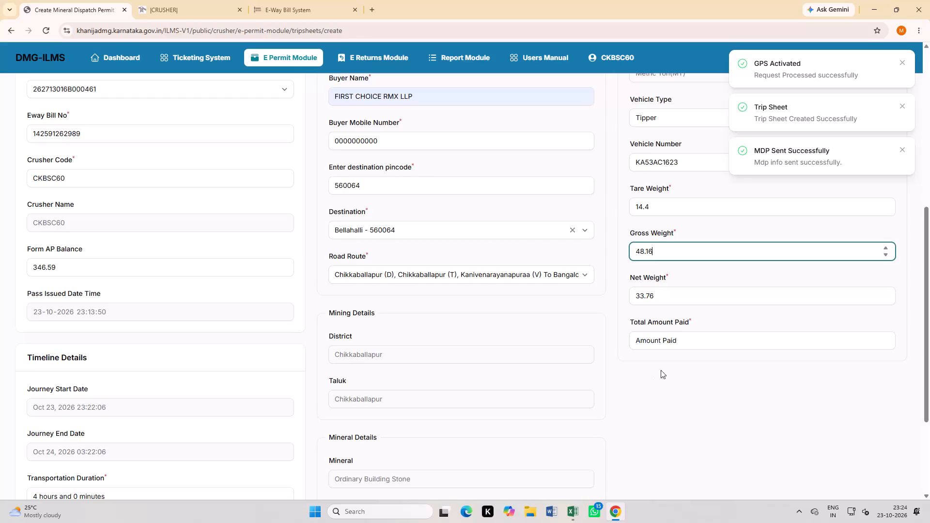
pyautogui.scroll(4, 638, 387)
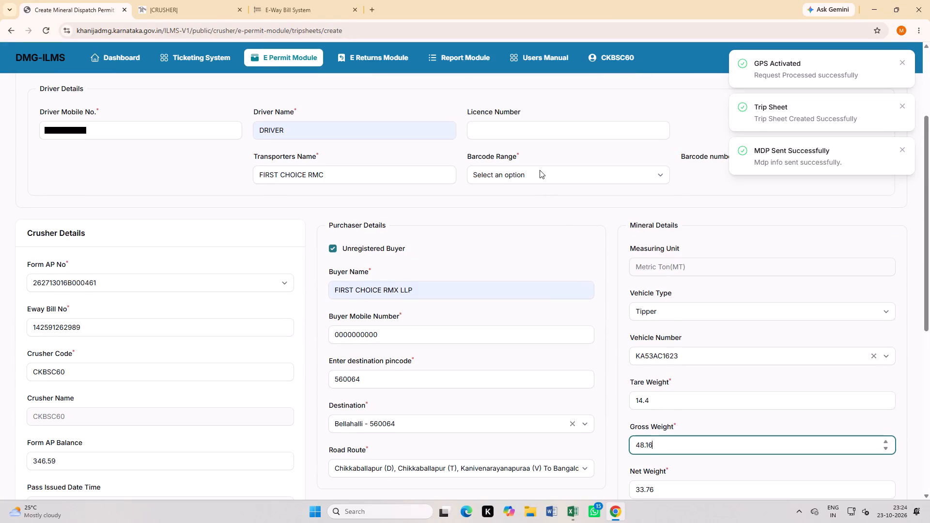
pyautogui.click(540, 170)
pyautogui.scroll(-20, 559, 292)
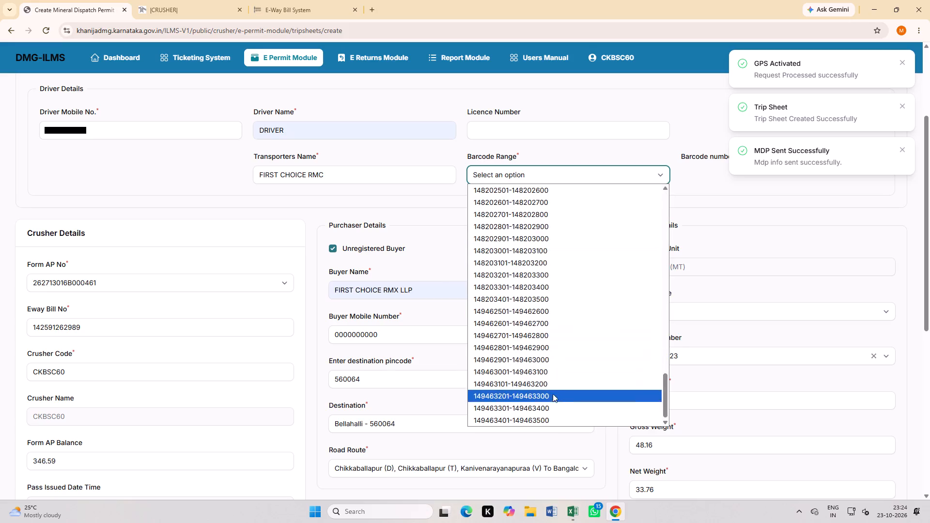
pyautogui.click(548, 407)
pyautogui.scroll(2, 706, 281)
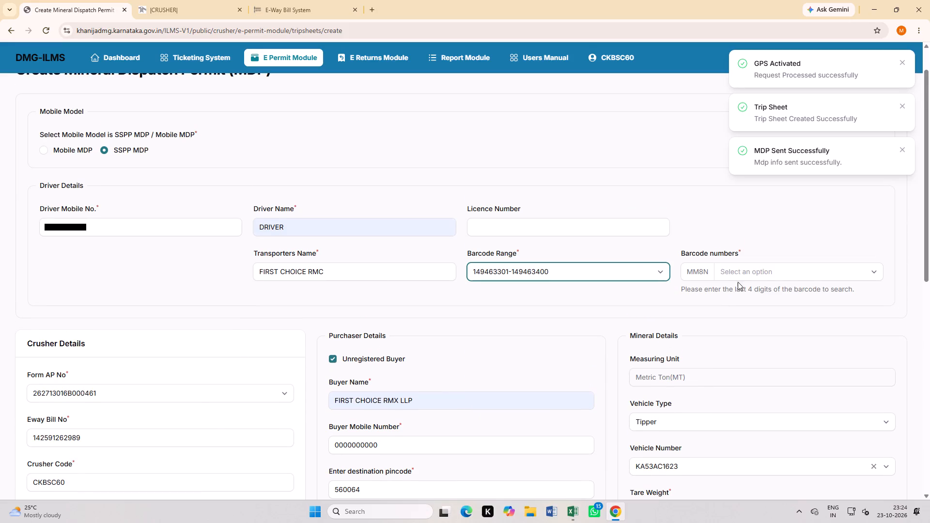
pyautogui.click(743, 273)
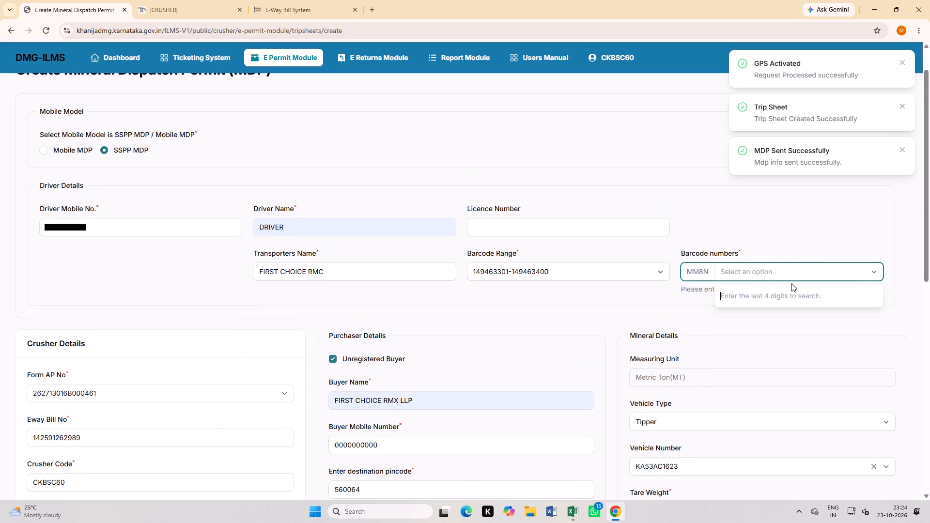
pyautogui.write('3384')
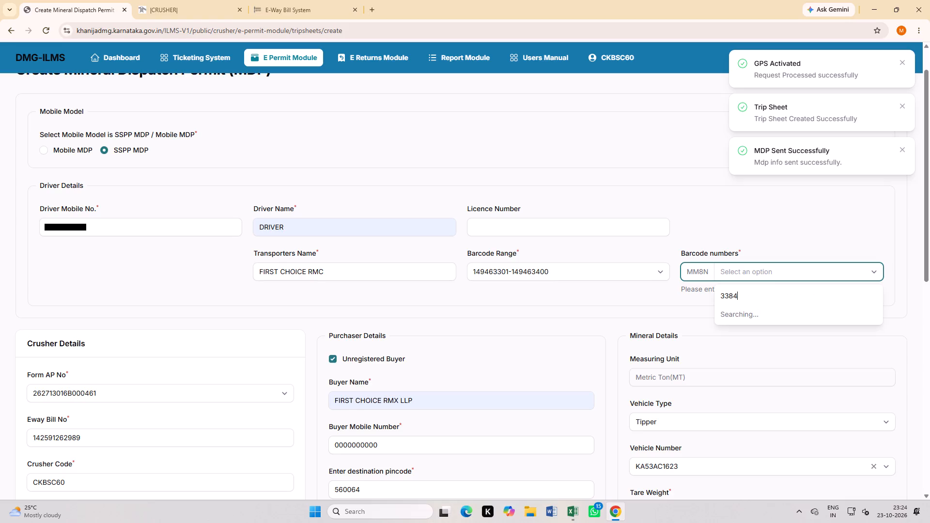
pyautogui.click(750, 311)
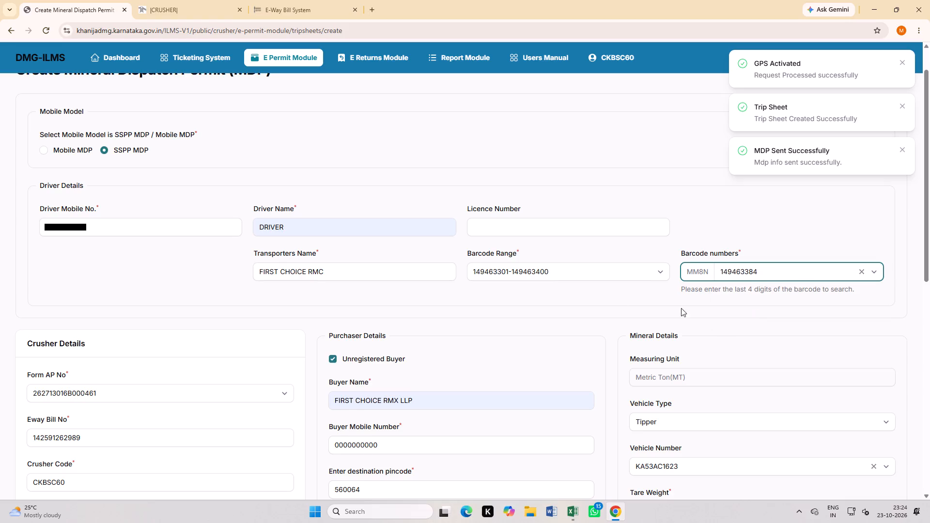
# Issue the mineral dispatch permit and print it in landscape layout on the Canon LBP6030 printer.
pyautogui.scroll(-13, 174, 244)
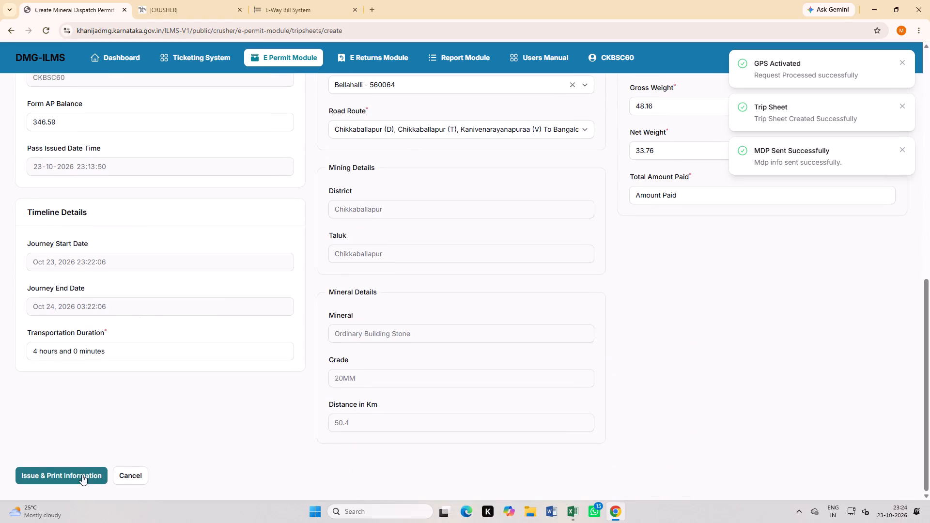
pyautogui.click(80, 479)
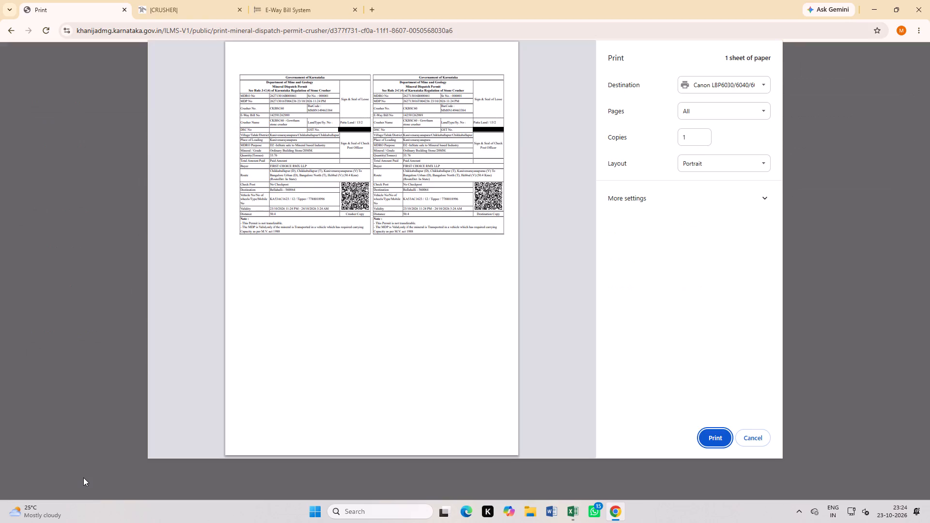
pyautogui.click(734, 164)
pyautogui.click(723, 194)
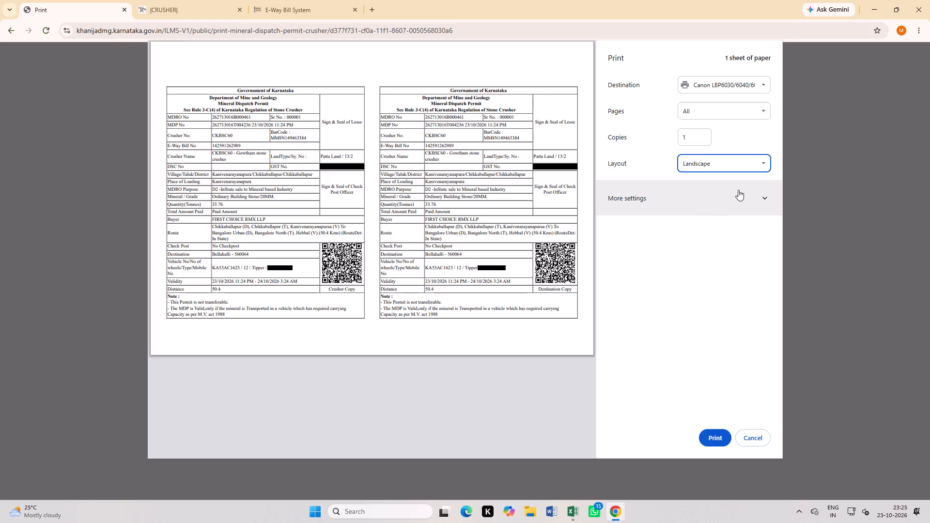
pyautogui.click(723, 439)
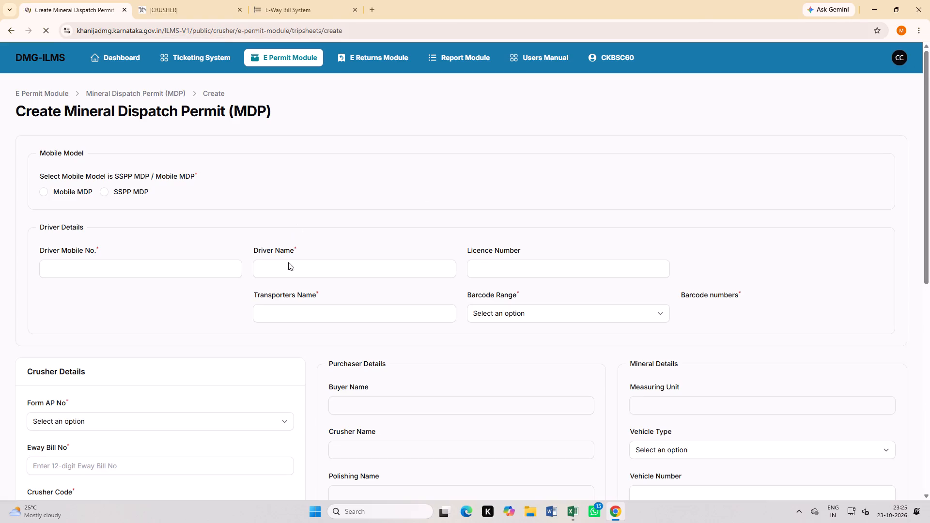
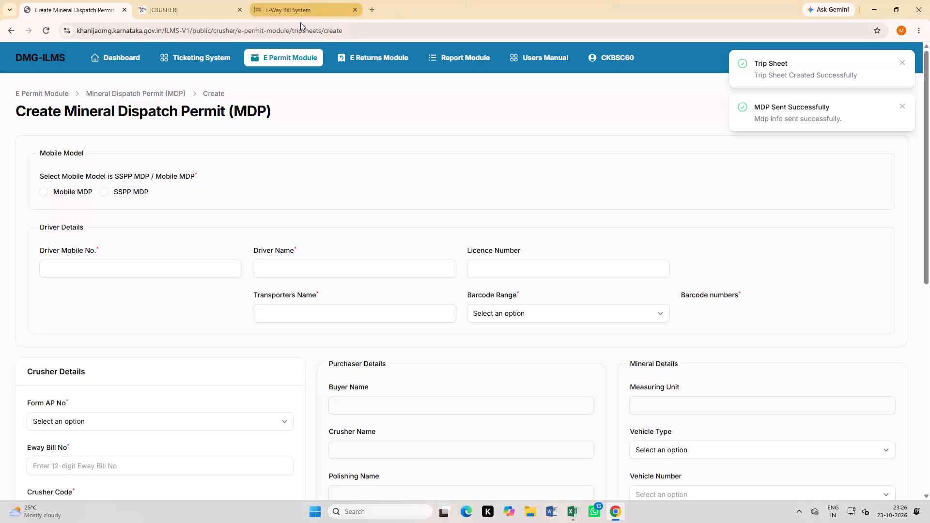
# Start a new e-way bill on the GST portal with sub type Job Work and document number PDC6387.
pyautogui.click(295, 13)
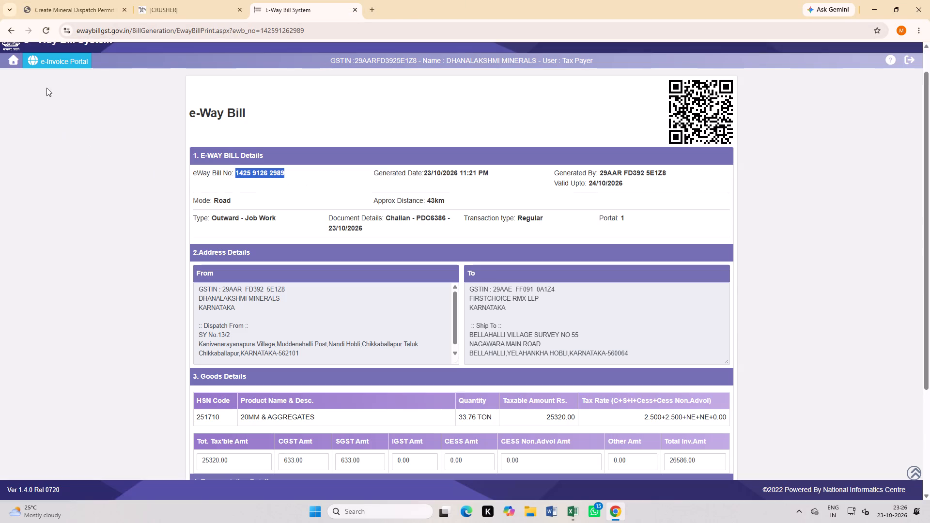
pyautogui.click(10, 63)
pyautogui.click(31, 108)
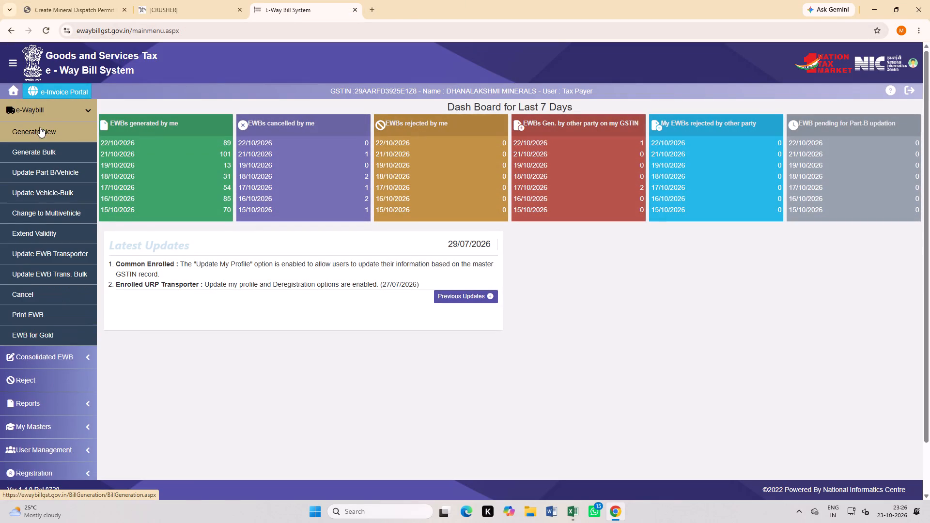
pyautogui.click(39, 132)
pyautogui.click(381, 153)
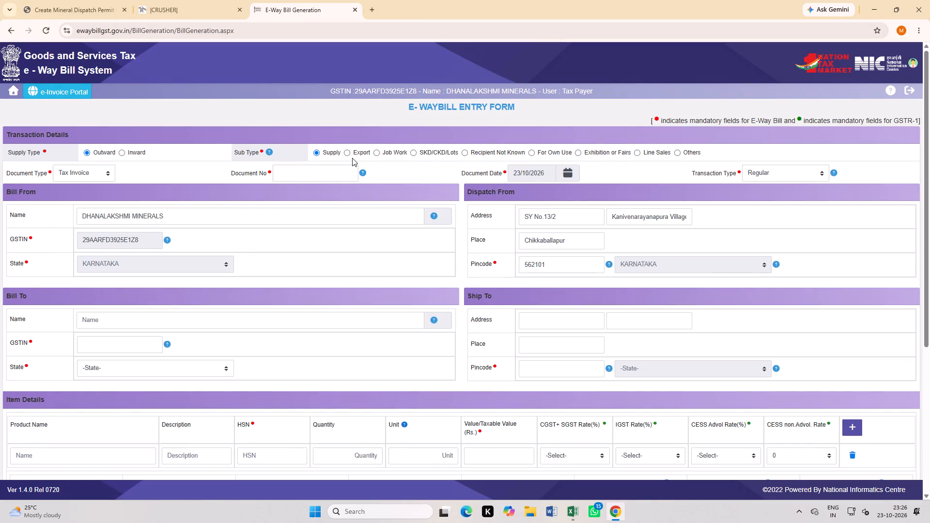
pyautogui.click(376, 153)
pyautogui.click(326, 169)
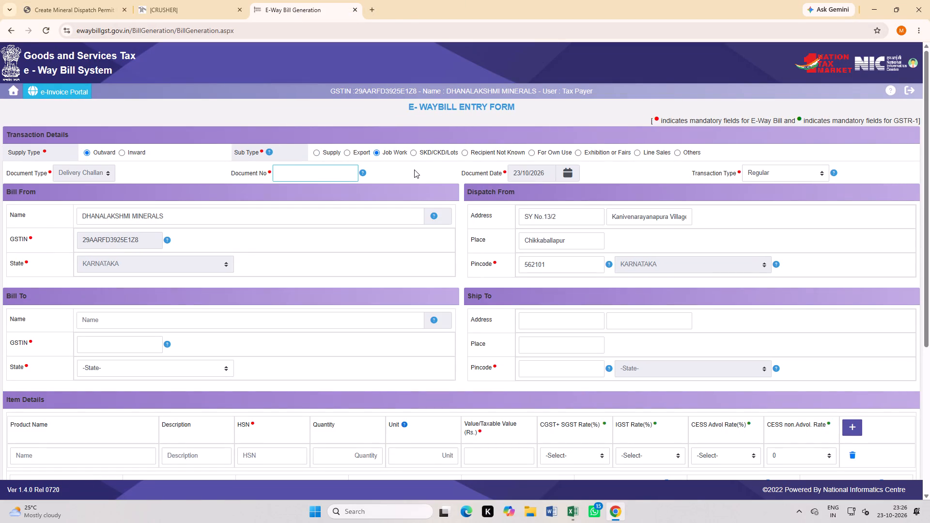
pyautogui.write('PDC')
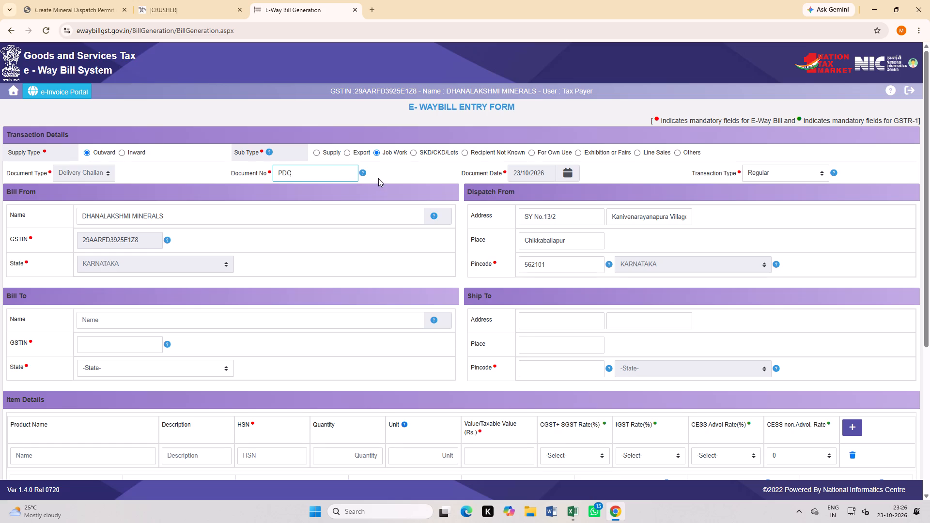
pyautogui.click(315, 173)
pyautogui.press('6')
pyautogui.press('3')
pyautogui.press('8')
pyautogui.press('7')
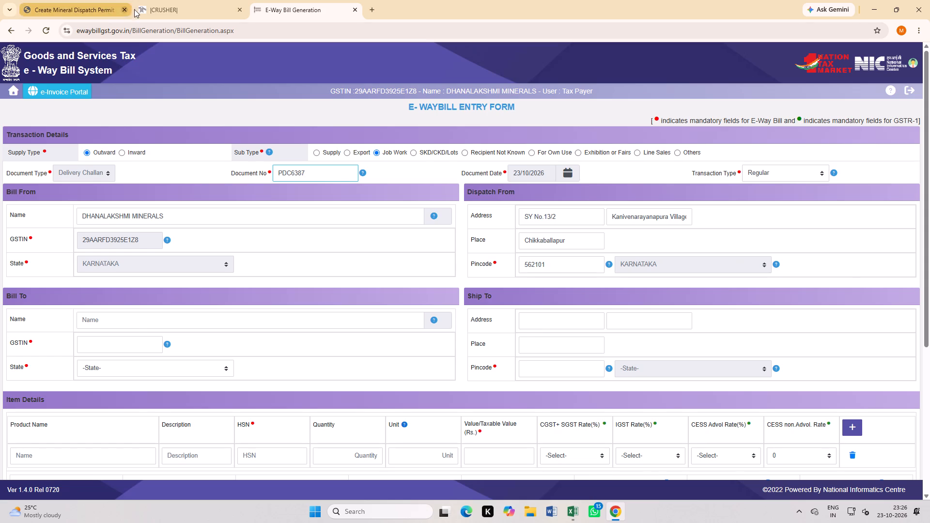
# Refresh the pending DC list and copy SILICON READYMIX CONCRETE's GSTIN from delivery challan 6387 into the e-way bill's Bill To details.
pyautogui.click(162, 9)
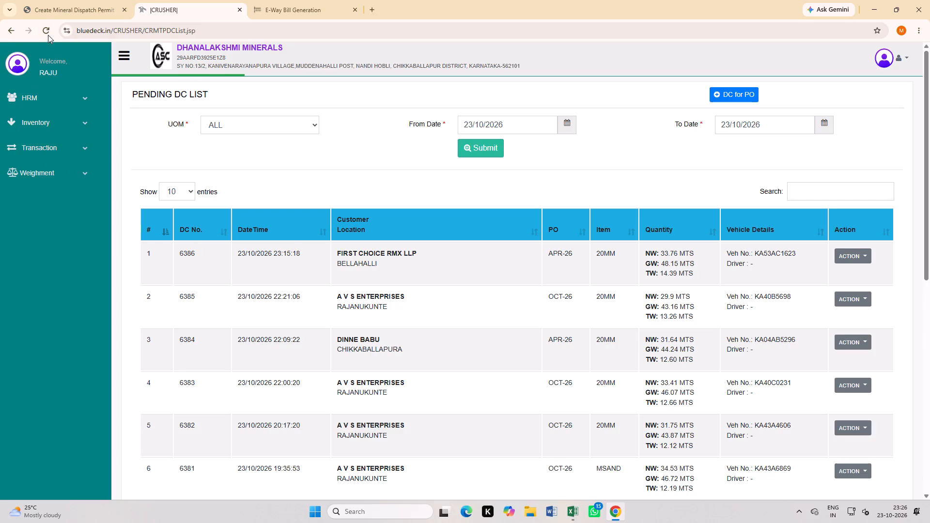
pyautogui.click(48, 35)
pyautogui.click(510, 112)
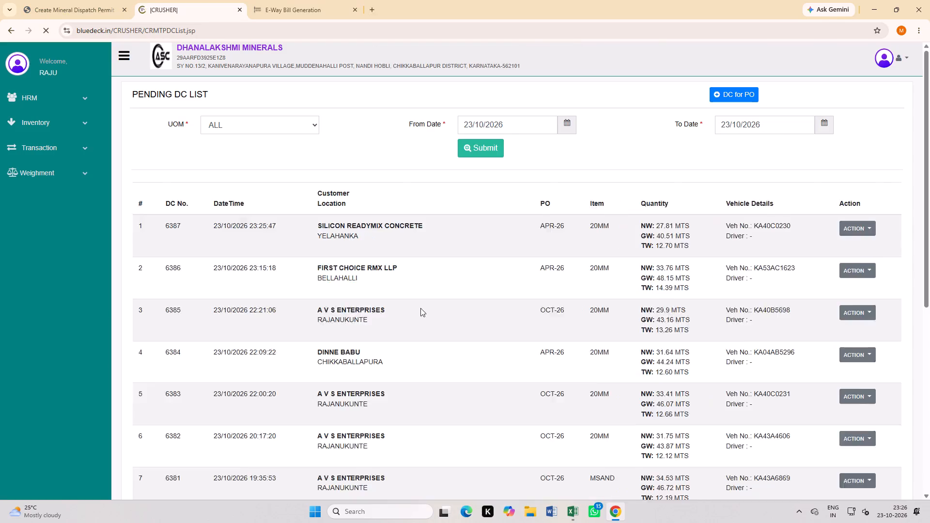
pyautogui.click(848, 251)
pyautogui.click(862, 281)
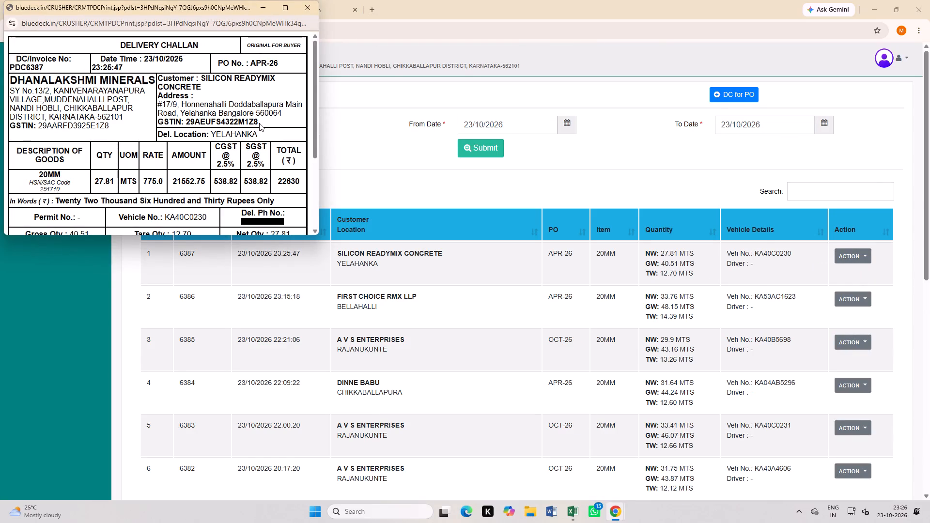
pyautogui.moveTo(256, 122); pyautogui.dragTo(193, 126)
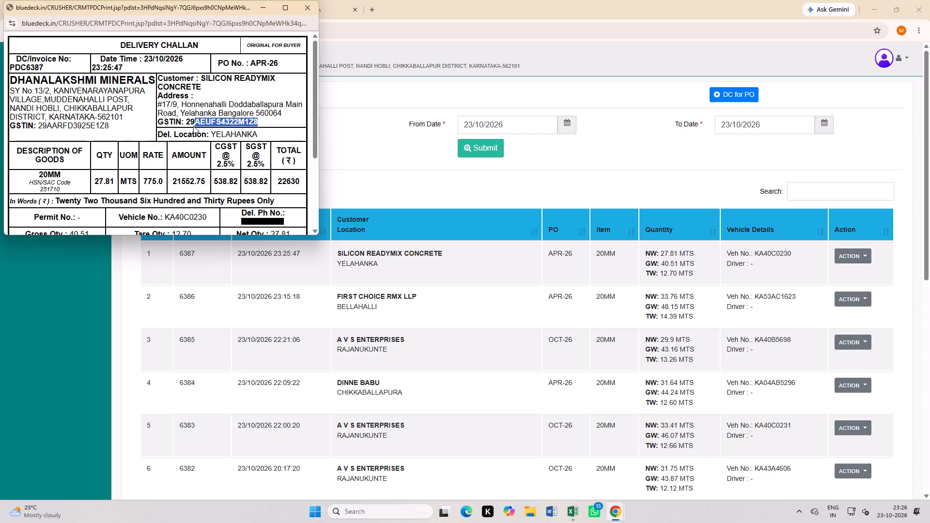
pyautogui.moveTo(193, 126); pyautogui.dragTo(187, 125)
pyautogui.hotkey('ctrl', 'c')
pyautogui.click(440, 0)
pyautogui.click(303, 11)
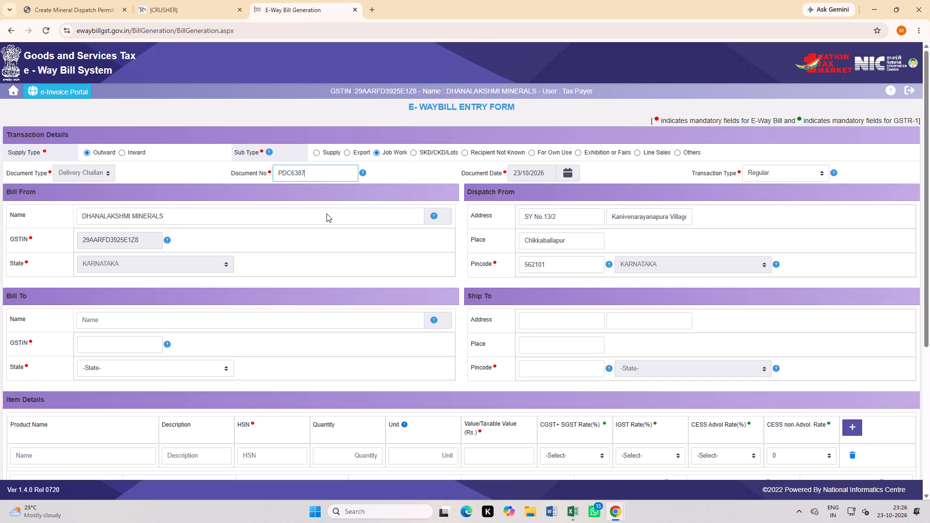
pyautogui.click(128, 343)
pyautogui.hotkey('ctrl', 'v')
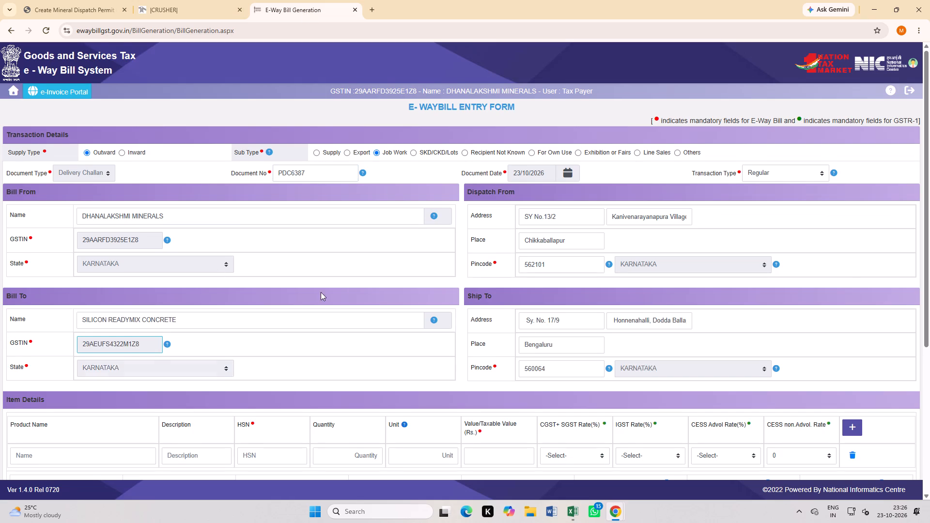
# Enter 20MM as the e-way bill item's product name and AGGREGATES as its description.
pyautogui.scroll(-4, 321, 292)
pyautogui.click(56, 260)
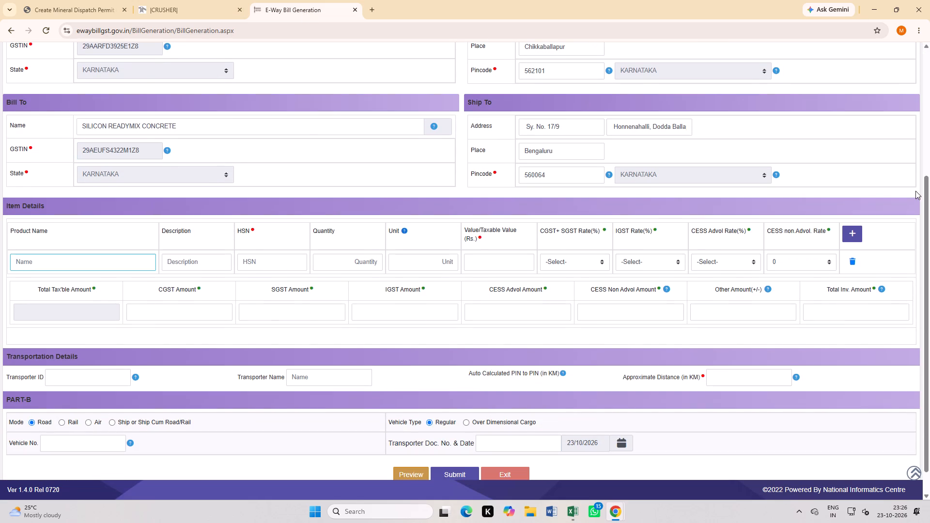
pyautogui.write('200')
pyautogui.press('BackSpace')
pyautogui.write('MM')
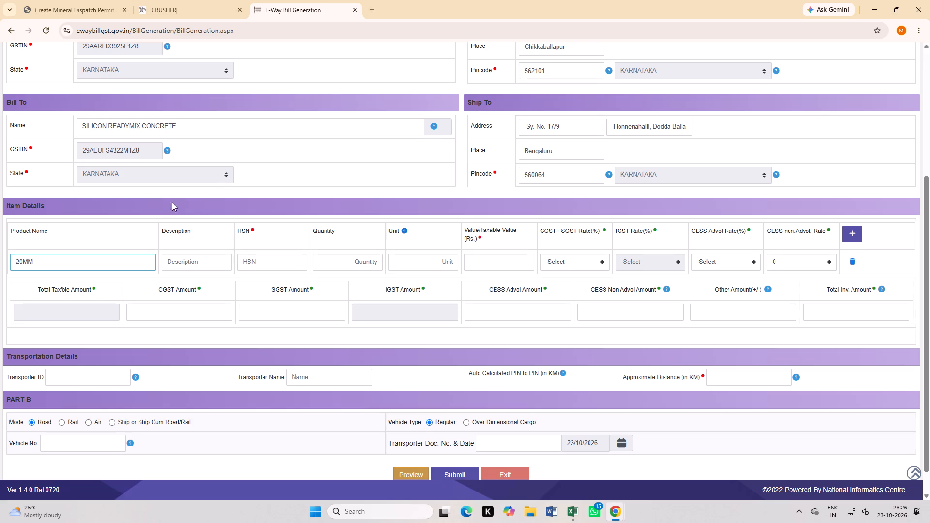
pyautogui.click(193, 253)
pyautogui.click(194, 261)
pyautogui.press('a')
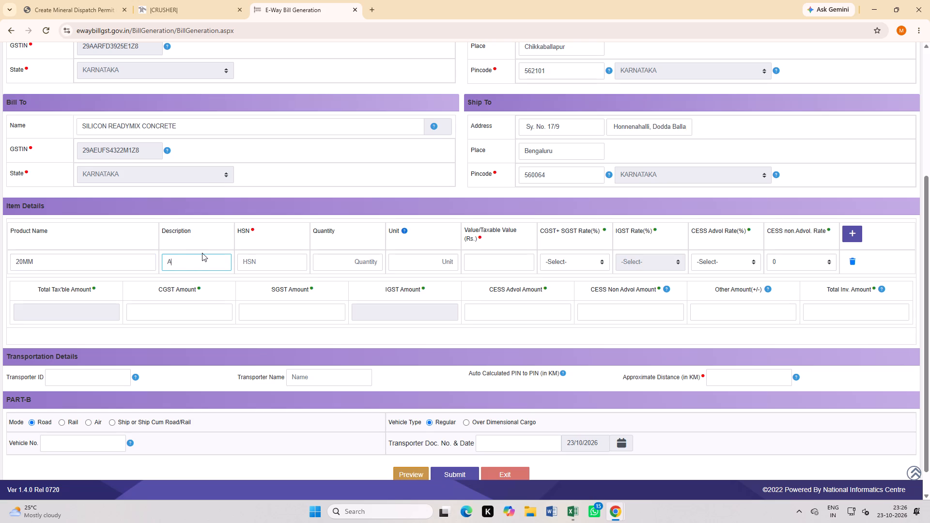
pyautogui.press('g')
pyautogui.write('GR')
pyautogui.press('e')
pyautogui.press('g')
pyautogui.press('a')
pyautogui.write('TES')
# Set the item's HSN to 251710, quantity to 27.81 and unit to TON.
pyautogui.click(262, 264)
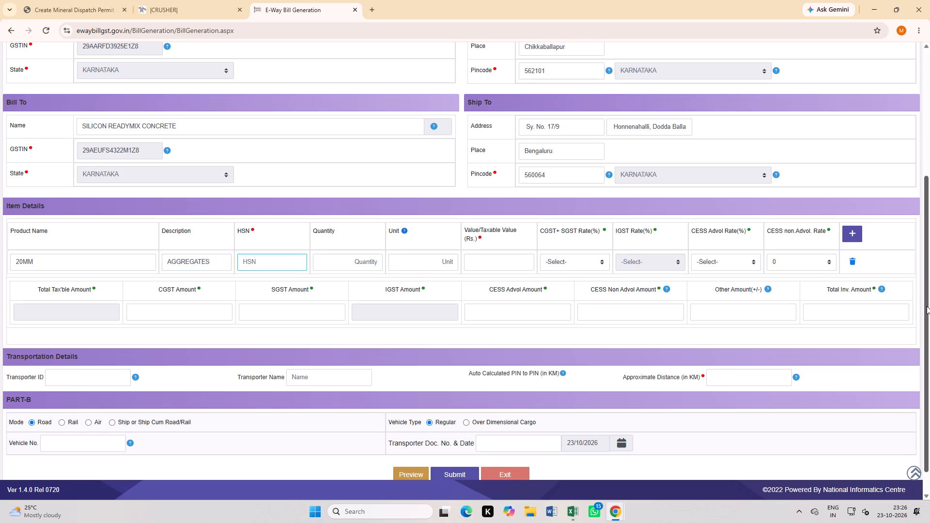
pyautogui.press('2')
pyautogui.press('5')
pyautogui.write('1710')
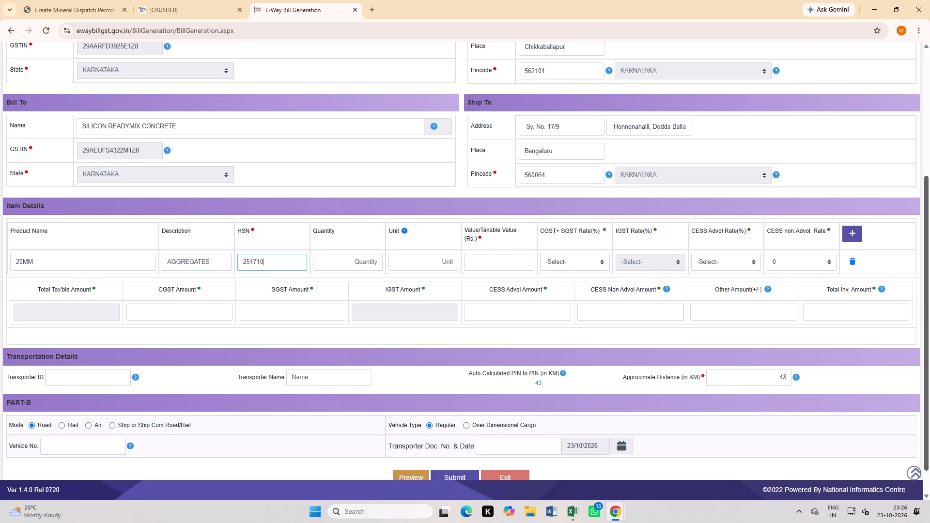
pyautogui.click(343, 258)
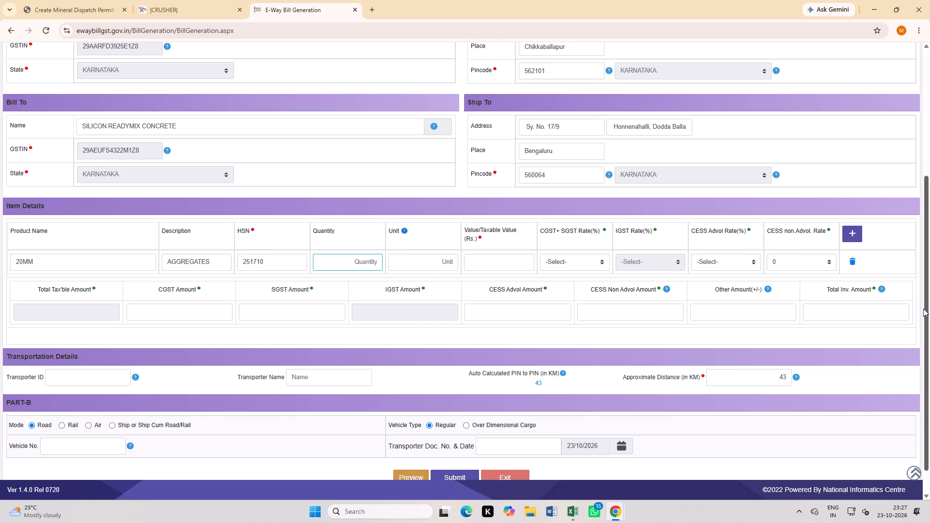
pyautogui.write('27.81')
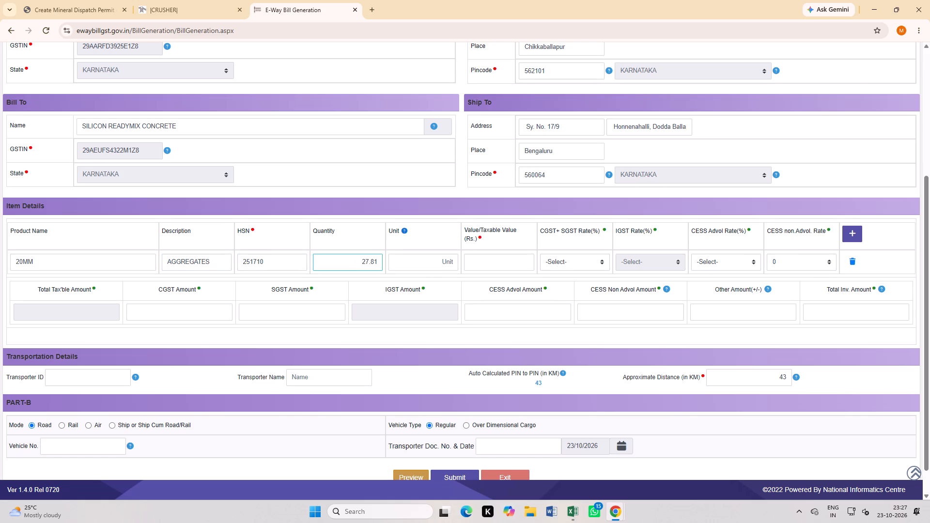
pyautogui.click(428, 264)
pyautogui.press('t')
pyautogui.press('o')
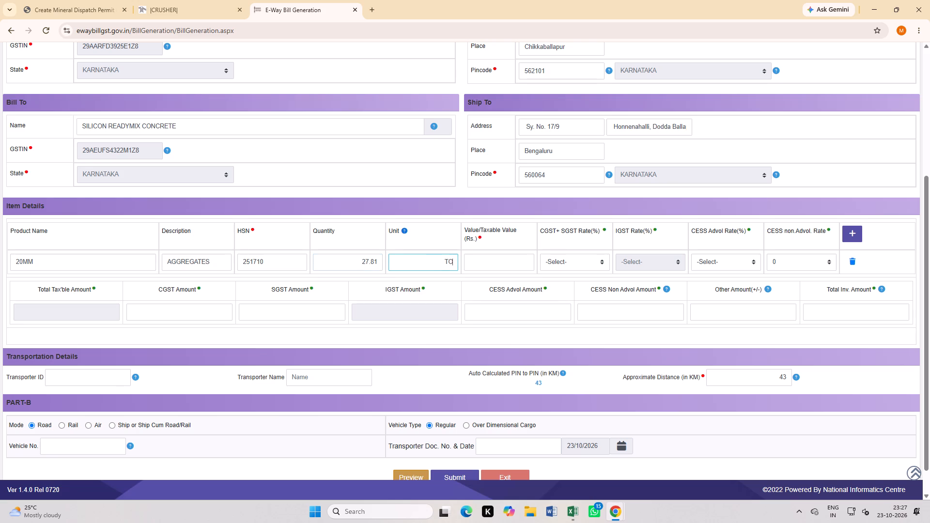
pyautogui.press('n')
# Copy the amount 21552.75 from delivery challan 6387 as the item's taxable value and set its CGST+SGST rate to 2.500 + 2.500.
pyautogui.click(501, 261)
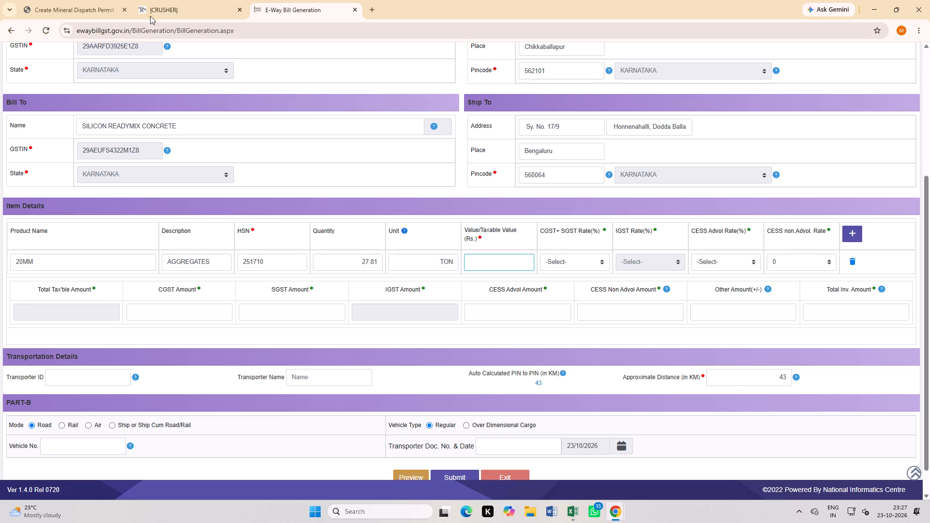
pyautogui.click(154, 12)
pyautogui.click(835, 254)
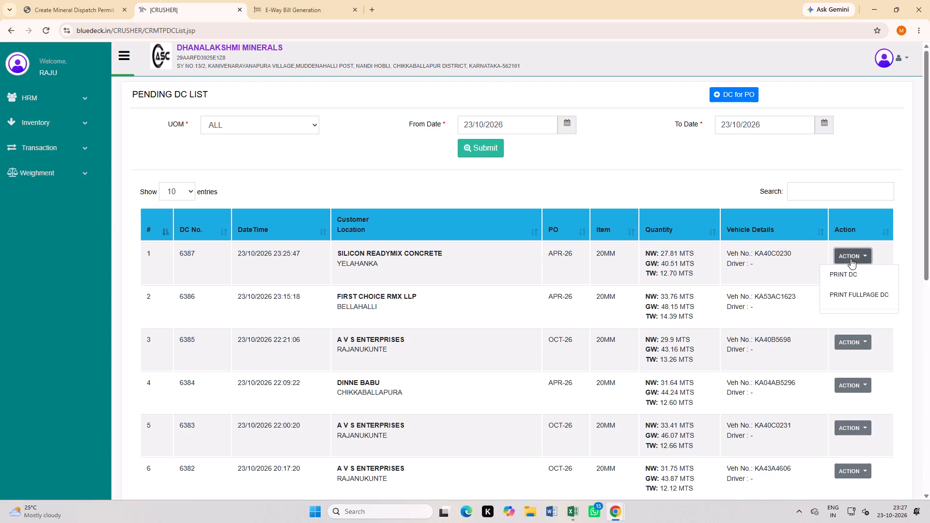
pyautogui.click(843, 269)
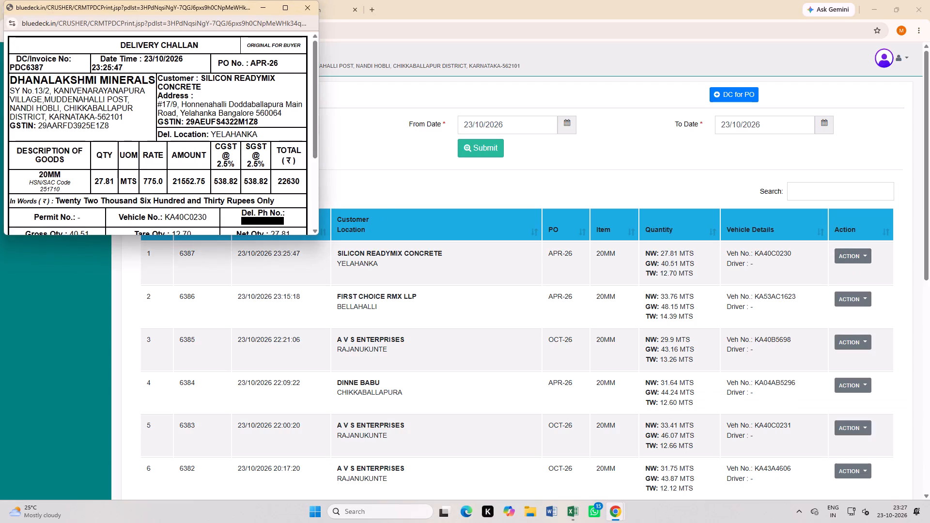
pyautogui.moveTo(204, 183); pyautogui.dragTo(173, 181)
pyautogui.hotkey('ctrl', 'c')
pyautogui.click(310, 7)
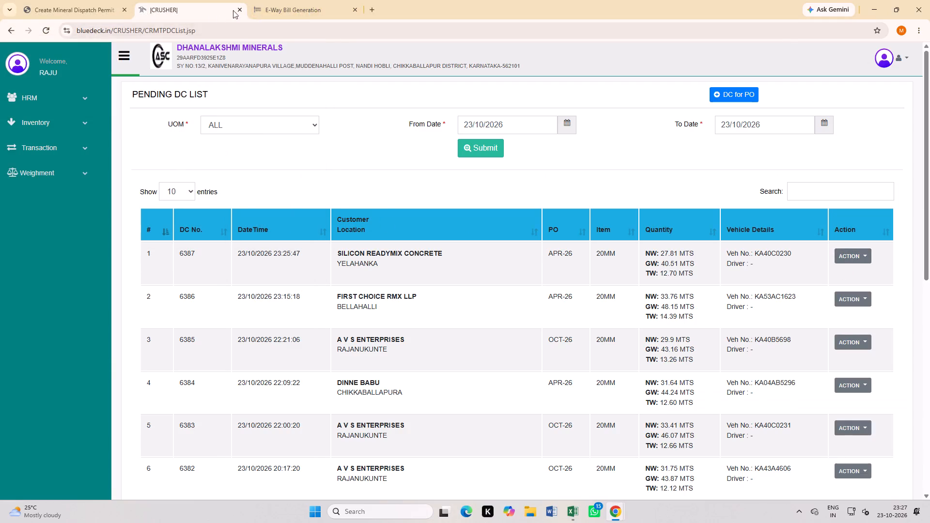
pyautogui.click(302, 10)
pyautogui.click(484, 256)
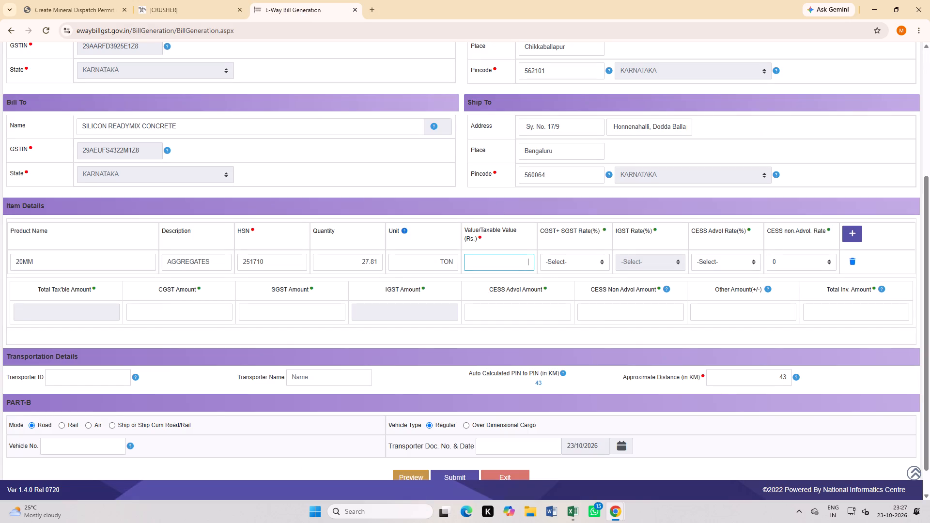
pyautogui.hotkey('ctrl', 'v')
pyautogui.click(583, 261)
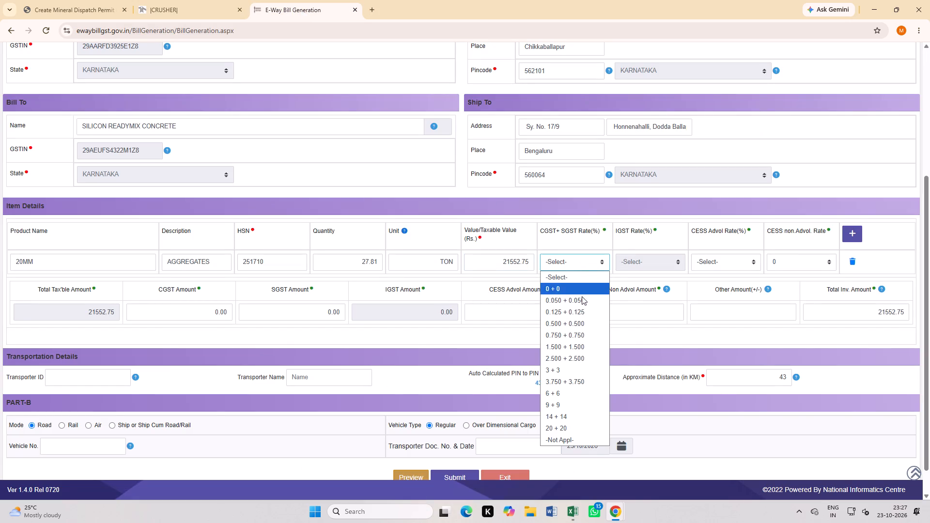
pyautogui.click(571, 356)
pyautogui.scroll(-4, 530, 315)
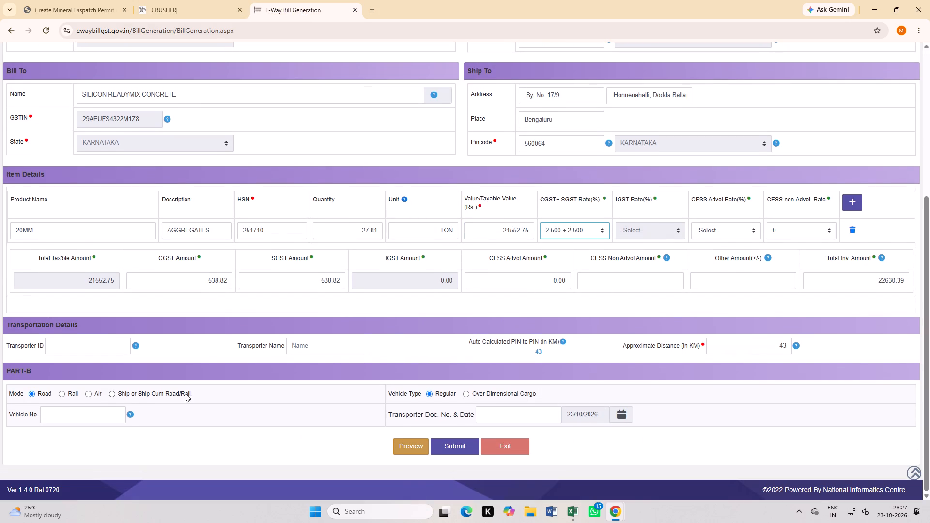
pyautogui.click(92, 412)
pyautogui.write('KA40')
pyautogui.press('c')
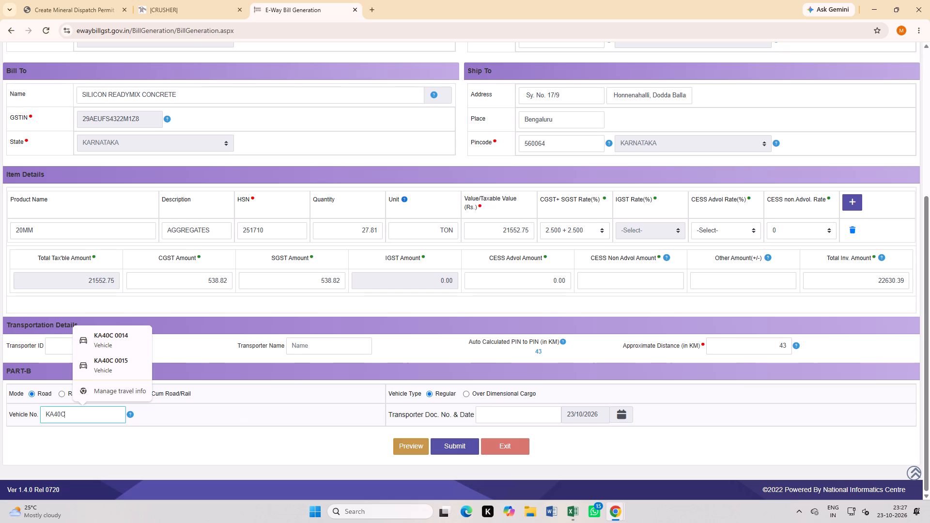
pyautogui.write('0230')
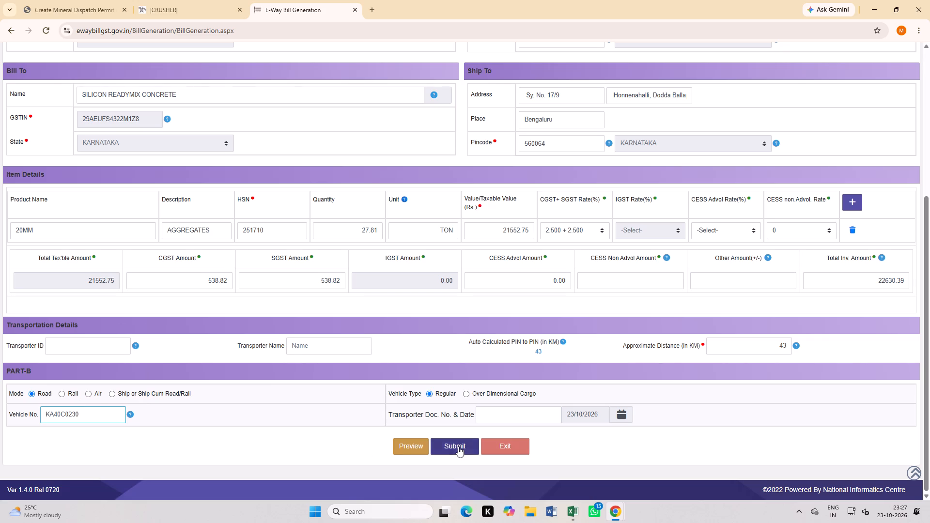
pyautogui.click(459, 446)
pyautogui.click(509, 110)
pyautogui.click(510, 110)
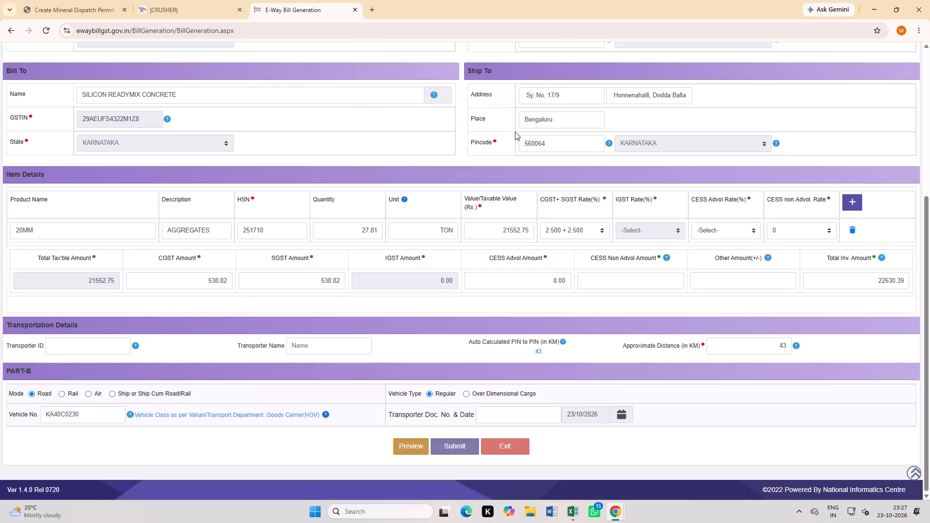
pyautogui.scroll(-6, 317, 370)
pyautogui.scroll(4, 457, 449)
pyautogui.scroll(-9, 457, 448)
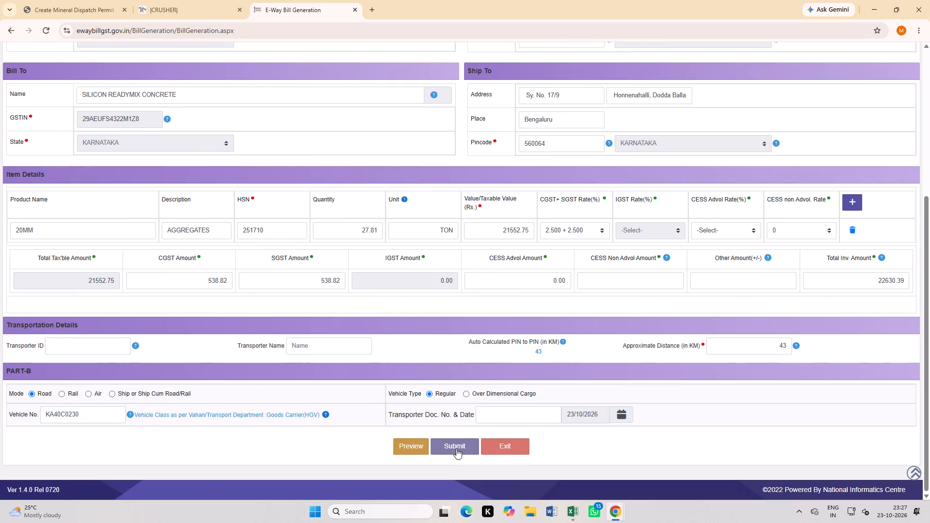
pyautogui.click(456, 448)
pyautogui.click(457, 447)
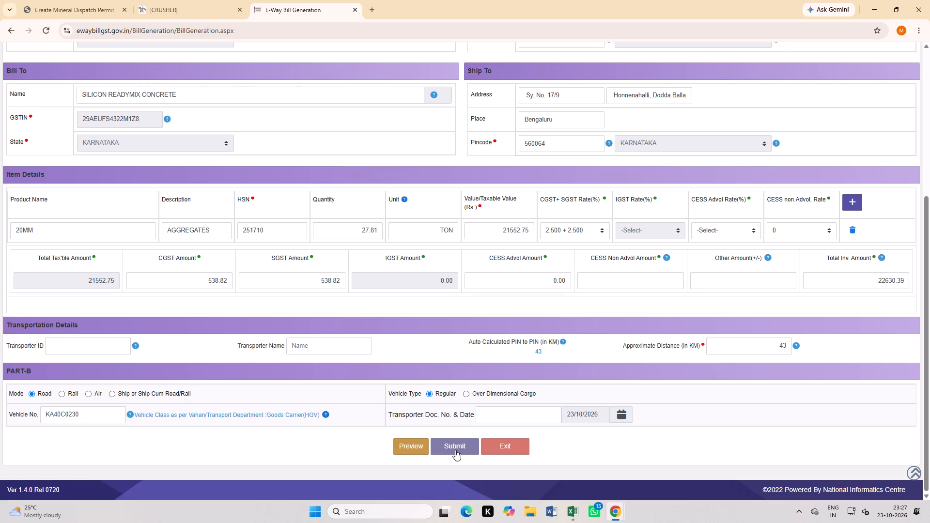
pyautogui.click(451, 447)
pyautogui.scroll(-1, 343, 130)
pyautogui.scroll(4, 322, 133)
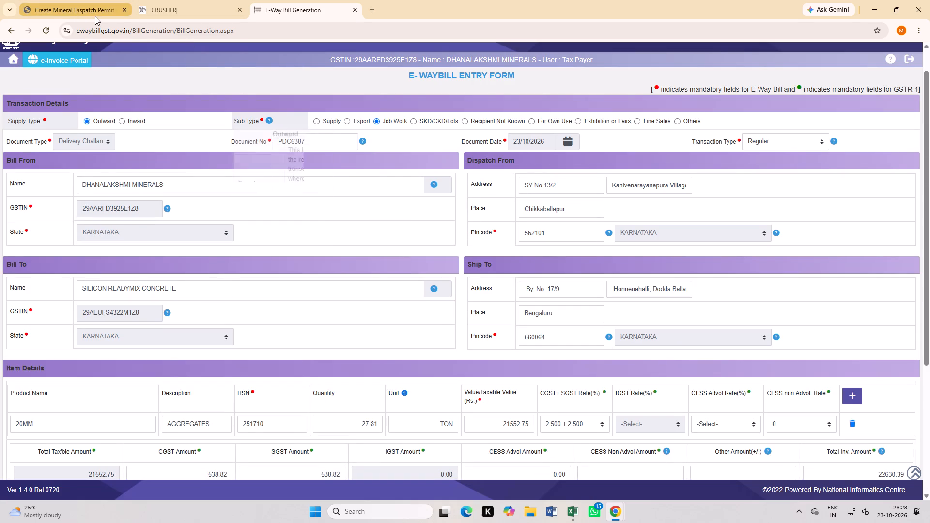
# In the mineral dispatch permit form, choose SSPP MDP and enter the driver's mobile number, using one not already on a trip.
pyautogui.click(93, 15)
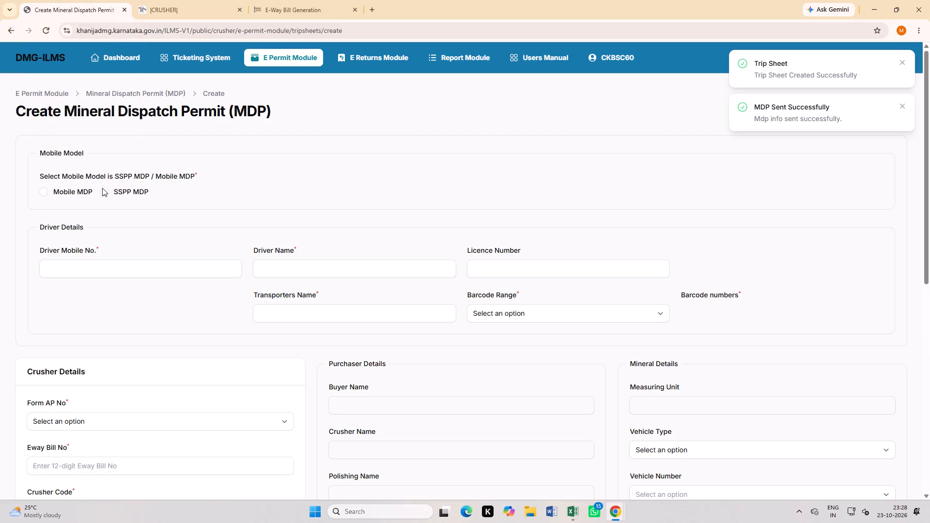
pyautogui.click(102, 188)
pyautogui.click(103, 263)
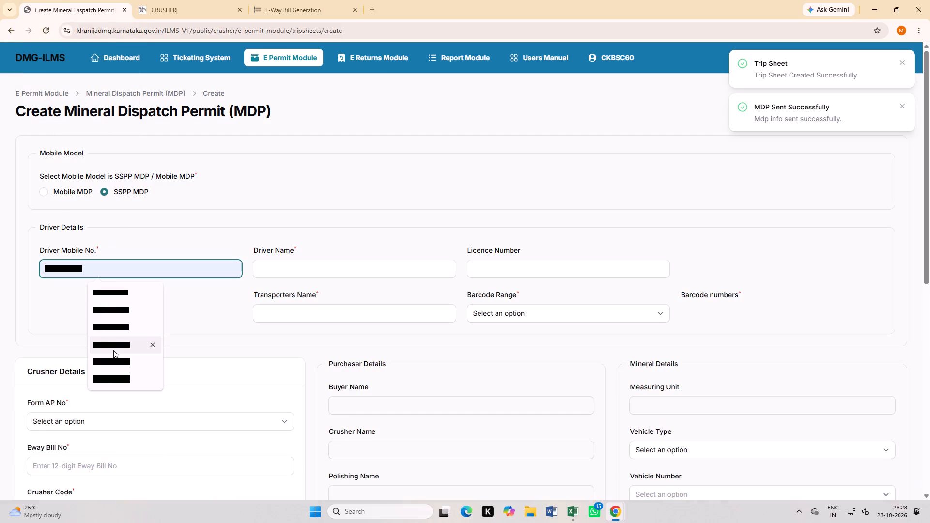
pyautogui.click(111, 361)
pyautogui.click(310, 264)
pyautogui.click(341, 298)
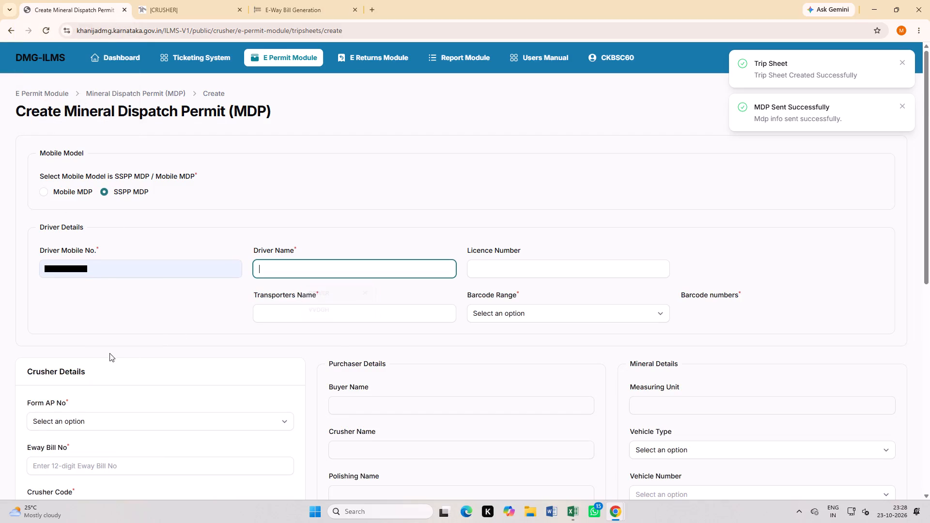
pyautogui.scroll(-2, 104, 349)
pyautogui.click(94, 331)
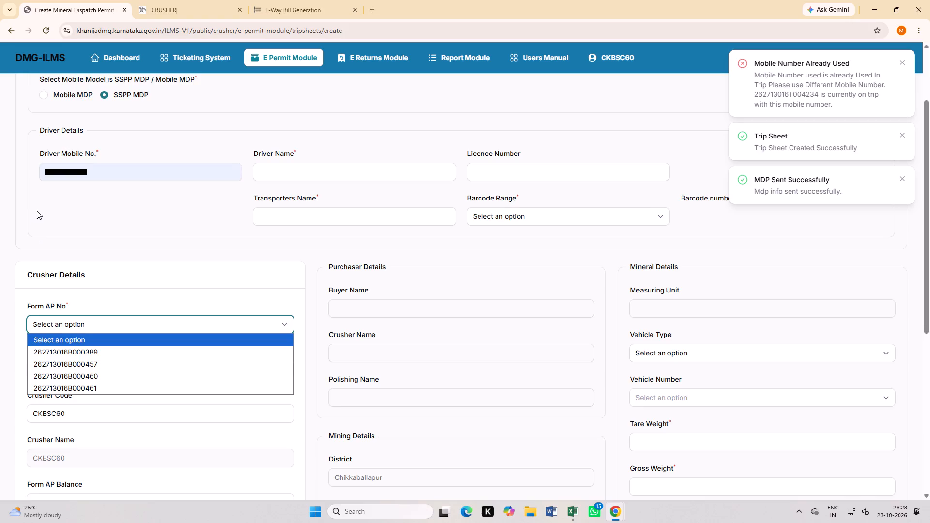
pyautogui.moveTo(54, 173); pyautogui.dragTo(62, 175)
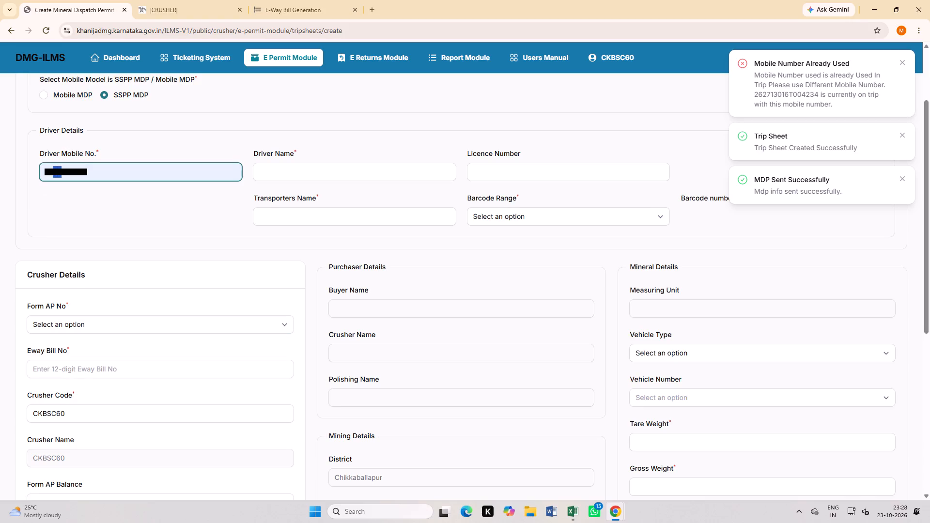
pyautogui.moveTo(62, 175); pyautogui.dragTo(63, 175)
pyautogui.write('01')
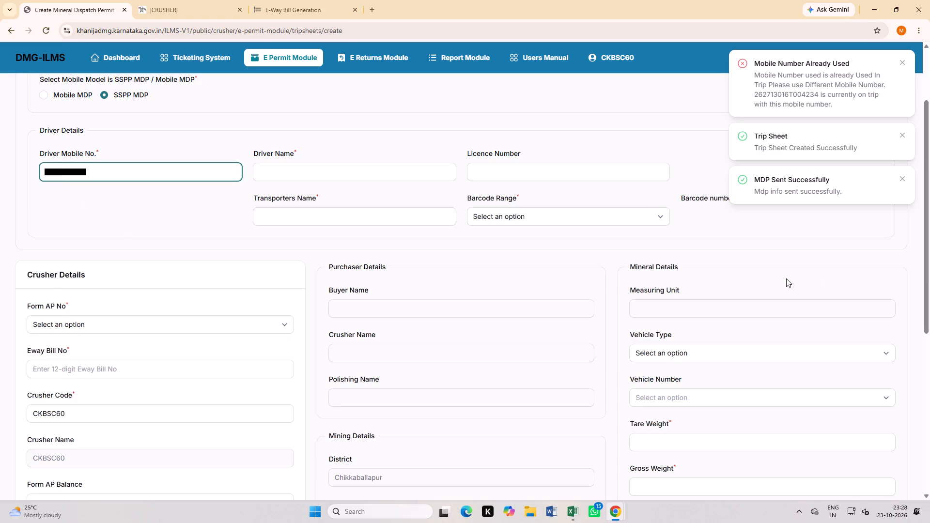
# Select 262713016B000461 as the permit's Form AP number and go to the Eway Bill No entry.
pyautogui.click(86, 327)
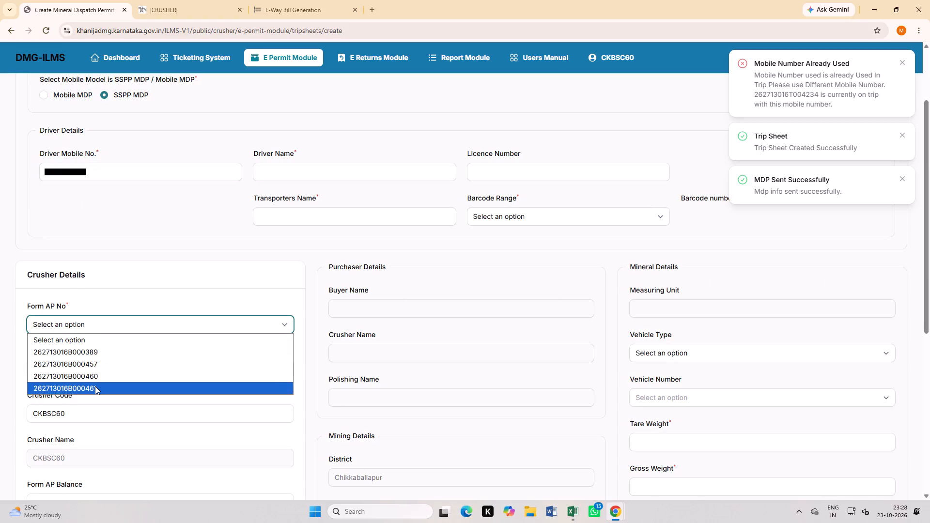
pyautogui.click(95, 387)
pyautogui.click(94, 374)
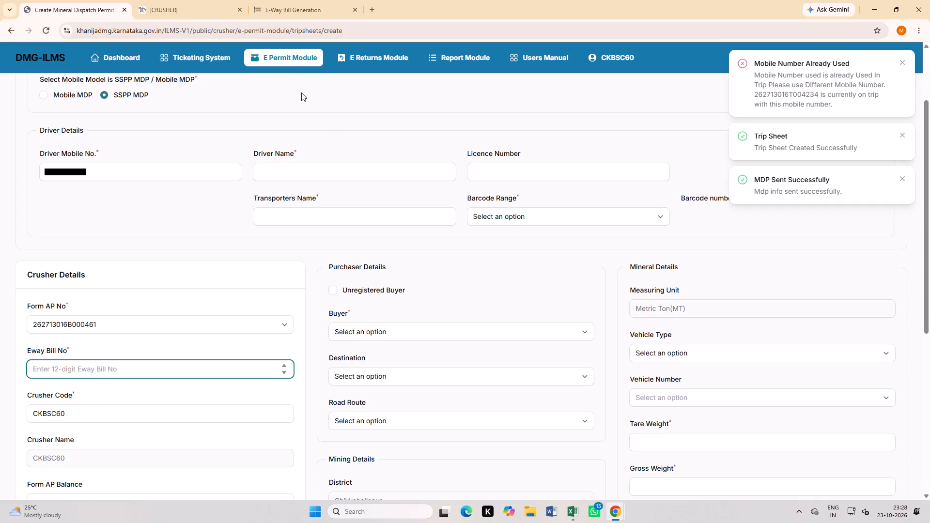
# Return to the e-way bill for delivery challan PDC6387 and try to submit it with the entered item and vehicle details.
pyautogui.click(311, 10)
pyautogui.scroll(-9, 351, 330)
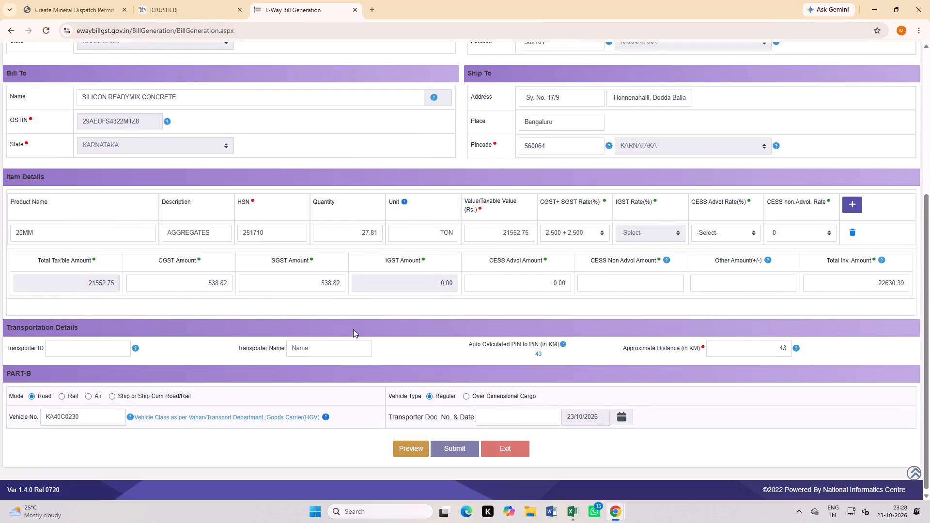
pyautogui.scroll(-3, 353, 329)
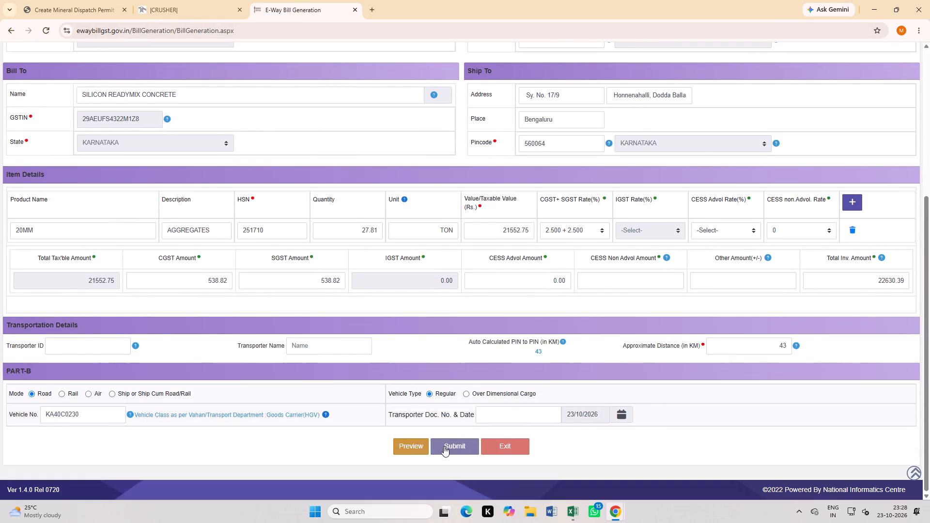
pyautogui.click(414, 449)
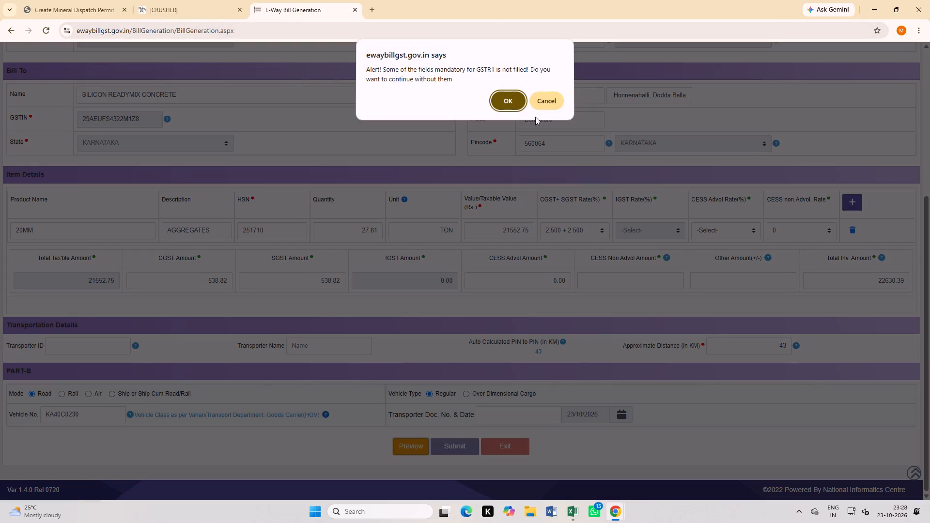
pyautogui.click(549, 103)
pyautogui.click(454, 444)
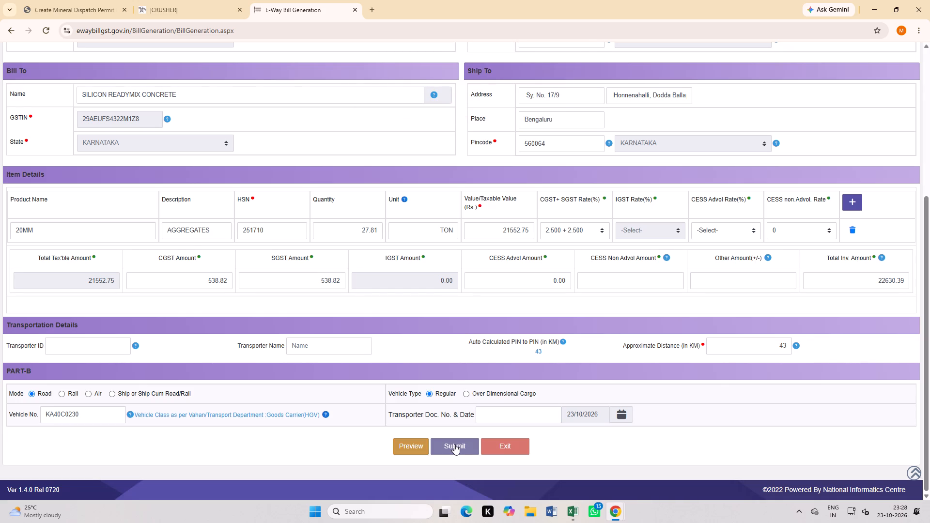
pyautogui.tripleClick(454, 444)
pyautogui.doubleClick(454, 444)
pyautogui.click(455, 448)
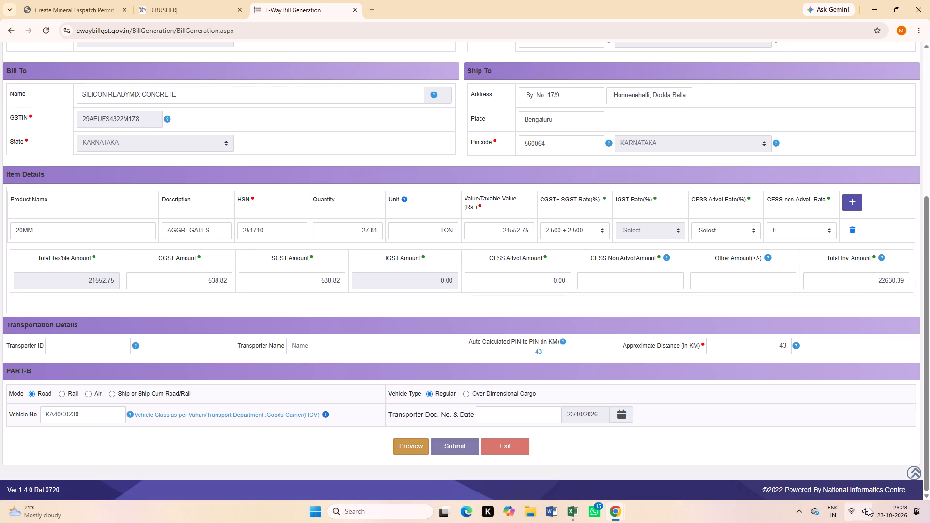
# Turn off the computer's Wi-Fi connection and dismiss the blank message on the e-way bill page.
pyautogui.click(854, 512)
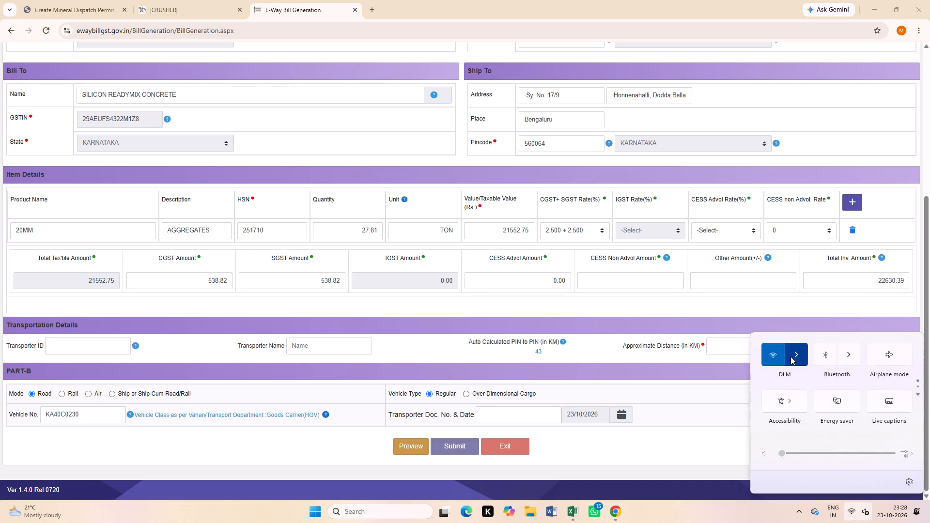
pyautogui.click(775, 355)
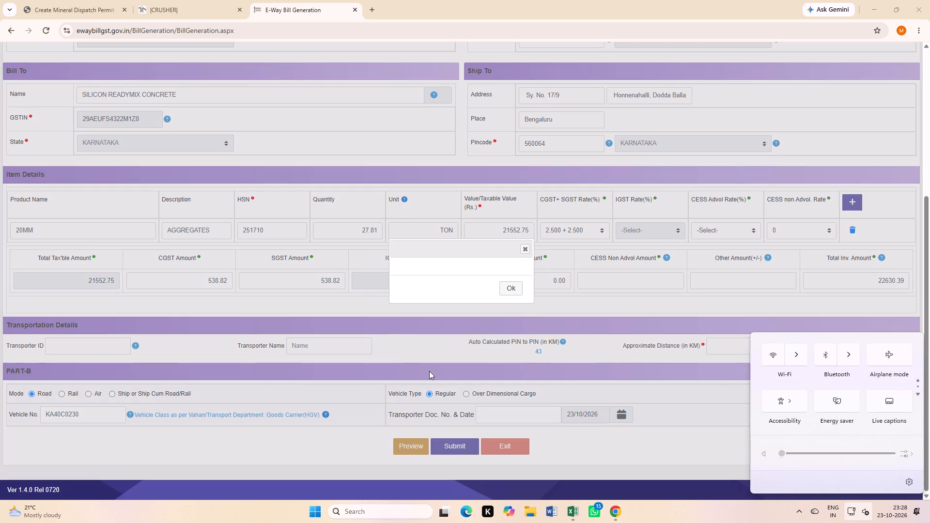
pyautogui.click(520, 290)
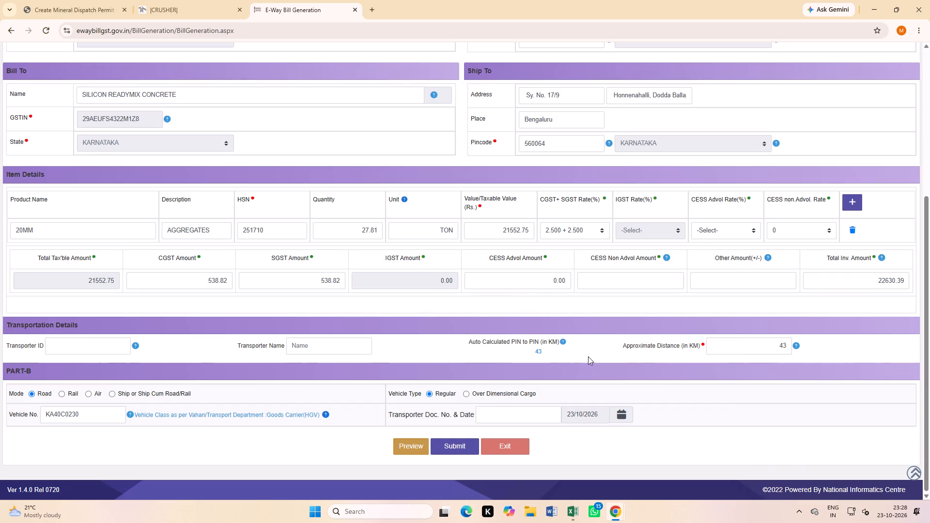
# Try again to submit the e-way bill, agreeing to continue without the unfilled GSTR1 fields.
pyautogui.click(460, 444)
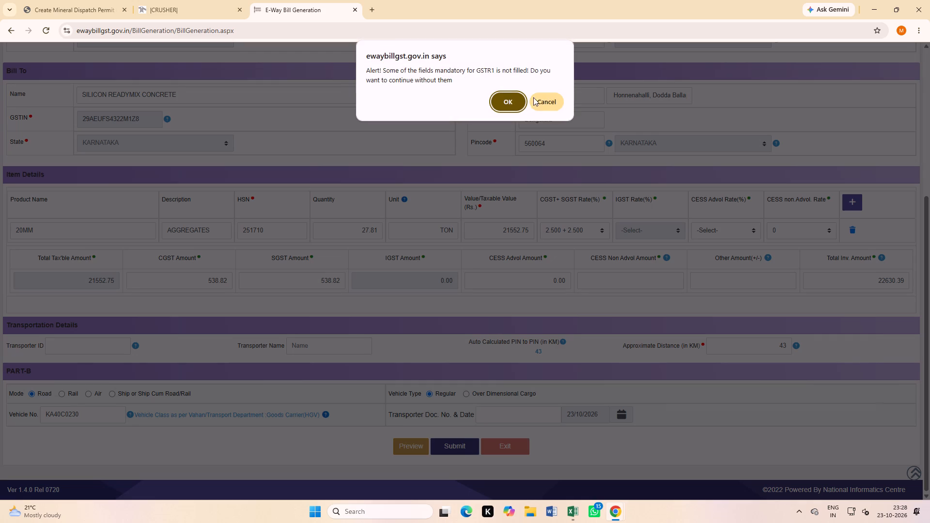
pyautogui.click(505, 98)
pyautogui.click(508, 106)
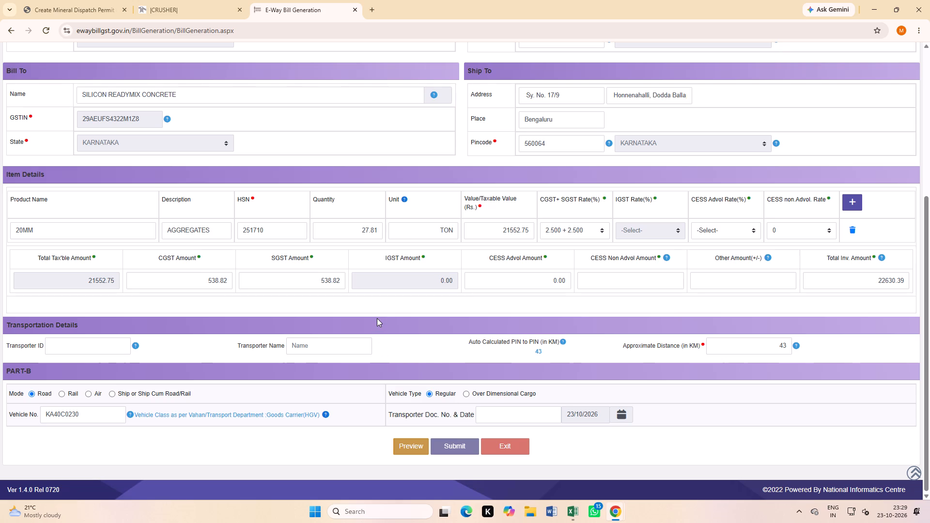
pyautogui.scroll(-5, 377, 318)
pyautogui.scroll(10, 377, 318)
pyautogui.scroll(-4, 377, 318)
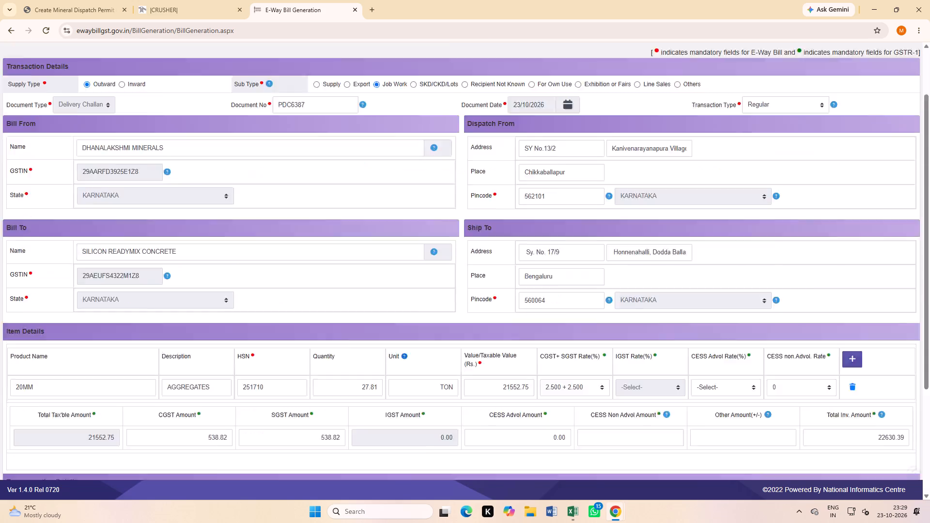
pyautogui.scroll(-10, 377, 318)
pyautogui.click(466, 451)
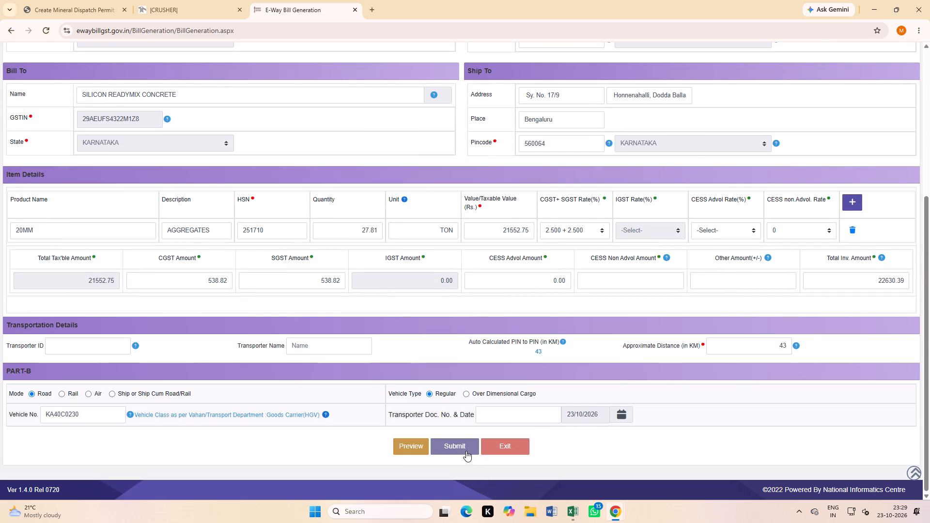
# Open the system's quick network settings.
pyautogui.click(849, 510)
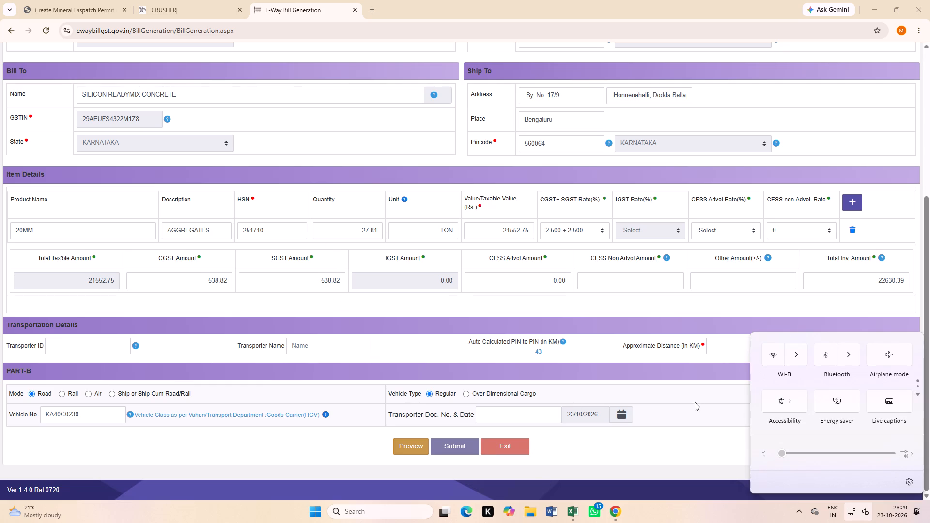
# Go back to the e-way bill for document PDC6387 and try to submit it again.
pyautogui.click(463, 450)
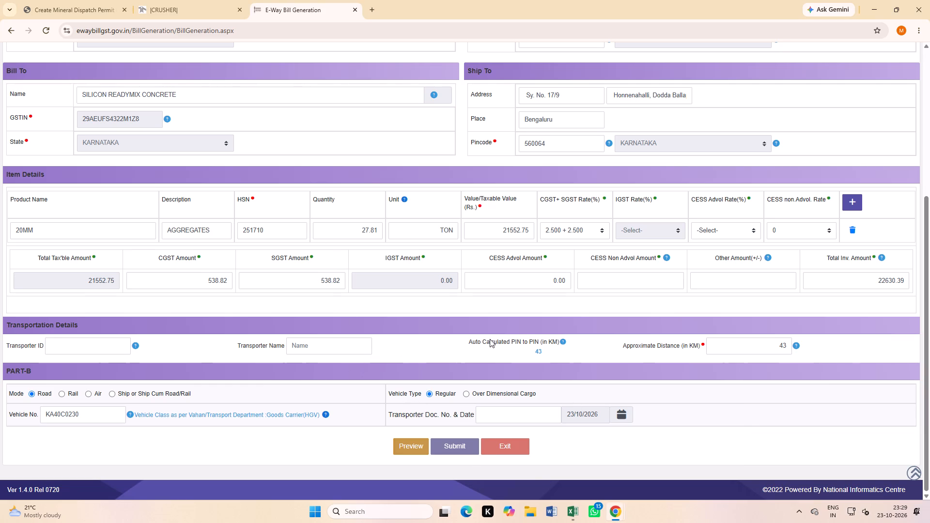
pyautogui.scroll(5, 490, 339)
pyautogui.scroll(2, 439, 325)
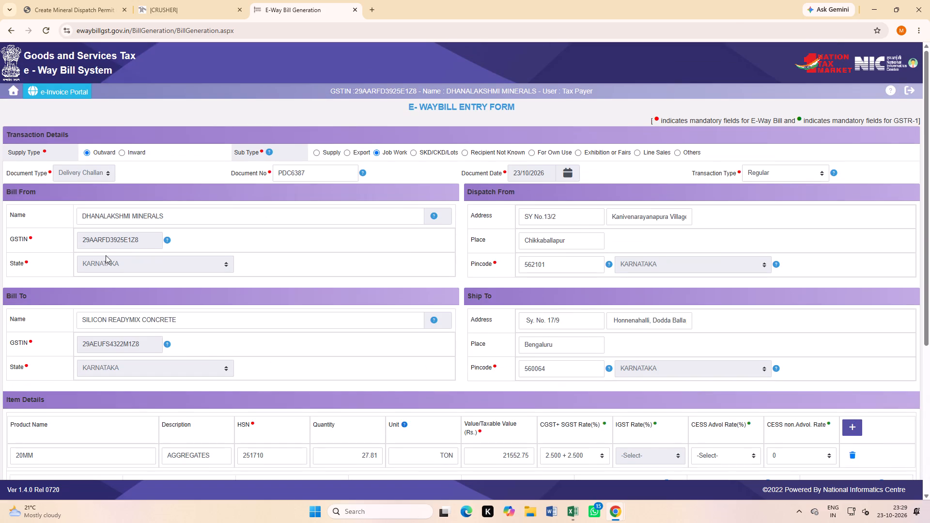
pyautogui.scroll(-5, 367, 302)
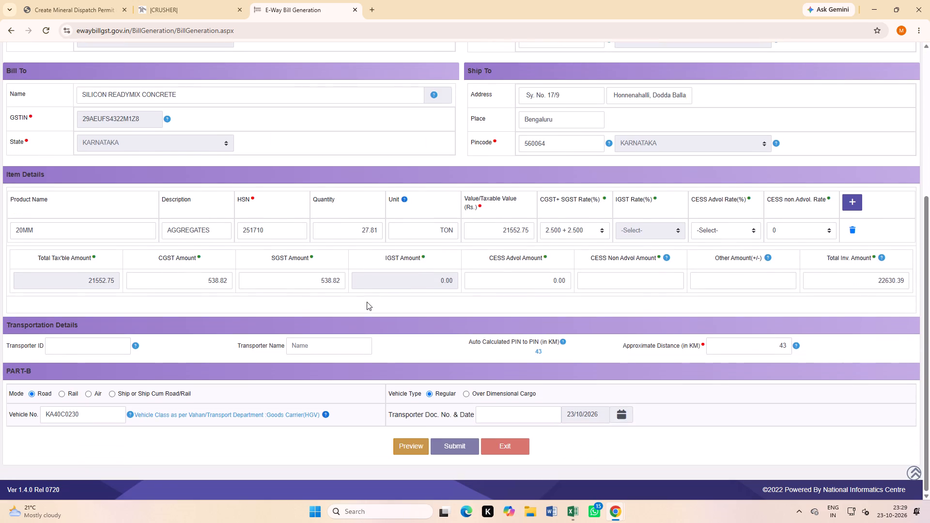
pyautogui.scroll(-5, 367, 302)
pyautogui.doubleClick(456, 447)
# Preview the e-way bill for document PDC6387, continuing without the GSTR1 fields, and return to the entry form.
pyautogui.click(409, 446)
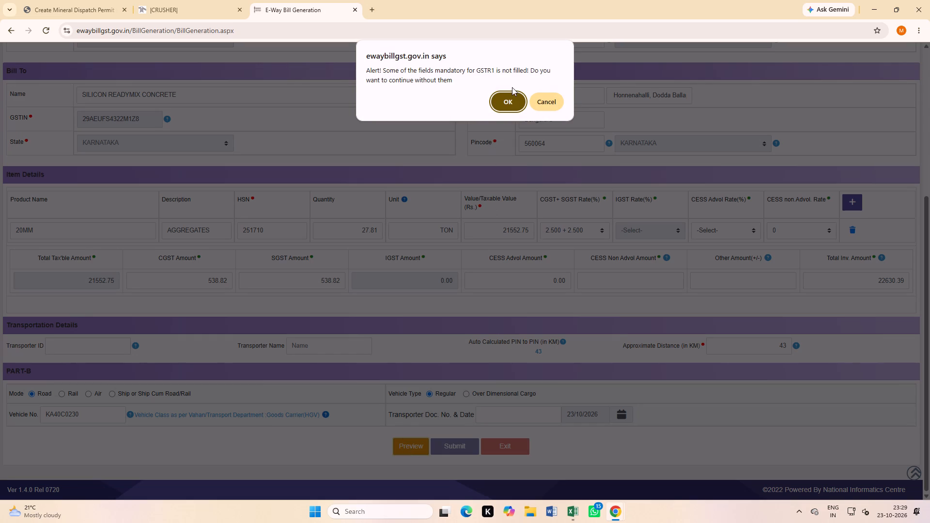
pyautogui.click(512, 103)
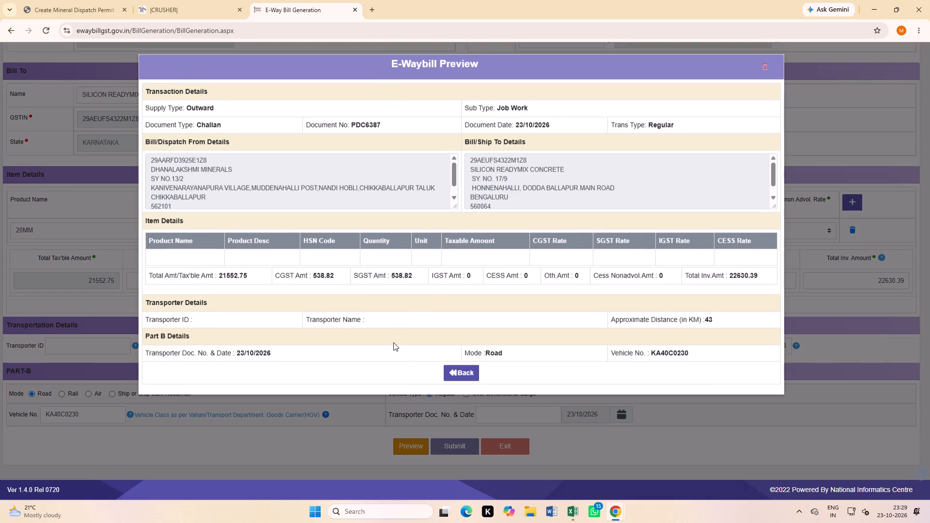
pyautogui.scroll(-3, 440, 290)
pyautogui.scroll(4, 440, 290)
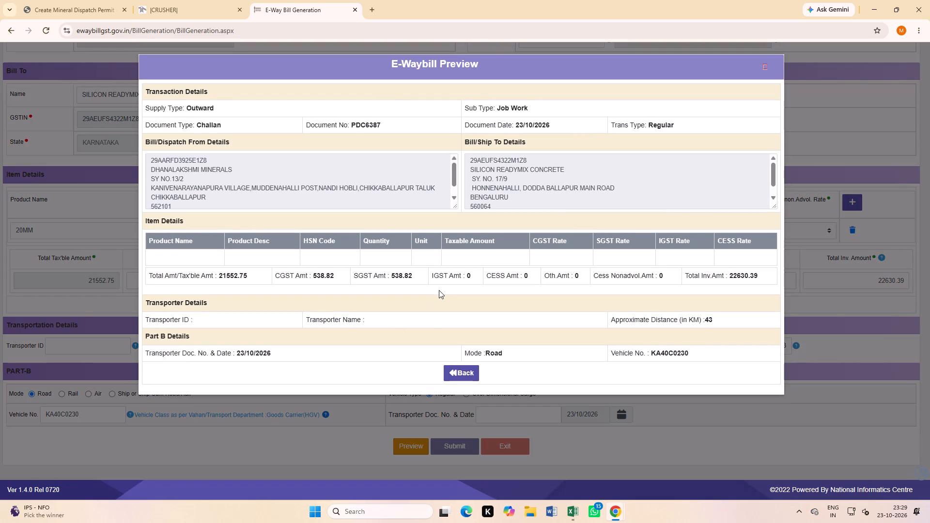
pyautogui.scroll(3, 438, 290)
pyautogui.click(458, 371)
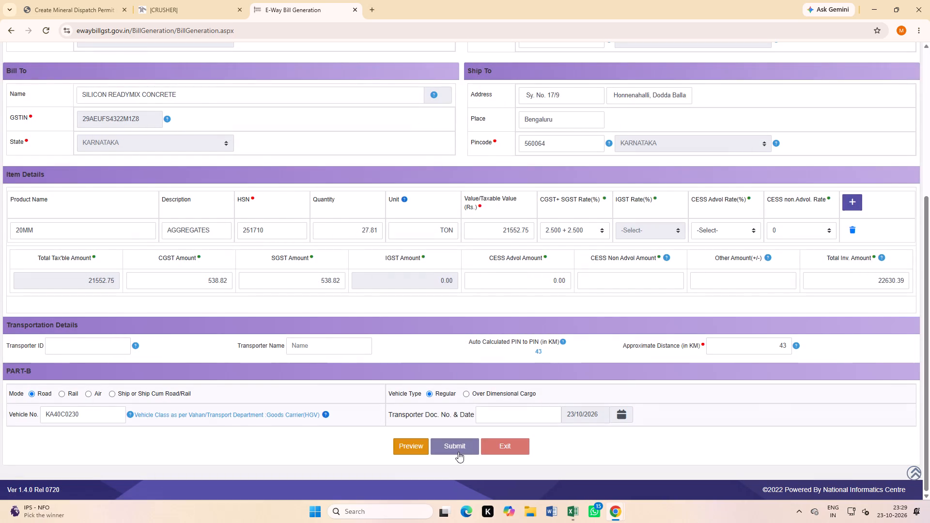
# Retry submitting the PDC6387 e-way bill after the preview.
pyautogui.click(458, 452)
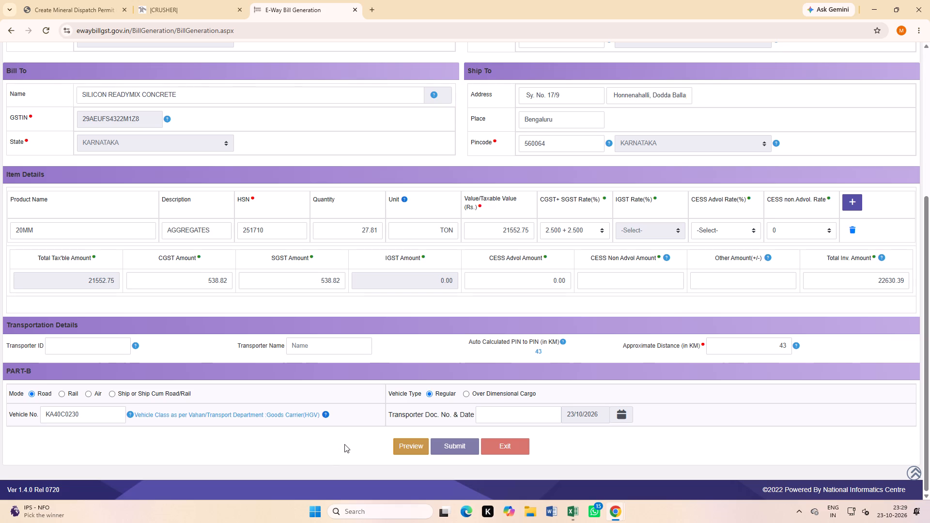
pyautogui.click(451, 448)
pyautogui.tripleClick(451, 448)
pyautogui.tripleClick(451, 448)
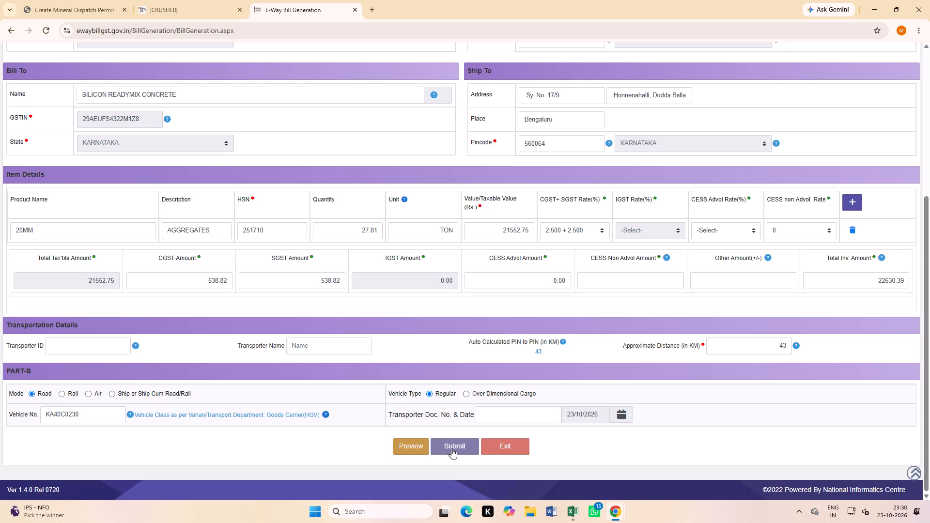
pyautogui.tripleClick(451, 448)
# Preview the PDC6387 e-way bill again without the GSTR1 fields and return to the form.
pyautogui.click(406, 449)
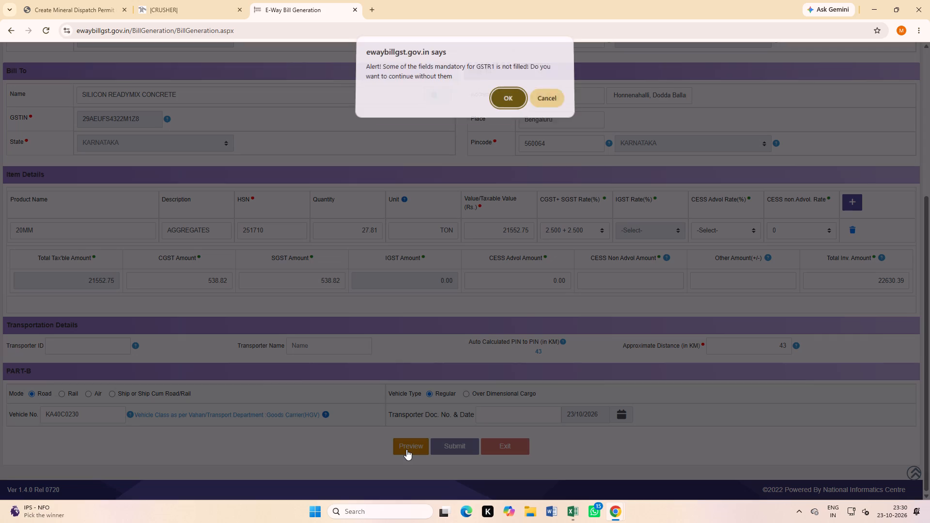
pyautogui.click(507, 103)
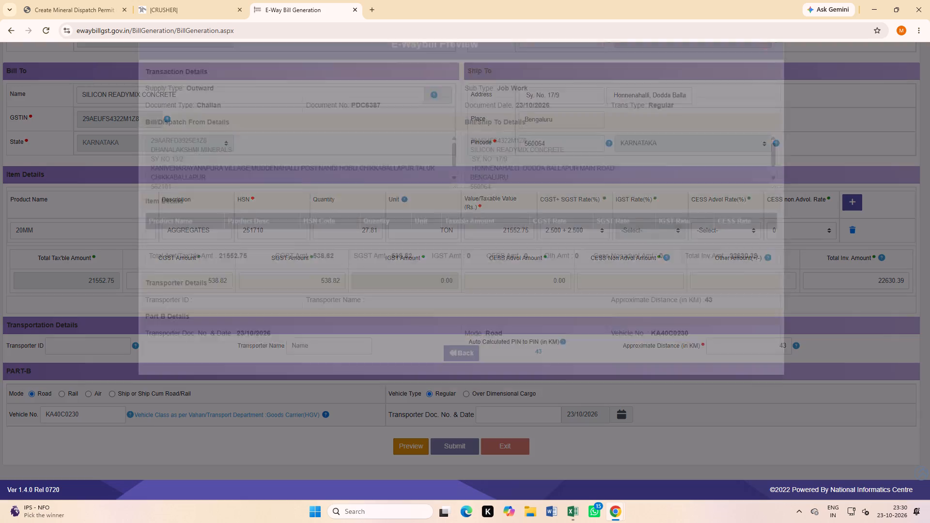
pyautogui.click(455, 373)
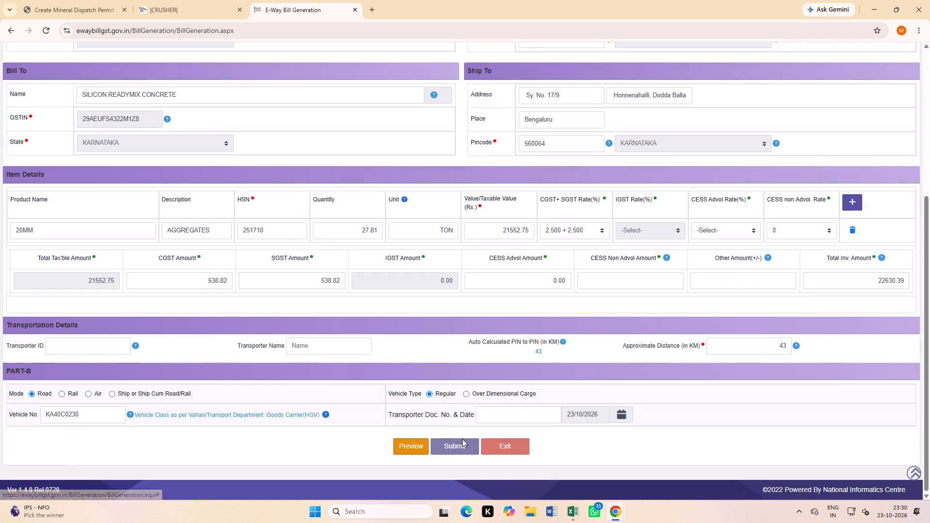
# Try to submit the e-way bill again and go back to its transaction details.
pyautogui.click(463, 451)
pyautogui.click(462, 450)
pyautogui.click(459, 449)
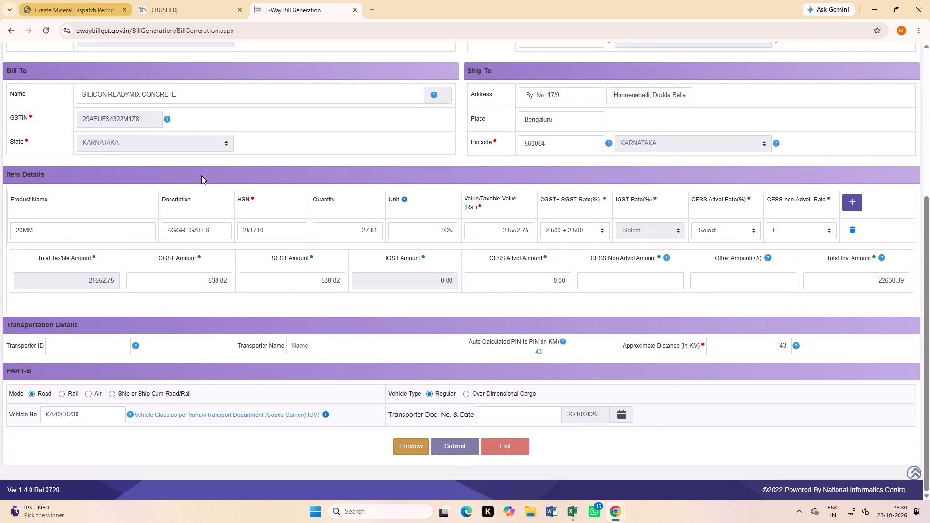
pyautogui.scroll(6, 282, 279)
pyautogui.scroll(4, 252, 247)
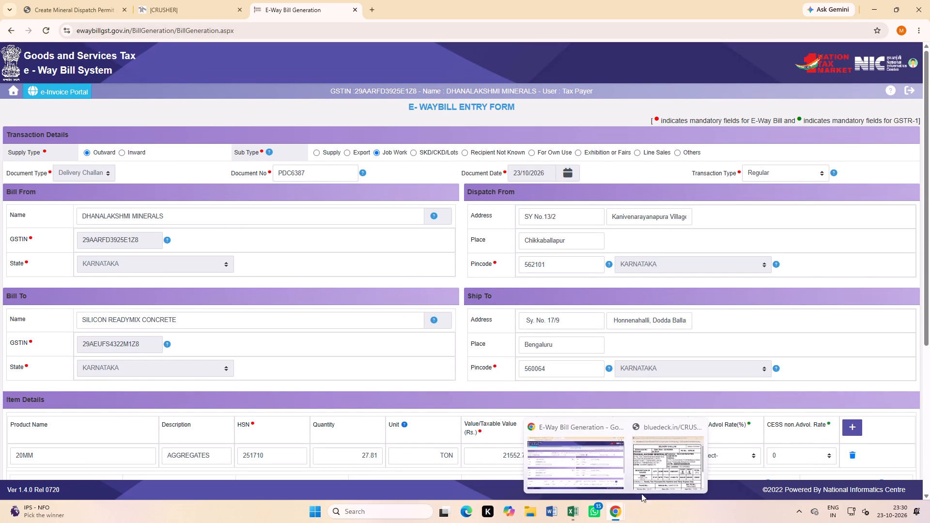
# Bring up the delivery challan window and return to the e-way bill form.
pyautogui.click(655, 476)
pyautogui.click(302, 8)
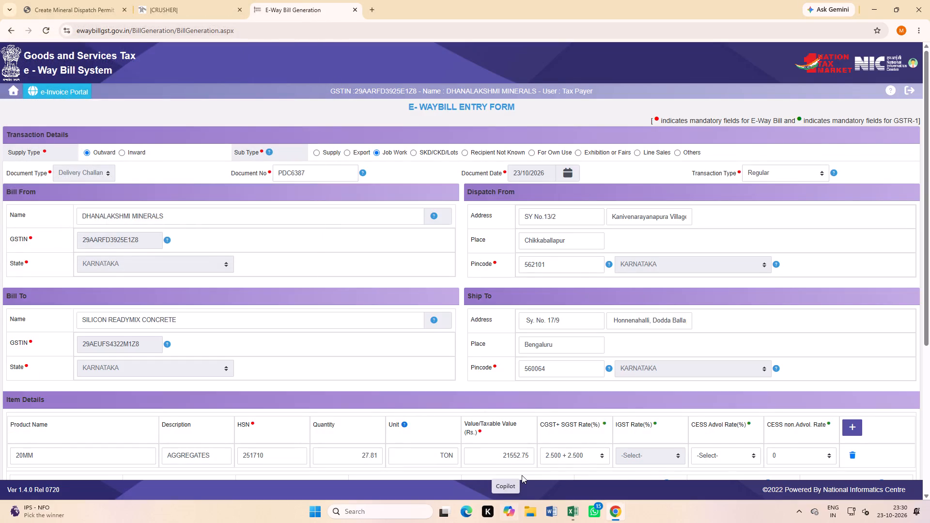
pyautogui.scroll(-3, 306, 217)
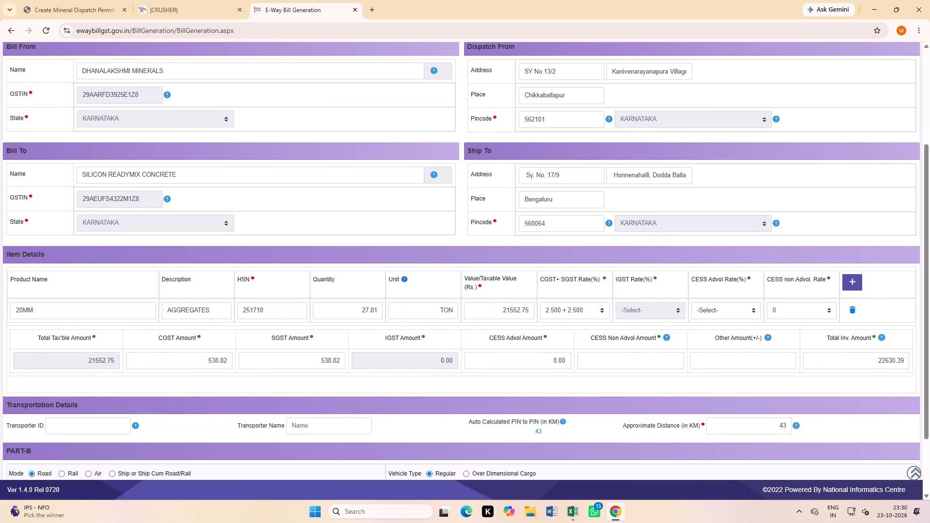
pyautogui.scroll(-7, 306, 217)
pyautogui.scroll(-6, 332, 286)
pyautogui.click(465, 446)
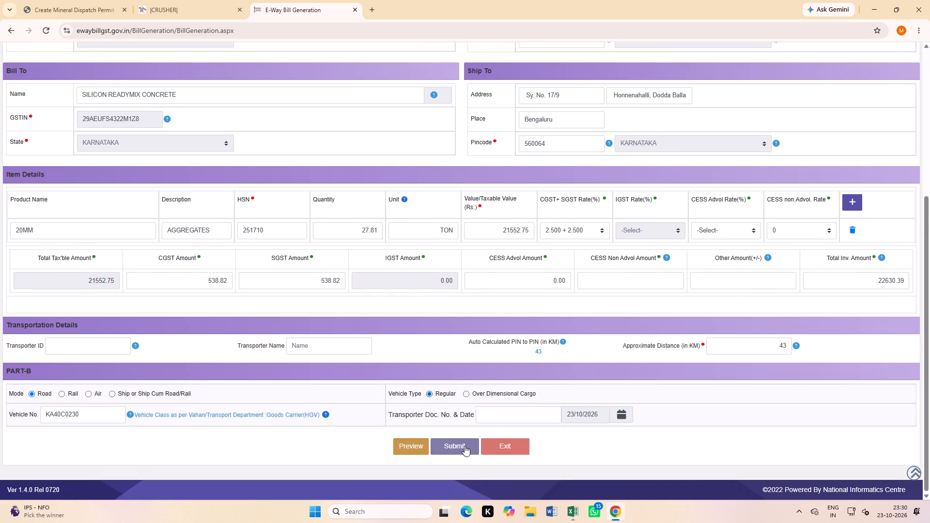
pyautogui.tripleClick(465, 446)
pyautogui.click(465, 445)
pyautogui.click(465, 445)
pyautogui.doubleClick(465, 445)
# Preview the e-way bill once more, review its item and Part-B details, and return to the form.
pyautogui.click(411, 448)
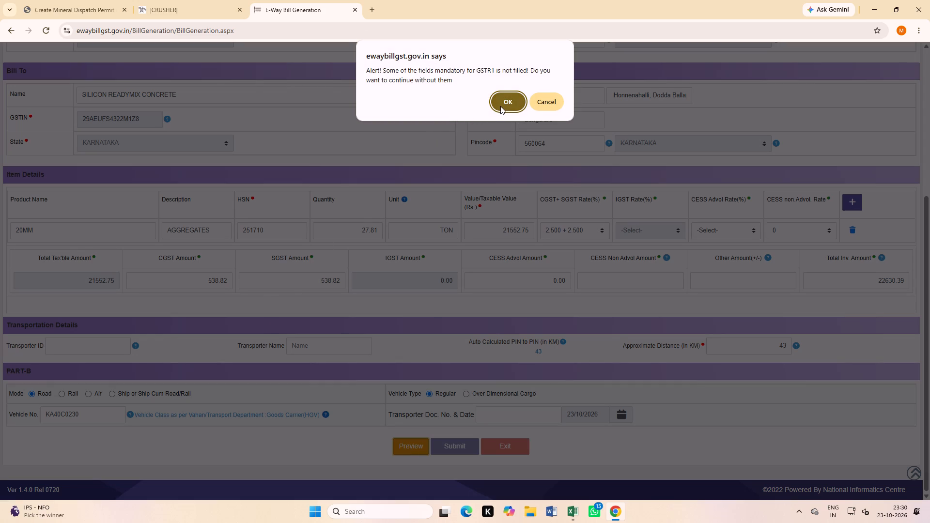
pyautogui.click(500, 106)
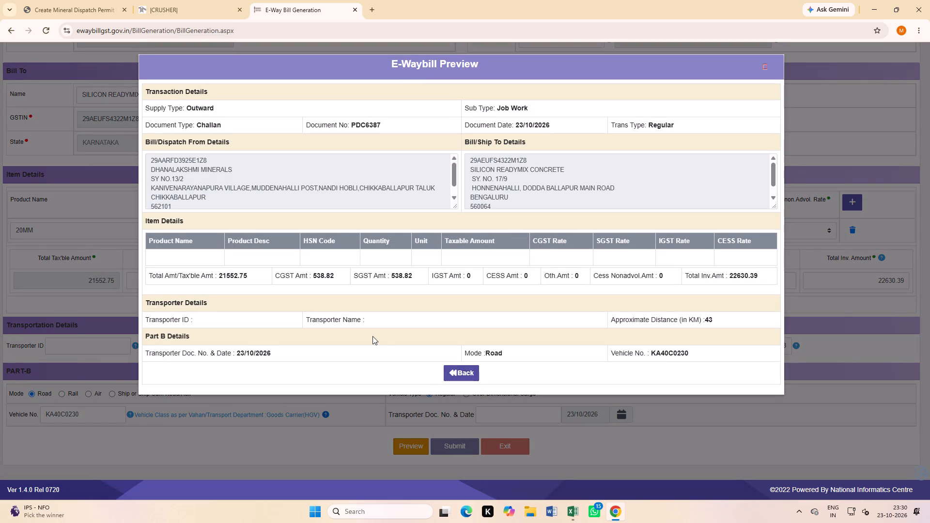
pyautogui.scroll(-7, 372, 335)
pyautogui.scroll(6, 372, 335)
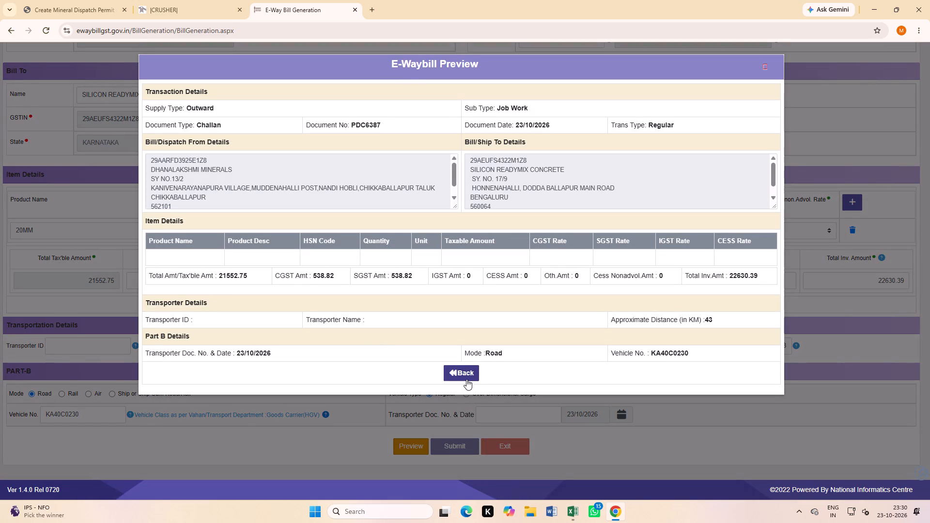
pyautogui.click(464, 368)
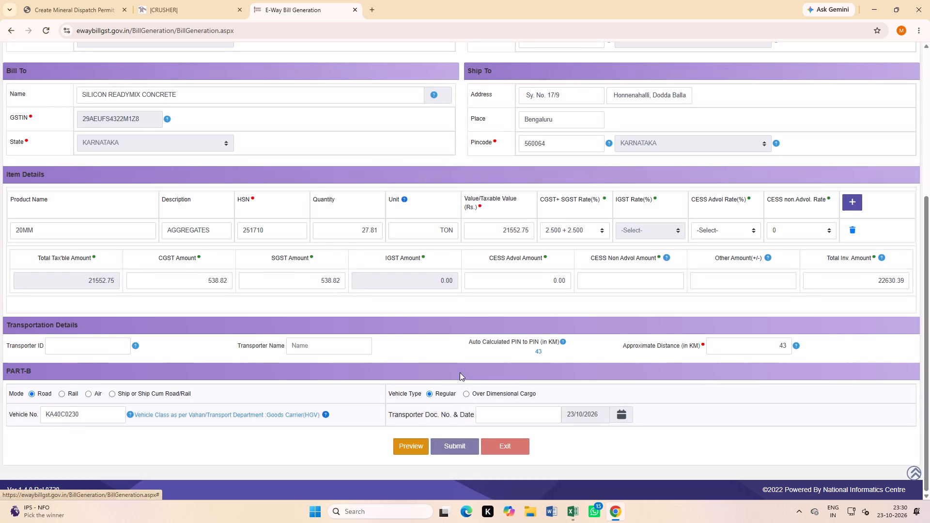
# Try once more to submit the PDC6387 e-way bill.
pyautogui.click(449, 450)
# Reload the e-way bill entry page.
pyautogui.scroll(5, 119, 132)
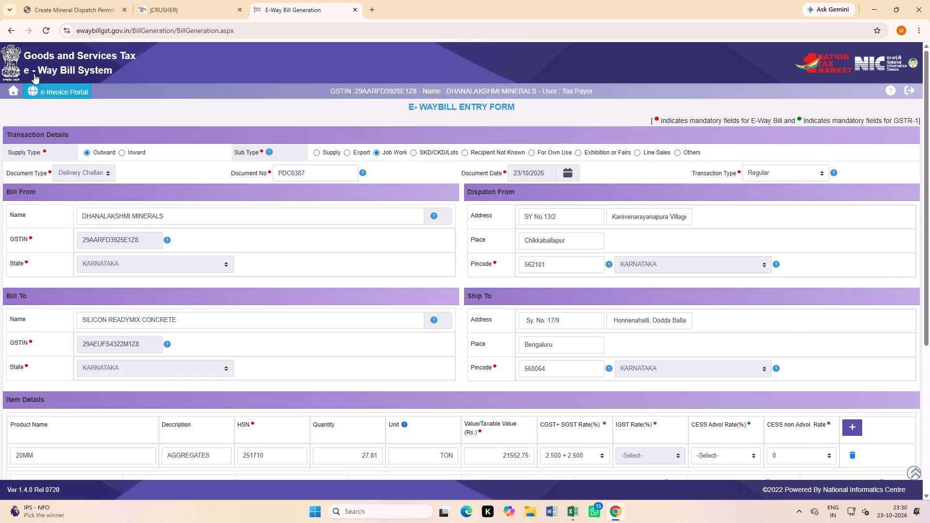
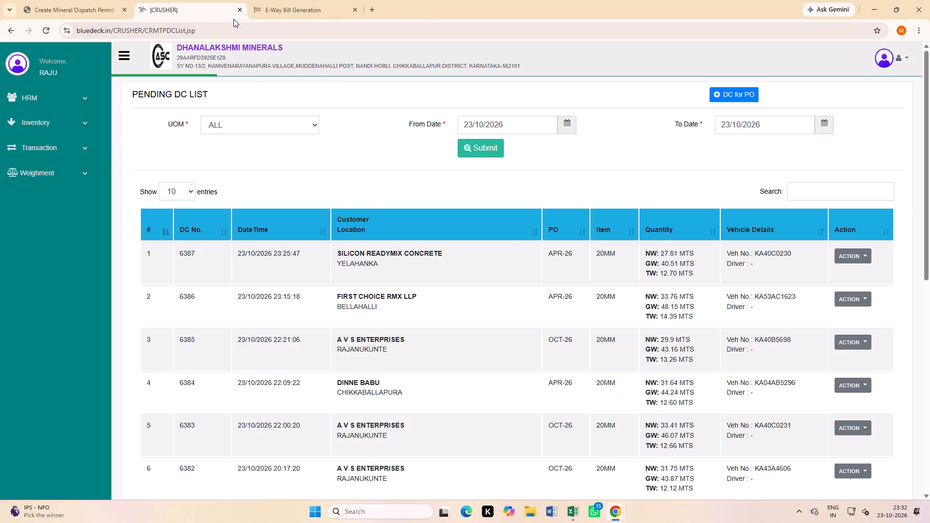
# Fill the e-way bill's Bill To party using SILICON READYMIX CONCRETE's copied GSTIN.
pyautogui.click(304, 15)
pyautogui.click(145, 343)
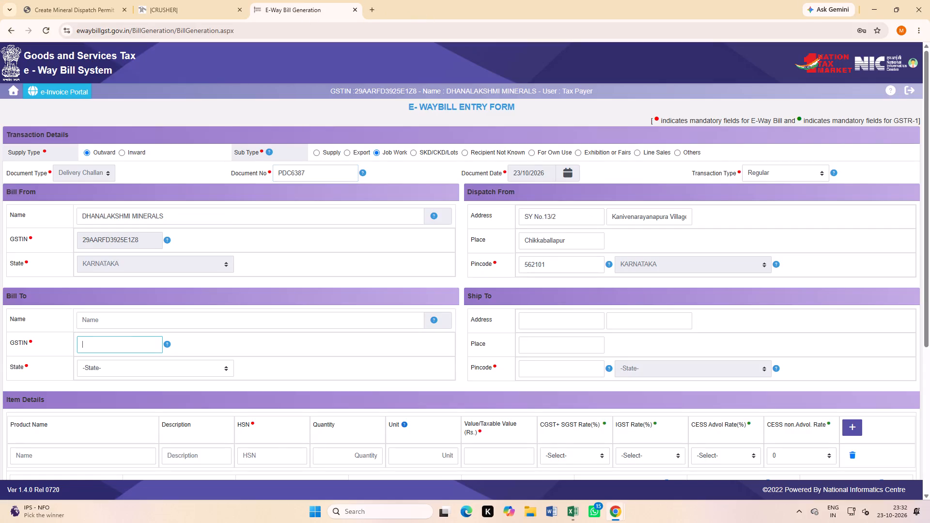
pyautogui.hotkey('ctrl', 'v')
# Enter the item's product name 20MM, description AGGREGATES and HSN code 251710.
pyautogui.scroll(-2, 248, 275)
pyautogui.click(58, 359)
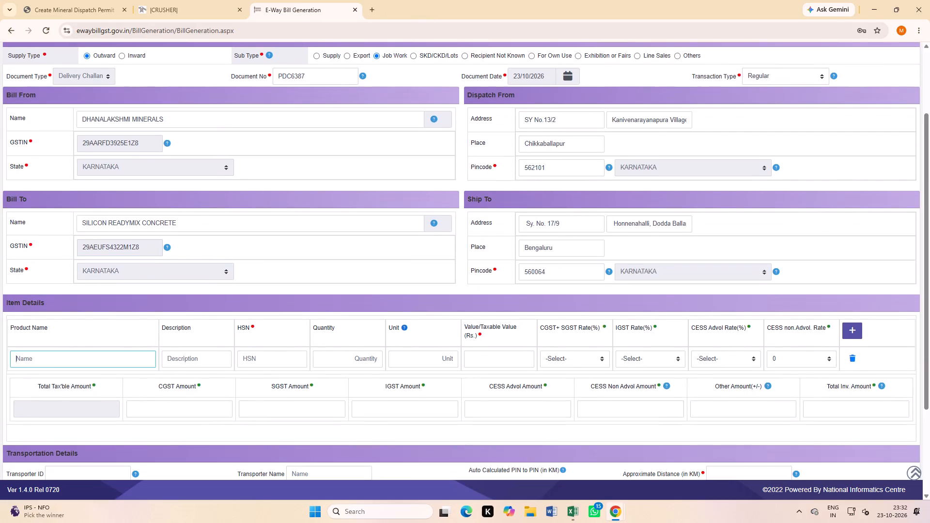
pyautogui.write('20')
pyautogui.write('MM')
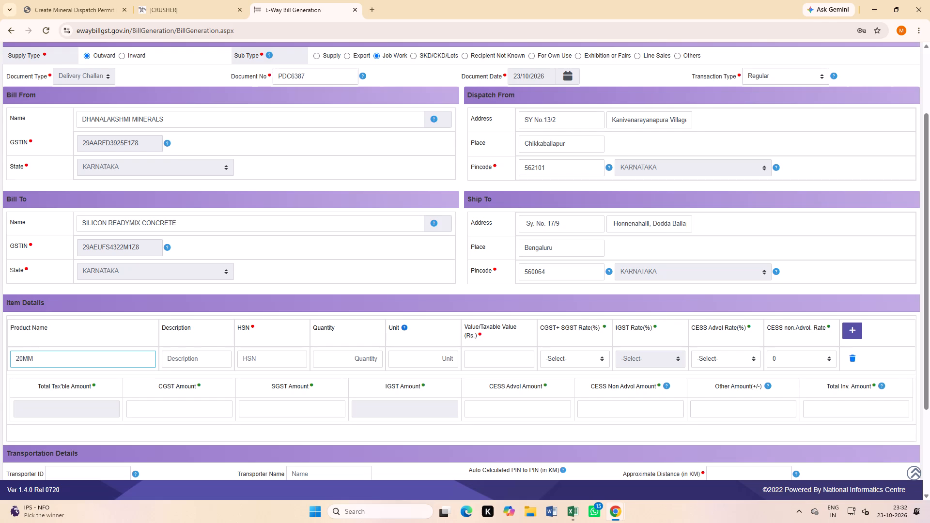
pyautogui.click(184, 364)
pyautogui.press('a')
pyautogui.press('g')
pyautogui.press('g')
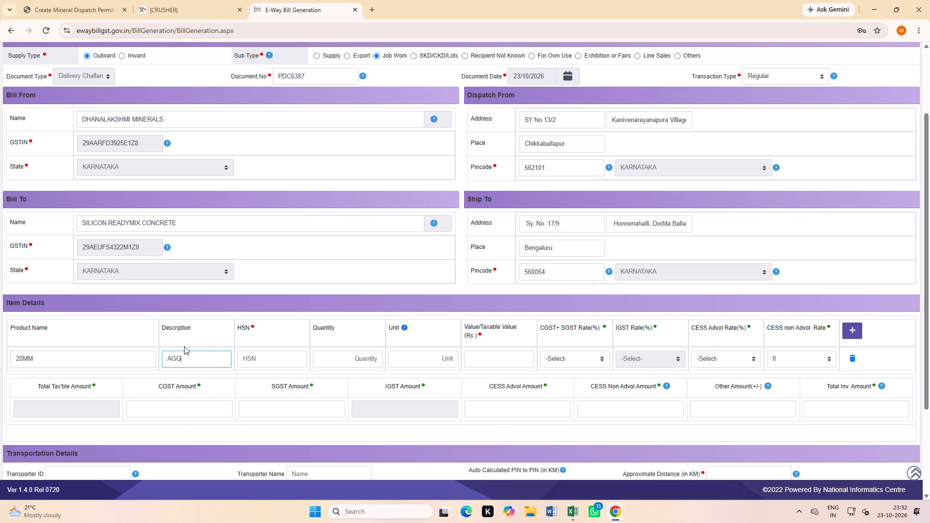
pyautogui.write('REGAT')
pyautogui.press('e')
pyautogui.press('s')
pyautogui.click(246, 355)
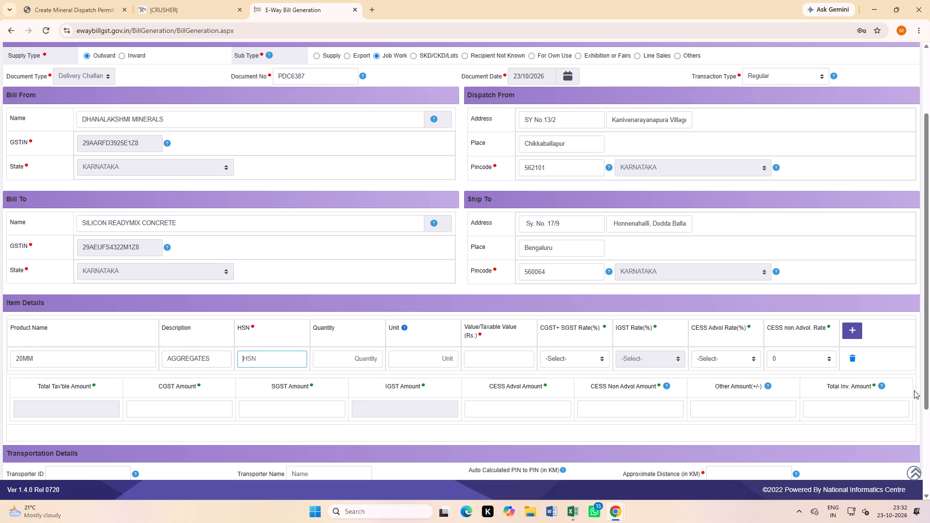
pyautogui.press('2')
pyautogui.press('5')
pyautogui.write('1710')
# Set the item's quantity to 27.81, unit to TON and CGST+SGST rate to 2.500 + 2.500.
pyautogui.moveTo(379, 365); pyautogui.dragTo(366, 362)
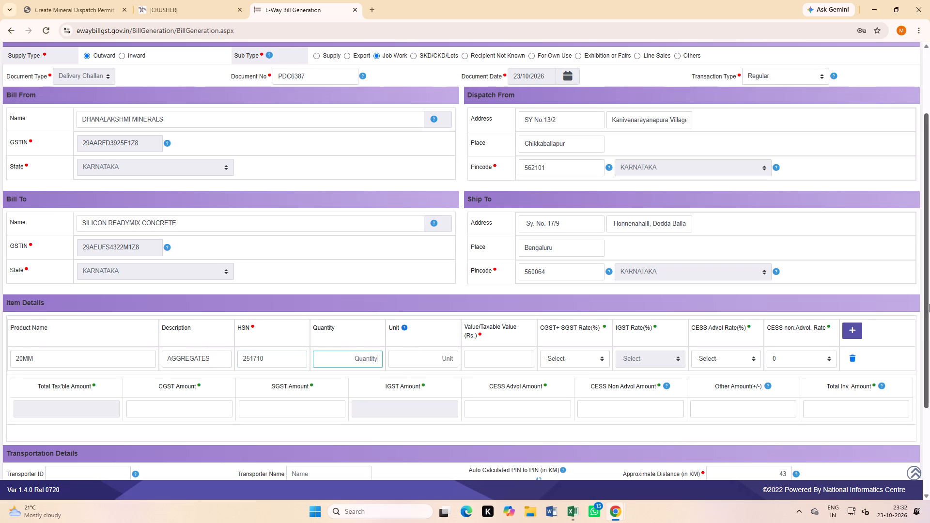
pyautogui.write('27.')
pyautogui.write('81')
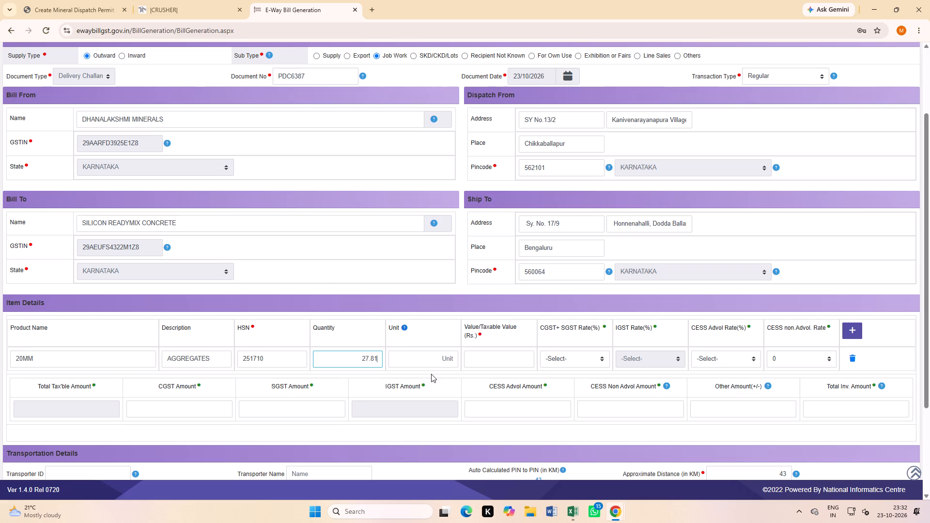
pyautogui.click(428, 360)
pyautogui.press('t')
pyautogui.press('o')
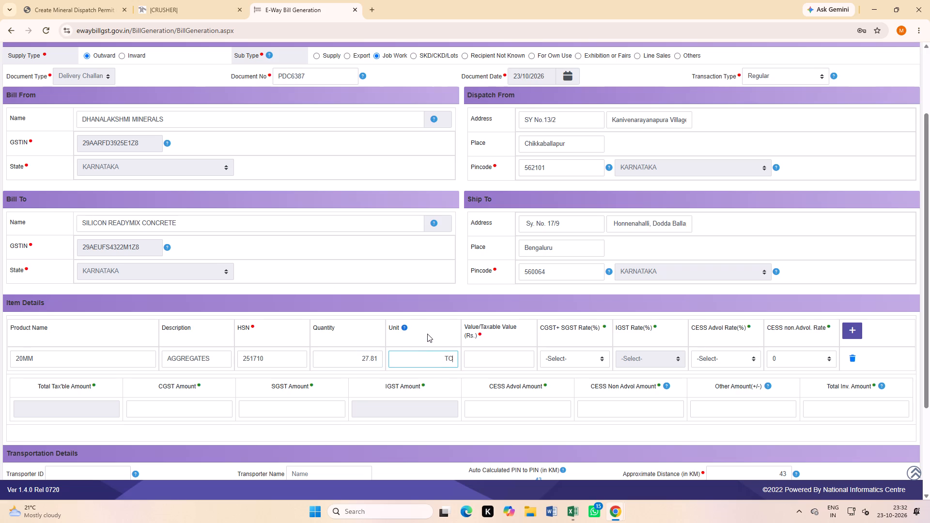
pyautogui.press('n')
pyautogui.click(492, 361)
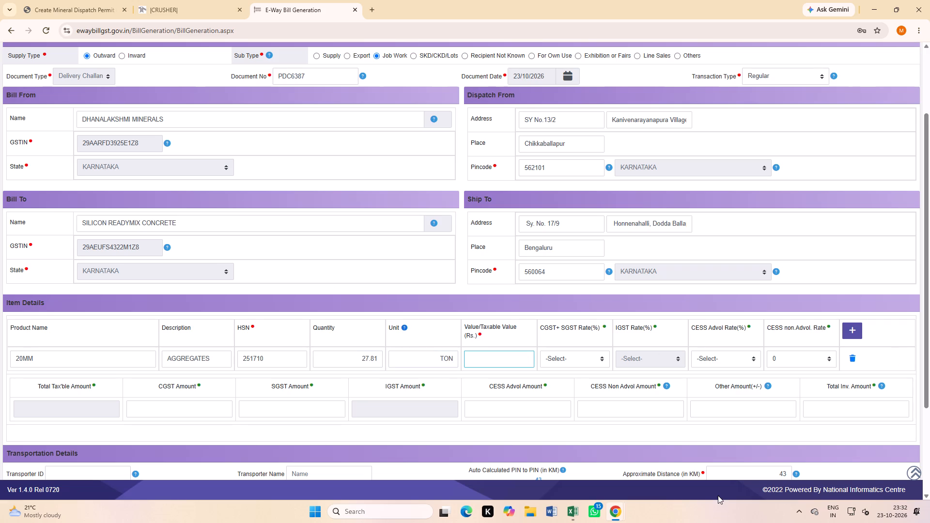
pyautogui.click(572, 357)
pyautogui.click(572, 263)
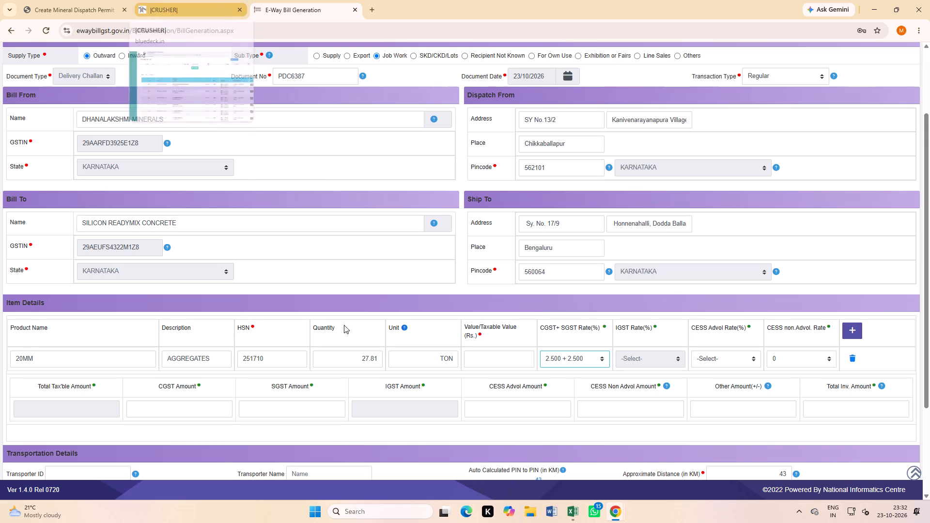
# Copy the amount 21552.75 from the PDC6387 delivery challan and enter it as the item's taxable value.
pyautogui.click(661, 460)
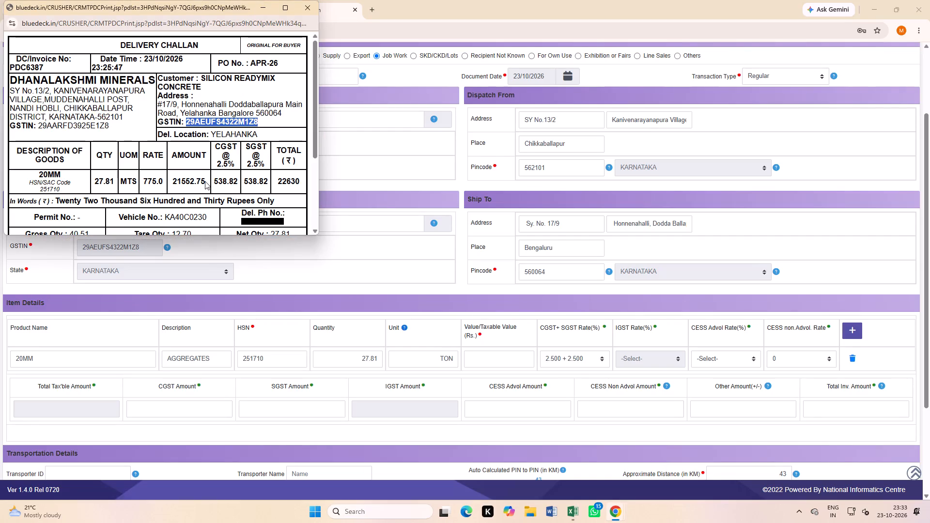
pyautogui.moveTo(204, 181); pyautogui.dragTo(173, 182)
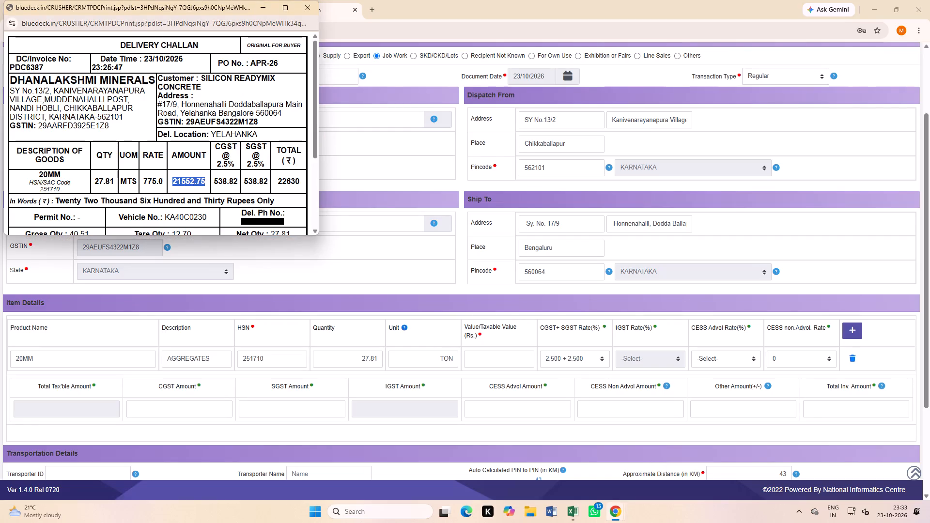
pyautogui.moveTo(173, 182); pyautogui.dragTo(173, 182)
pyautogui.hotkey('ctrl', 'c')
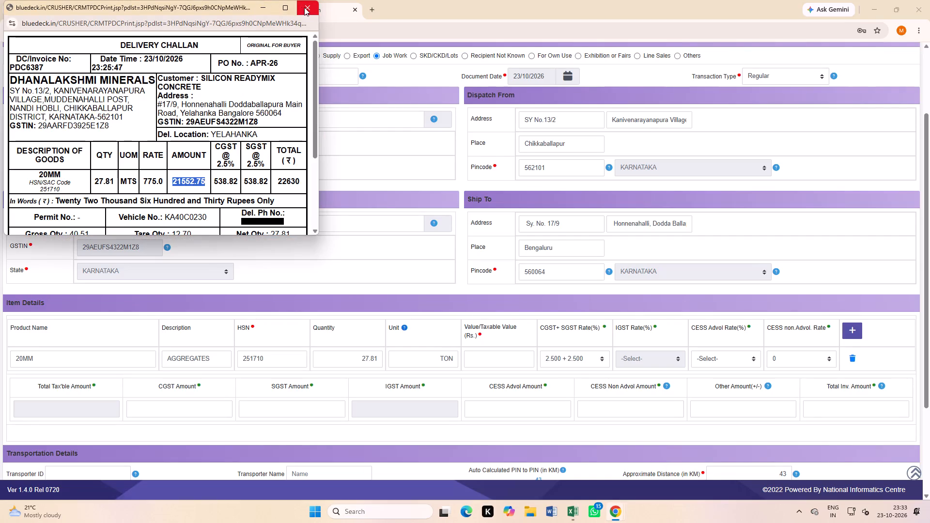
pyautogui.click(304, 7)
pyautogui.click(201, 13)
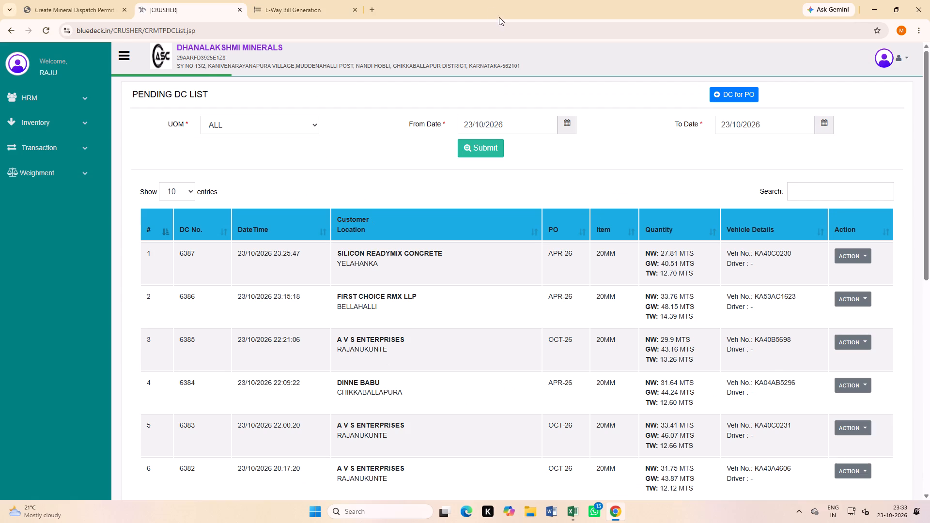
pyautogui.click(319, 9)
pyautogui.click(487, 354)
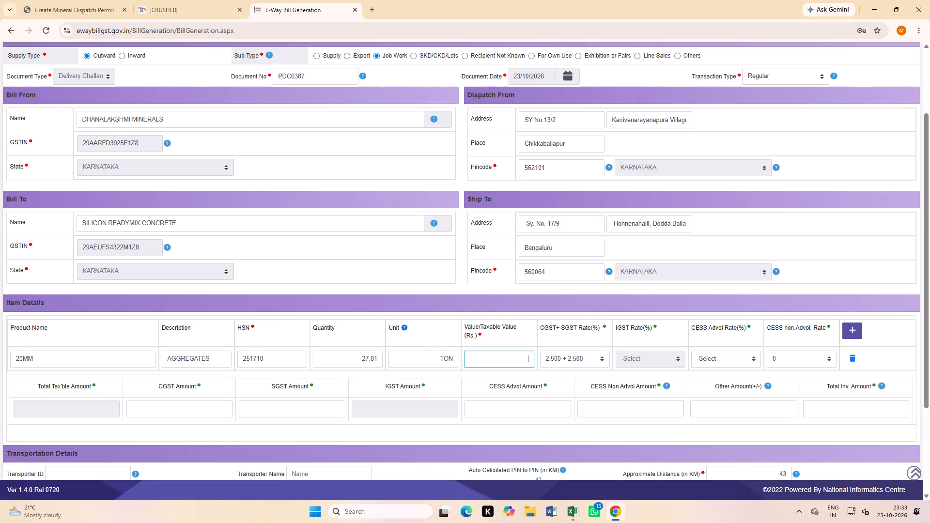
pyautogui.hotkey('ctrl', 'v')
pyautogui.scroll(-5, 385, 356)
pyautogui.click(101, 414)
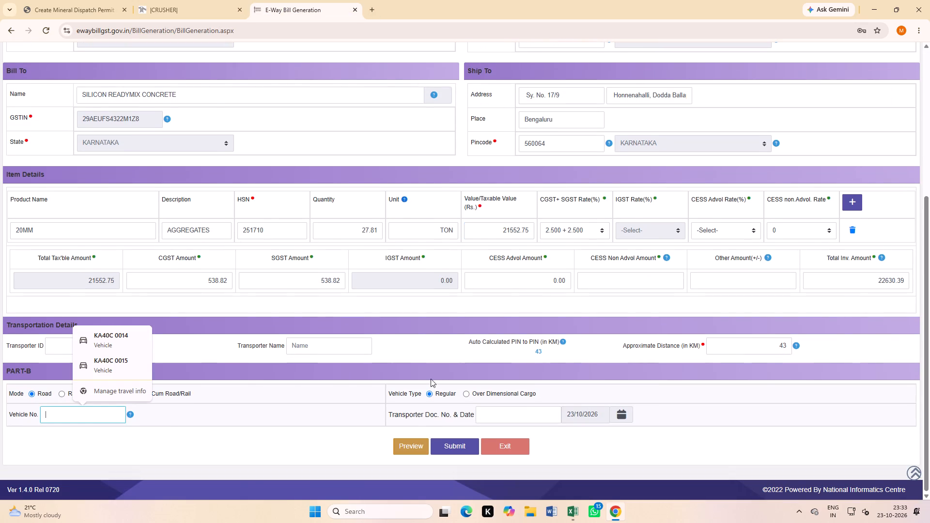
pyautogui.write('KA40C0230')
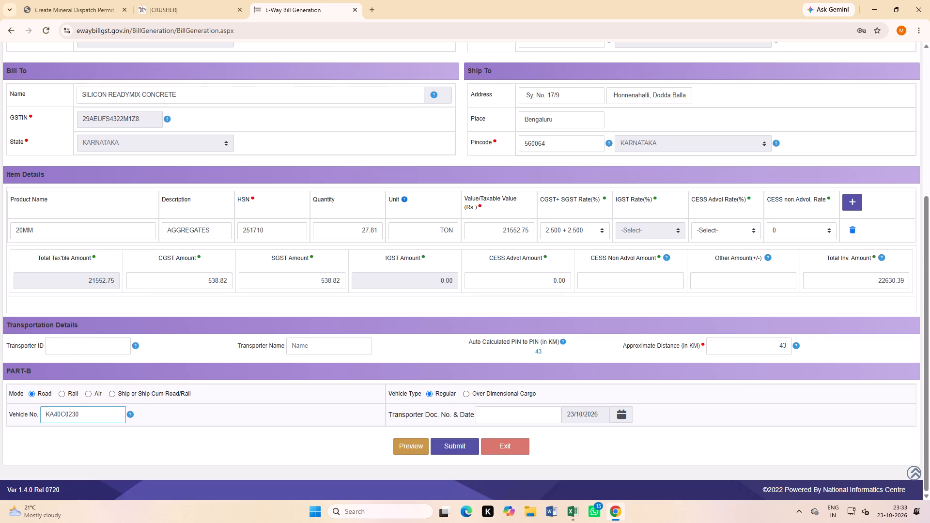
# Submit the PDC6387 e-way bill, agreeing to continue without the fields mandatory for GSTR1.
pyautogui.click(465, 445)
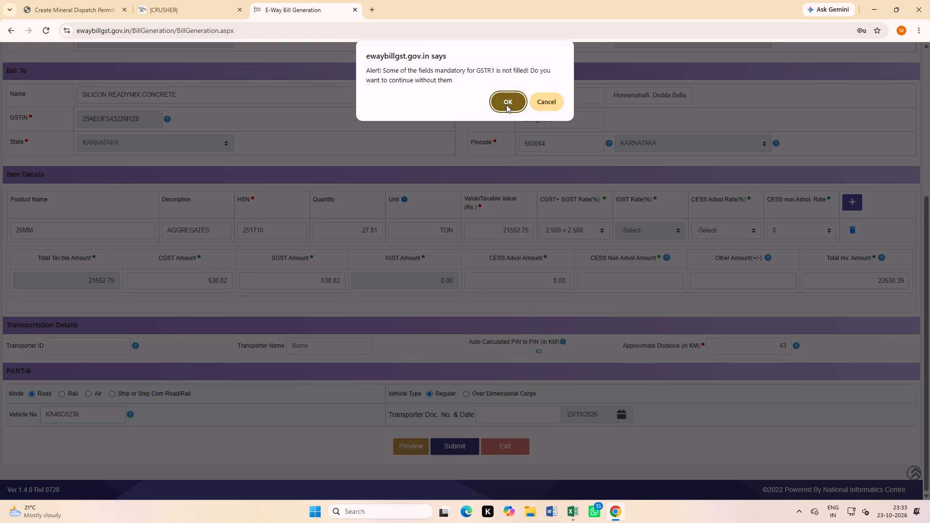
pyautogui.click(506, 105)
pyautogui.click(504, 107)
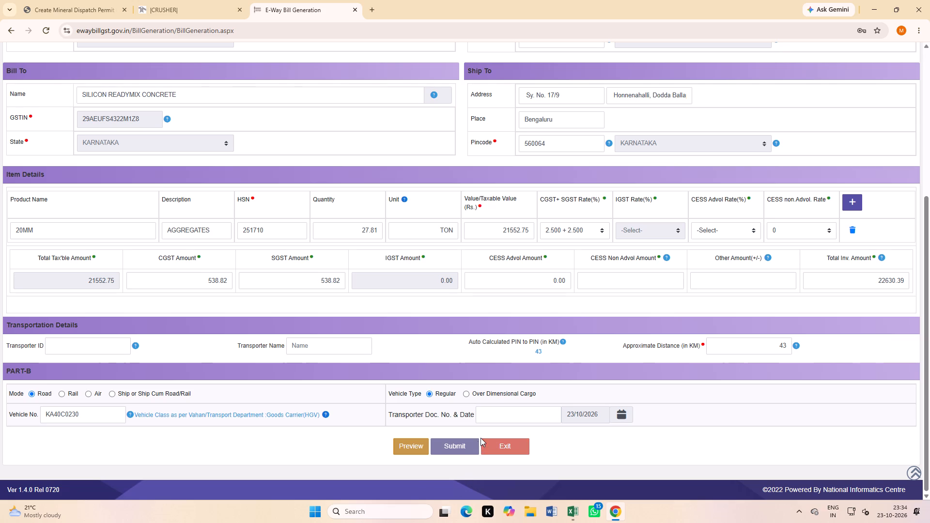
pyautogui.click(456, 446)
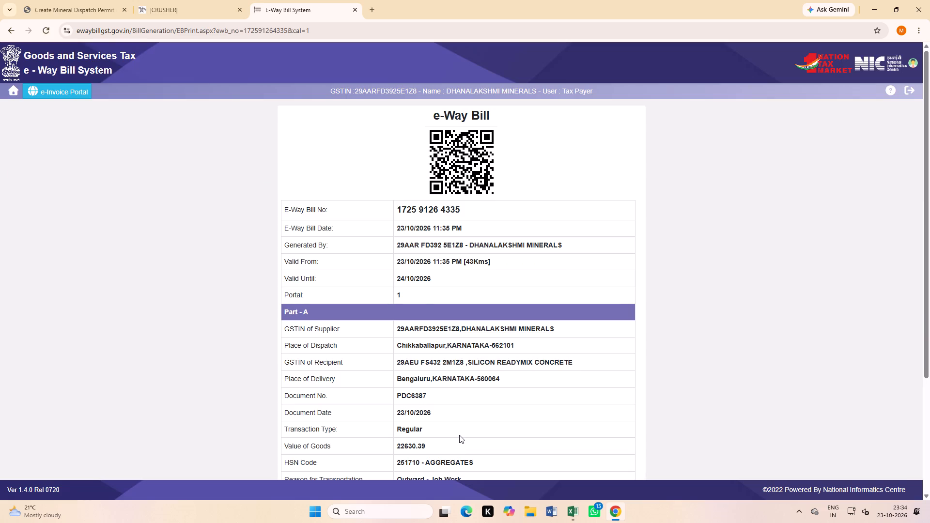
# Print the detailed e-way bill in portrait layout, copying its e-way bill number from the print preview.
pyautogui.scroll(-3, 423, 301)
pyautogui.click(471, 473)
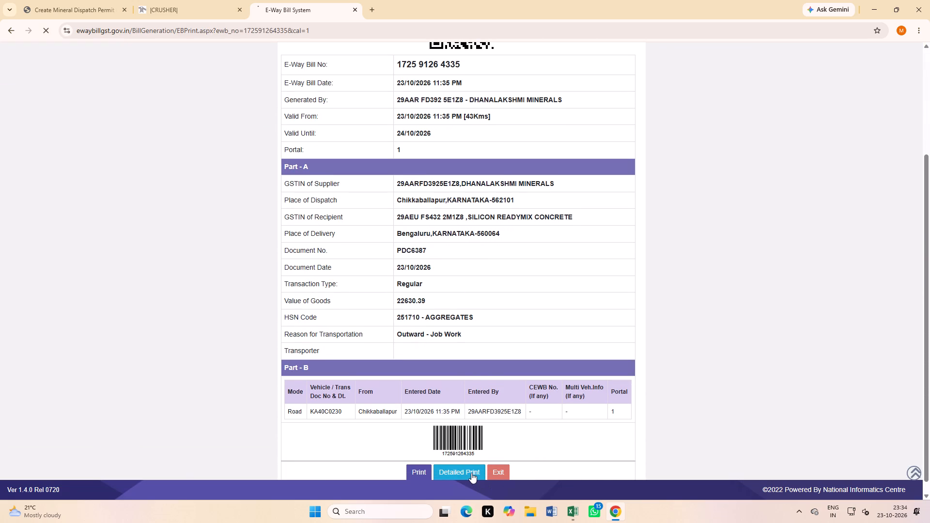
pyautogui.scroll(-5, 404, 275)
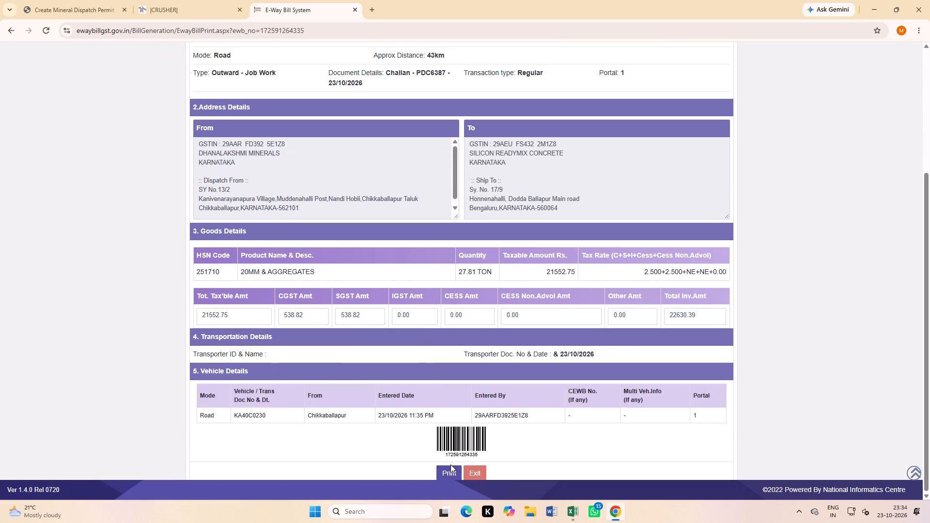
pyautogui.click(453, 472)
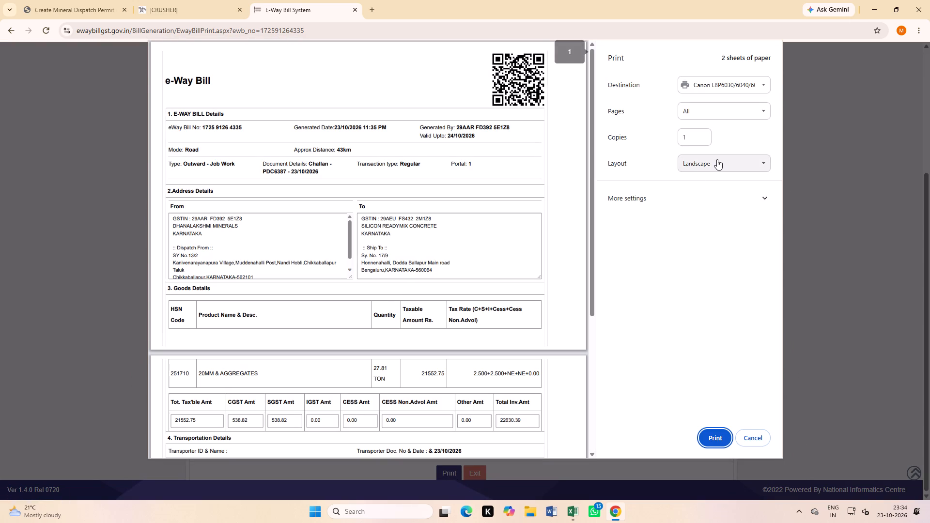
pyautogui.click(717, 159)
pyautogui.click(715, 180)
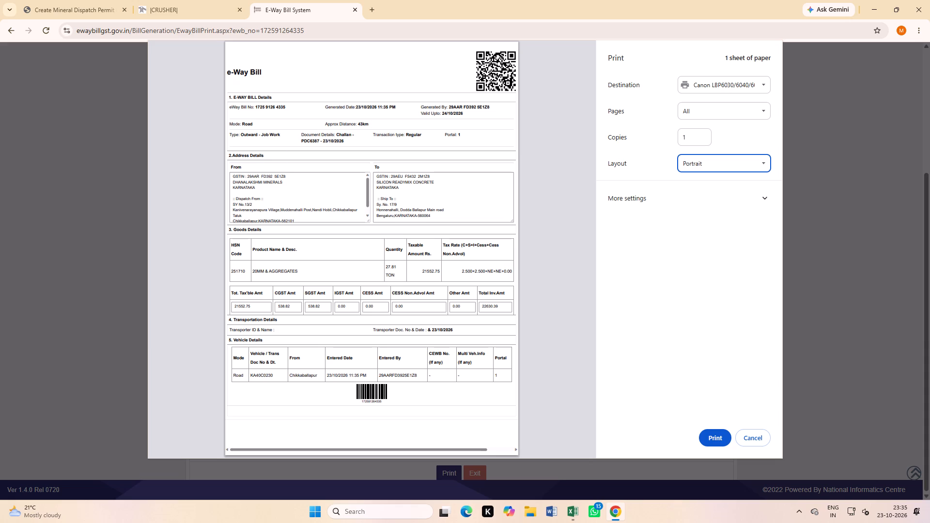
pyautogui.moveTo(287, 106); pyautogui.dragTo(258, 103)
pyautogui.moveTo(258, 103); pyautogui.dragTo(256, 104)
pyautogui.hotkey('ctrl', 'c')
pyautogui.click(720, 440)
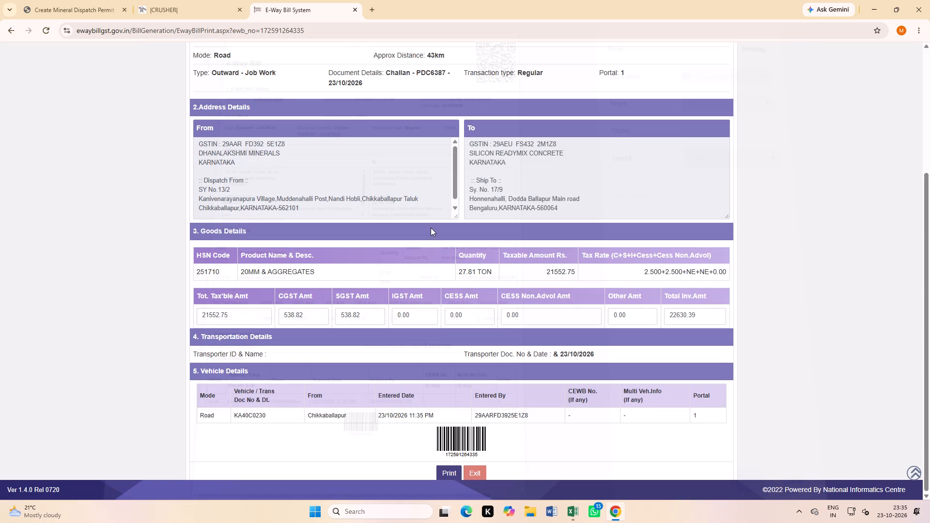
pyautogui.click(114, 11)
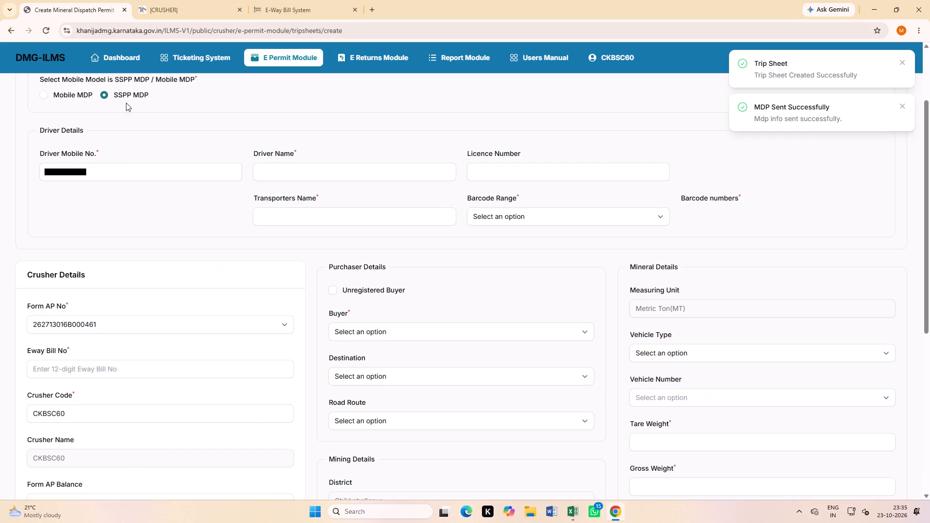
pyautogui.click(119, 366)
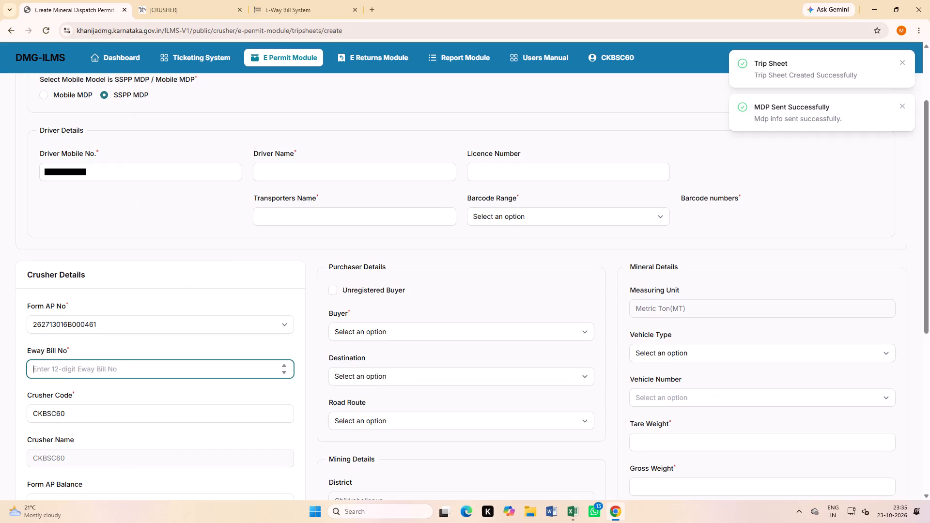
pyautogui.hotkey('ctrl', 'v')
# Mark the purchaser as an unregistered buyer named SILICON READYMIX CONCRETE, with an all-zero placeholder mobile number.
pyautogui.scroll(-1, 282, 292)
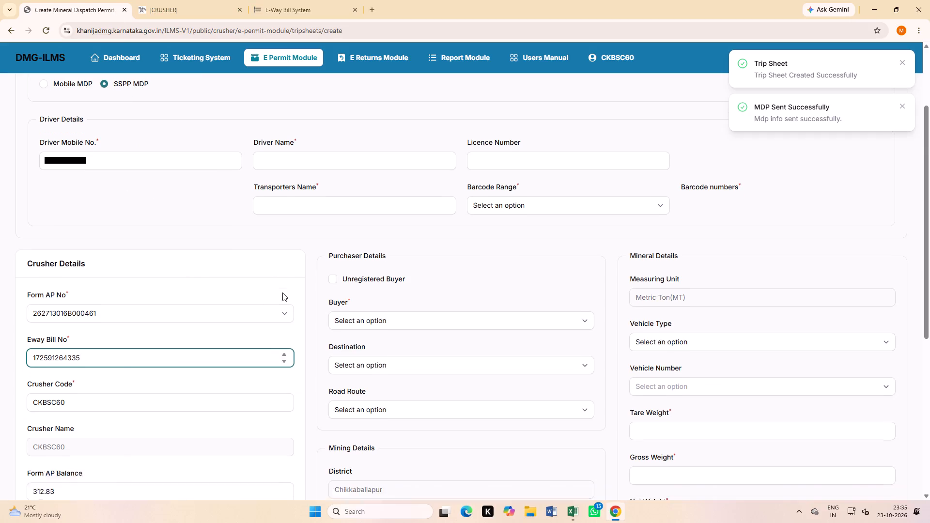
pyautogui.scroll(-1, 282, 292)
pyautogui.click(332, 193)
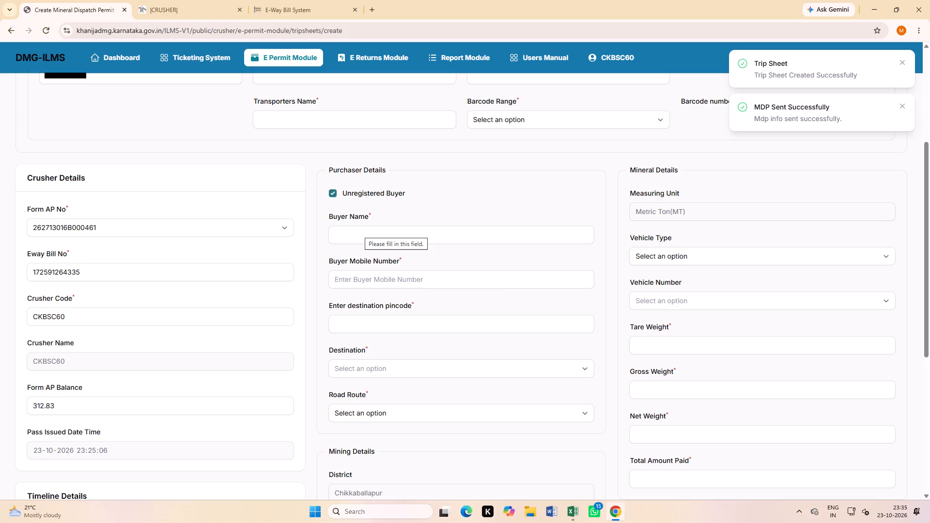
pyautogui.click(365, 231)
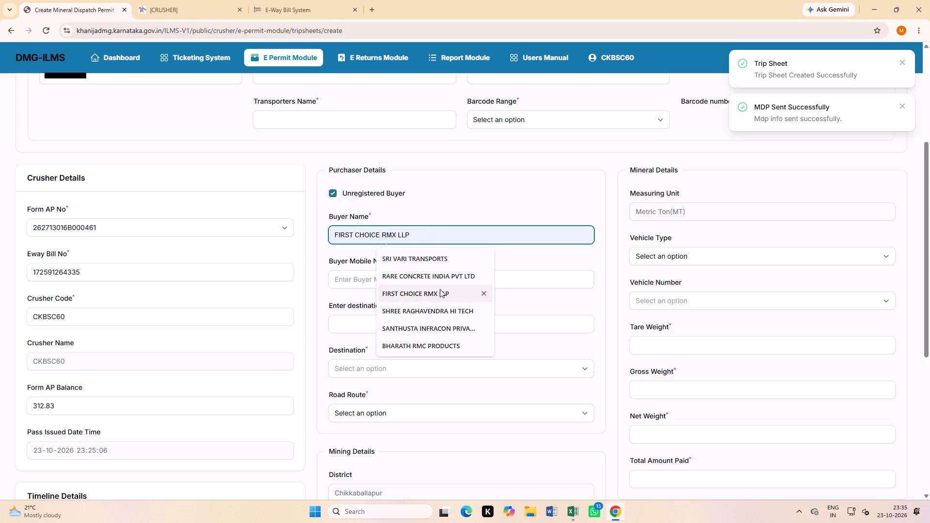
pyautogui.click(351, 233)
pyautogui.write('SILI')
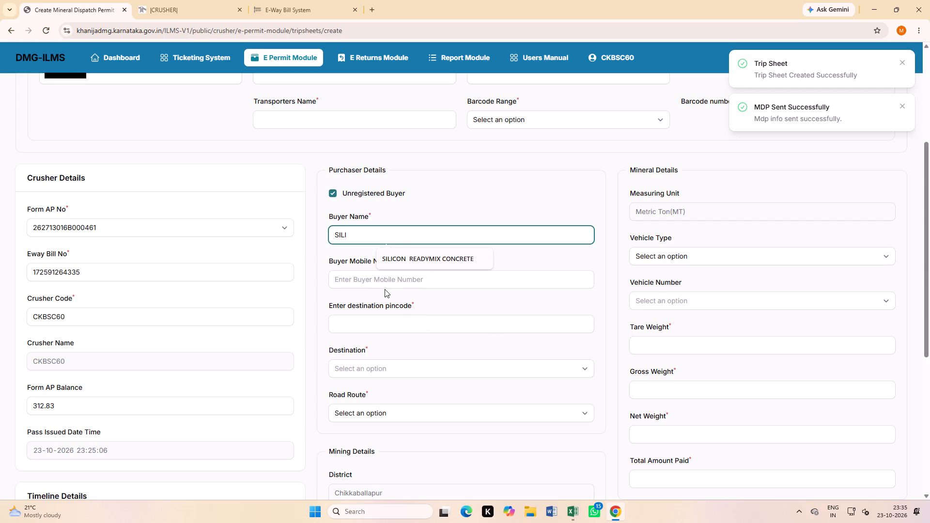
pyautogui.click(419, 261)
pyautogui.click(417, 277)
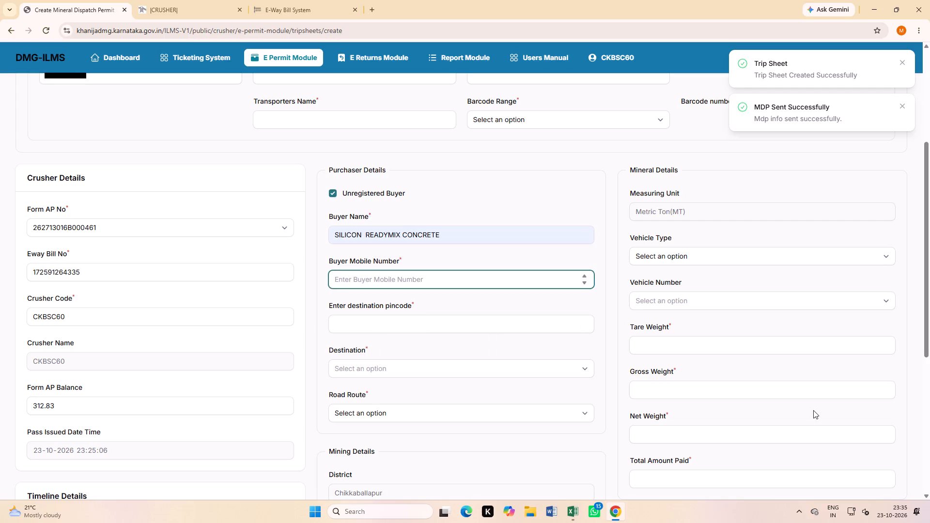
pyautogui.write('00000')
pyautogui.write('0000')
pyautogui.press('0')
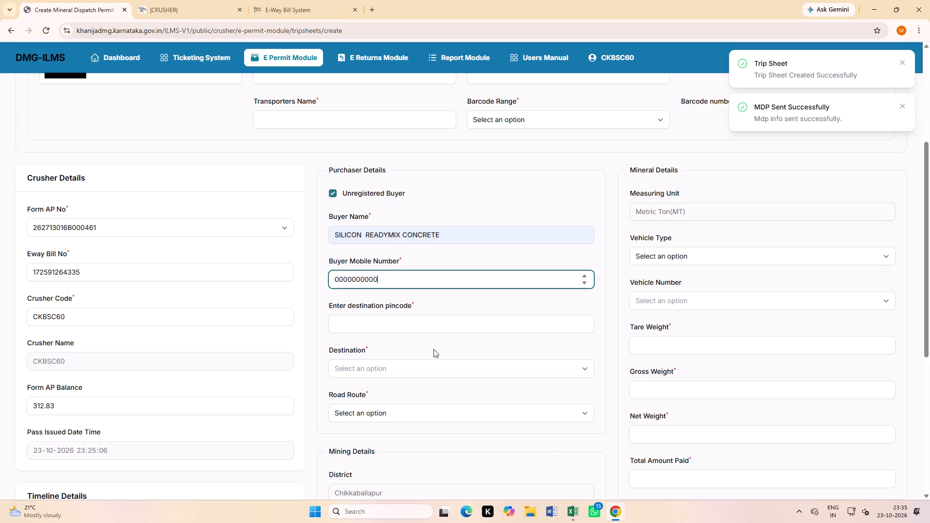
# Set the destination pincode to 560064, the destination to Rajanukunte, and select the road route from Kanivenarayanapura to Bangalore Urban.
pyautogui.click(420, 322)
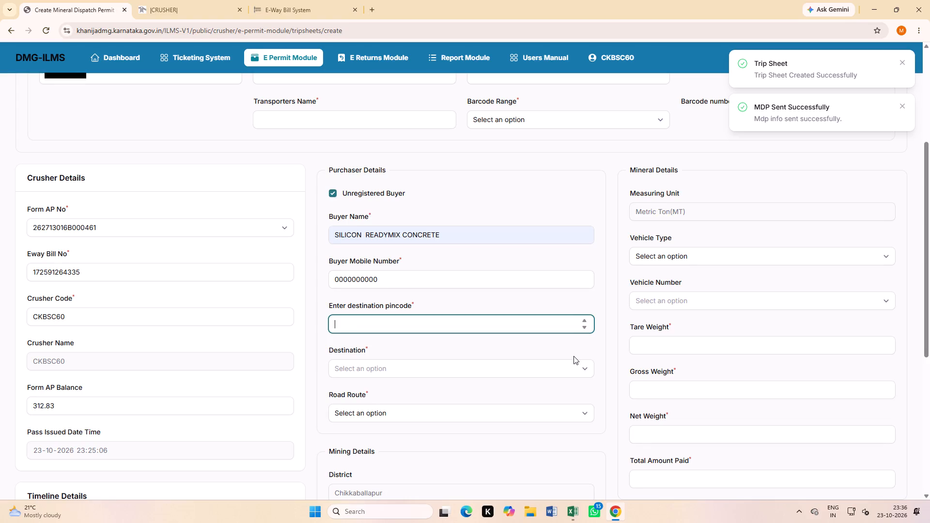
pyautogui.click(370, 324)
pyautogui.click(379, 325)
pyautogui.click(391, 325)
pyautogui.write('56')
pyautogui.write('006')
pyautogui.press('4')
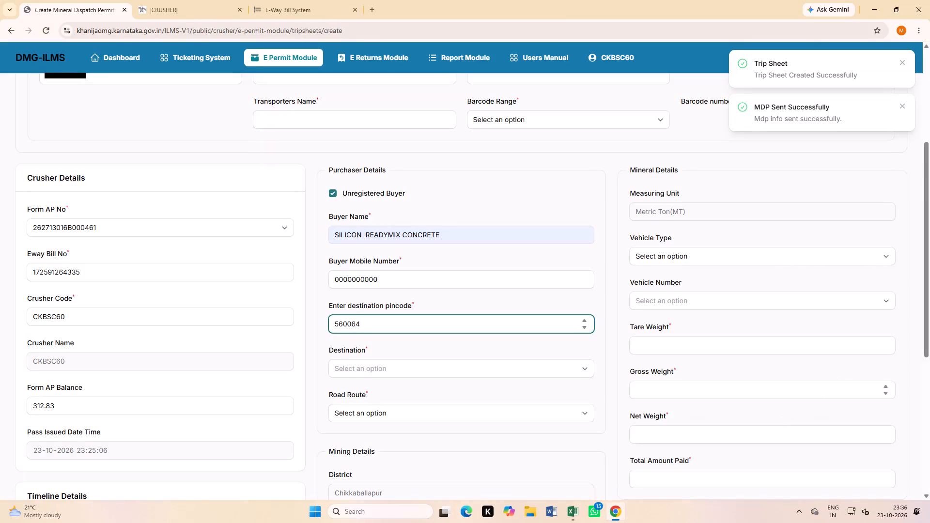
pyautogui.click(378, 361)
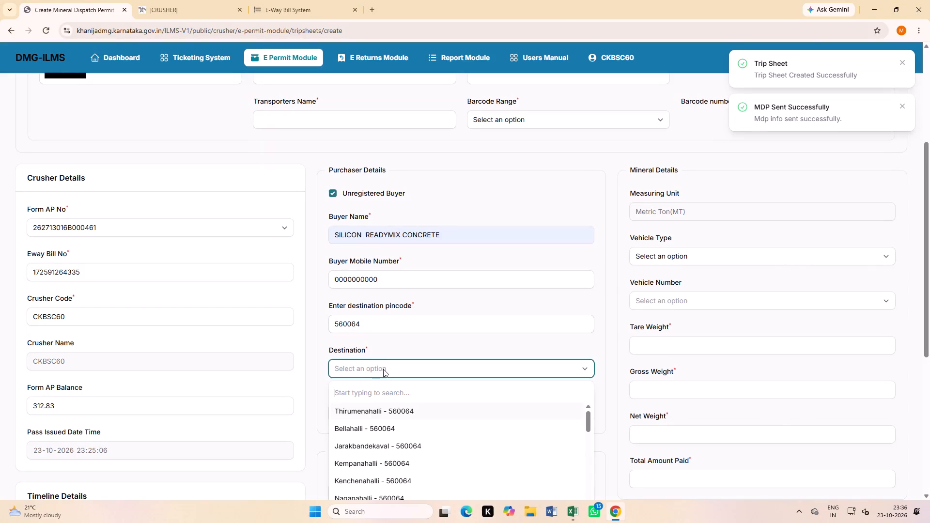
pyautogui.write('RA')
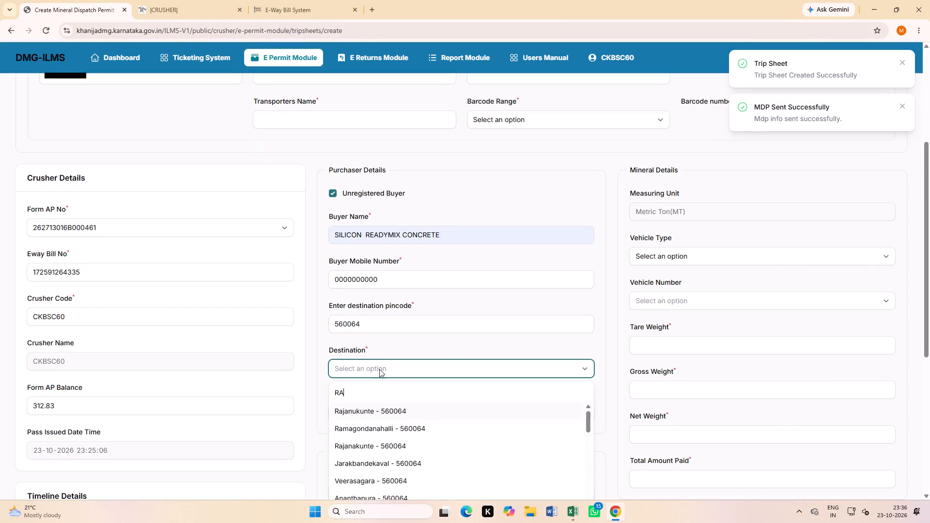
pyautogui.press('j')
pyautogui.click(378, 413)
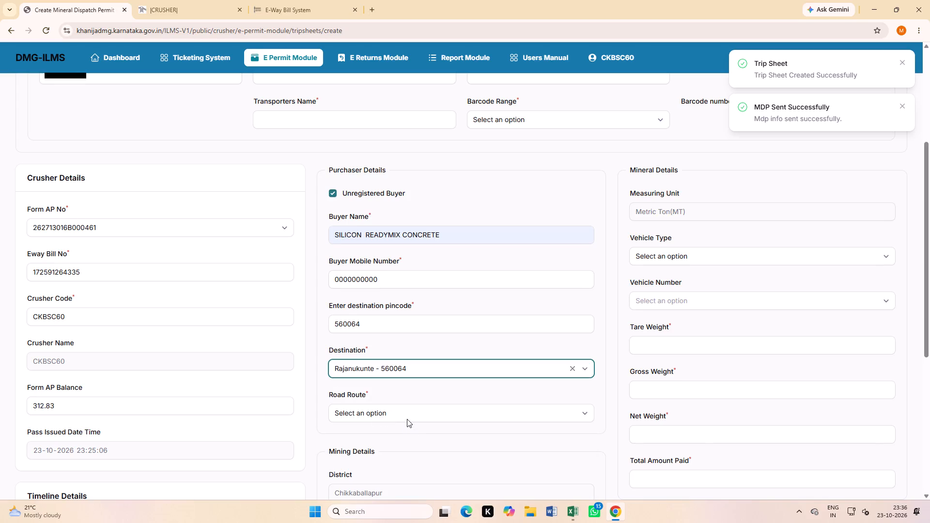
pyautogui.click(406, 413)
pyautogui.click(424, 442)
pyautogui.scroll(-2, 450, 406)
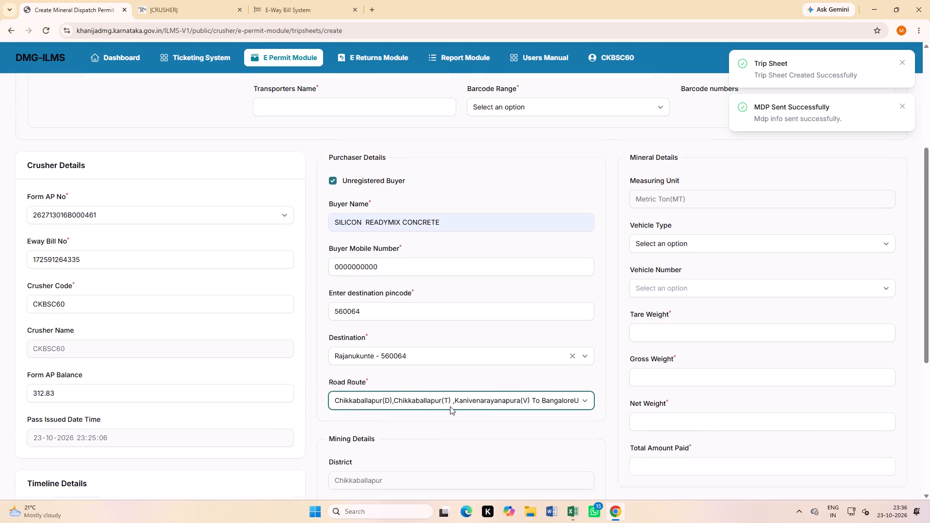
pyautogui.scroll(-5, 450, 406)
pyautogui.scroll(4, 654, 417)
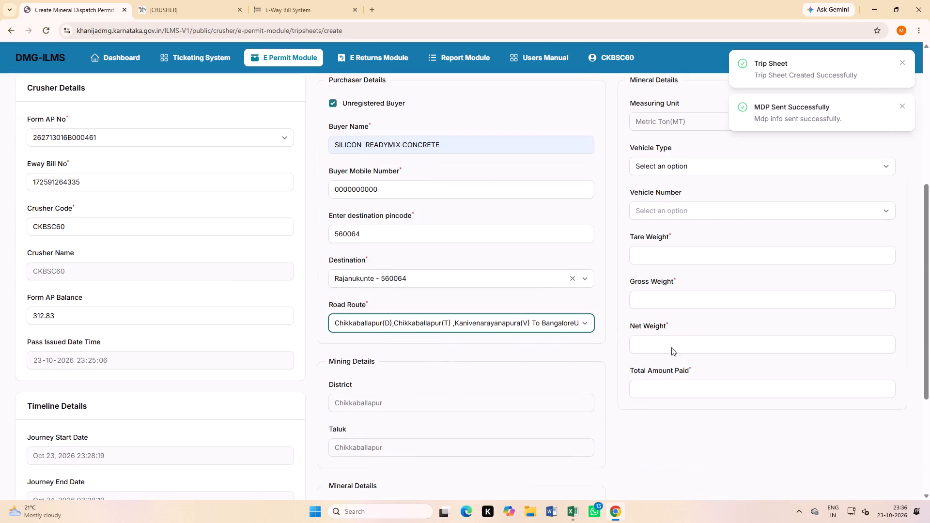
pyautogui.click(661, 169)
pyautogui.click(664, 227)
pyautogui.click(670, 213)
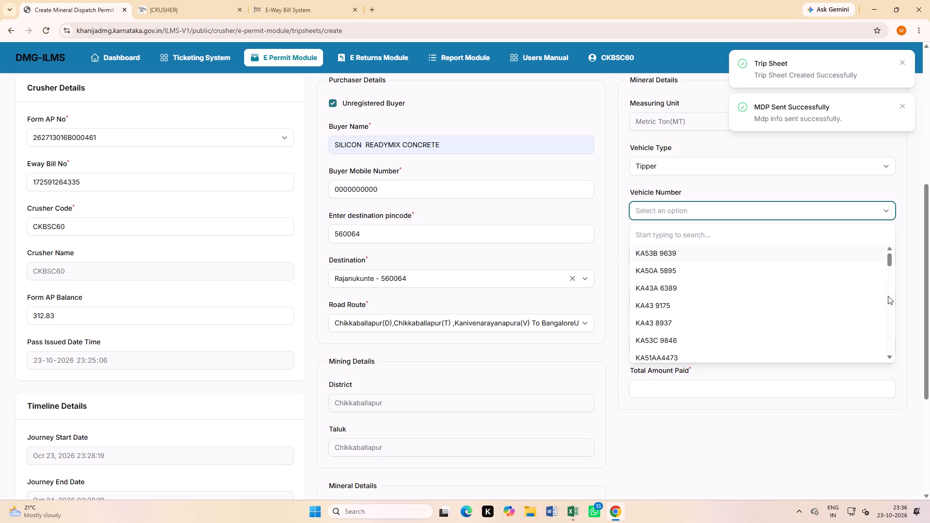
pyautogui.write('0230')
pyautogui.click(663, 252)
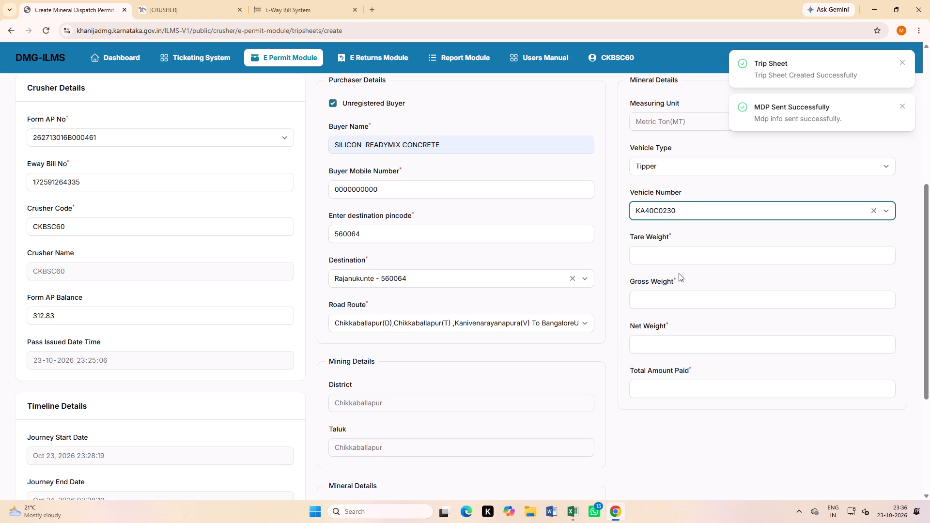
pyautogui.click(657, 302)
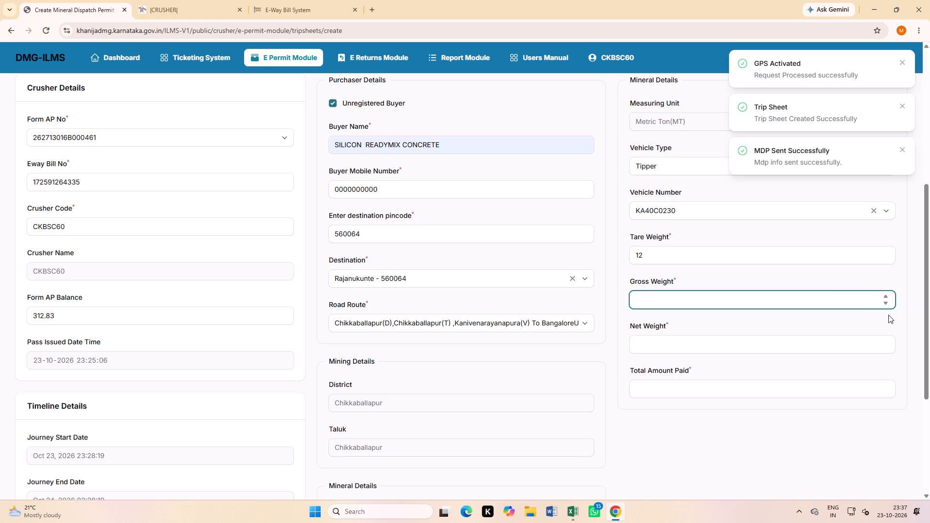
pyautogui.write('39.81')
pyautogui.scroll(4, 651, 446)
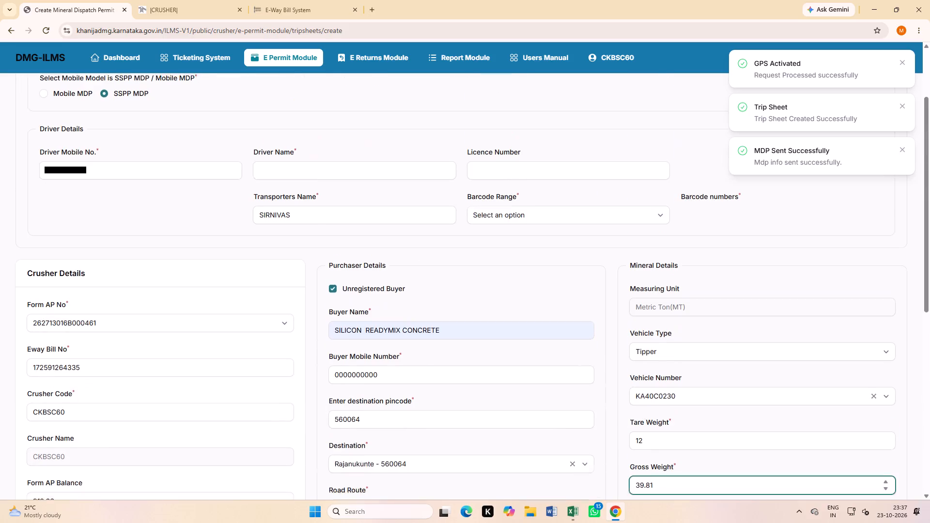
pyautogui.click(516, 224)
pyautogui.scroll(-11, 560, 341)
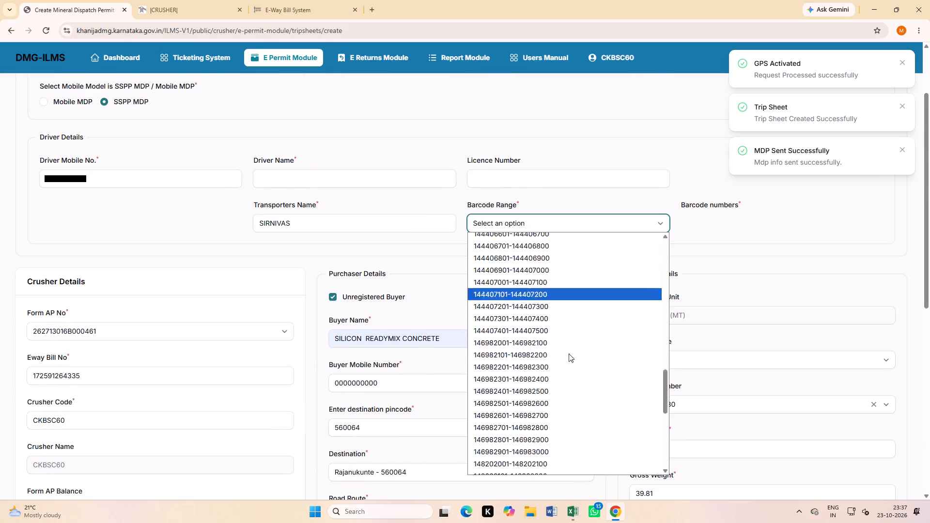
pyautogui.scroll(-6, 569, 354)
pyautogui.click(548, 459)
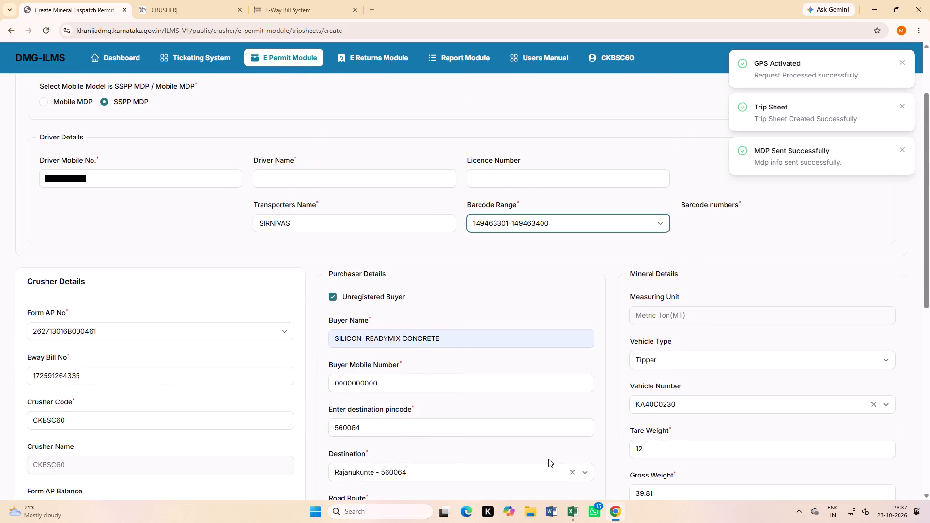
pyautogui.click(754, 227)
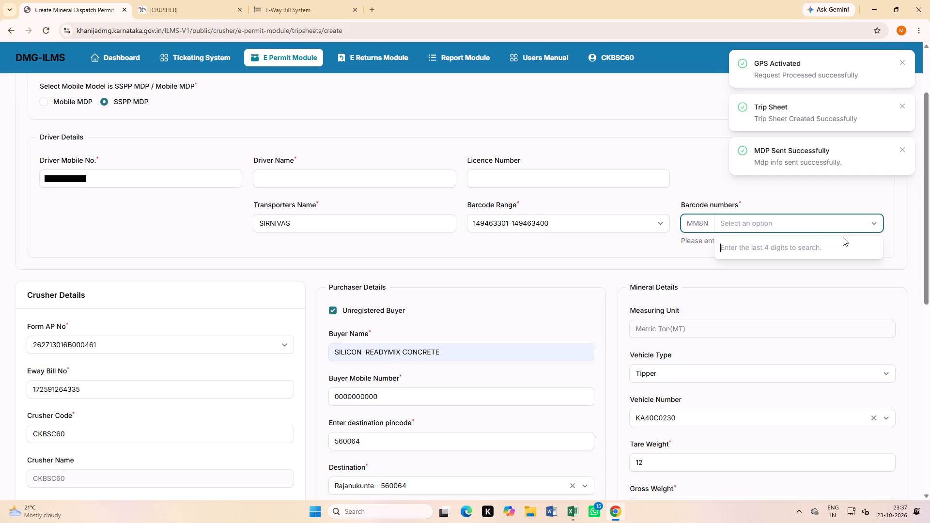
pyautogui.write('3385')
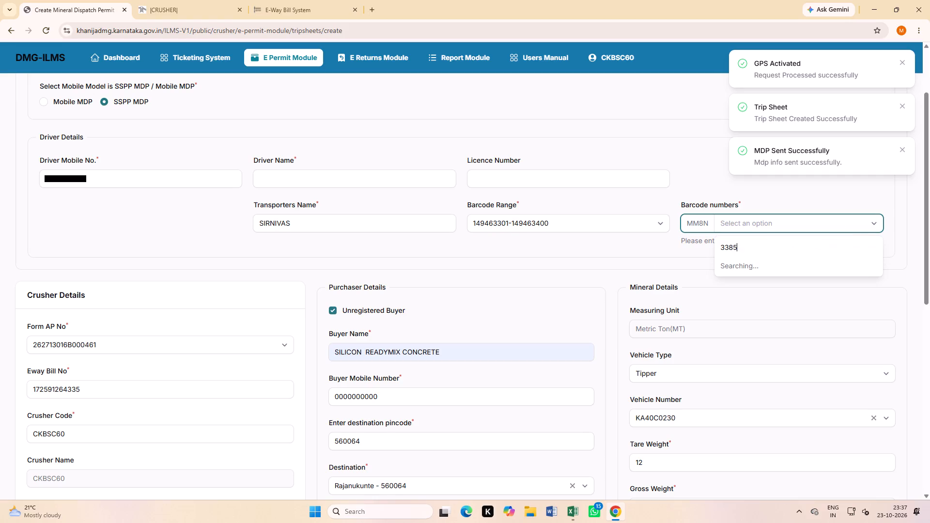
pyautogui.click(758, 268)
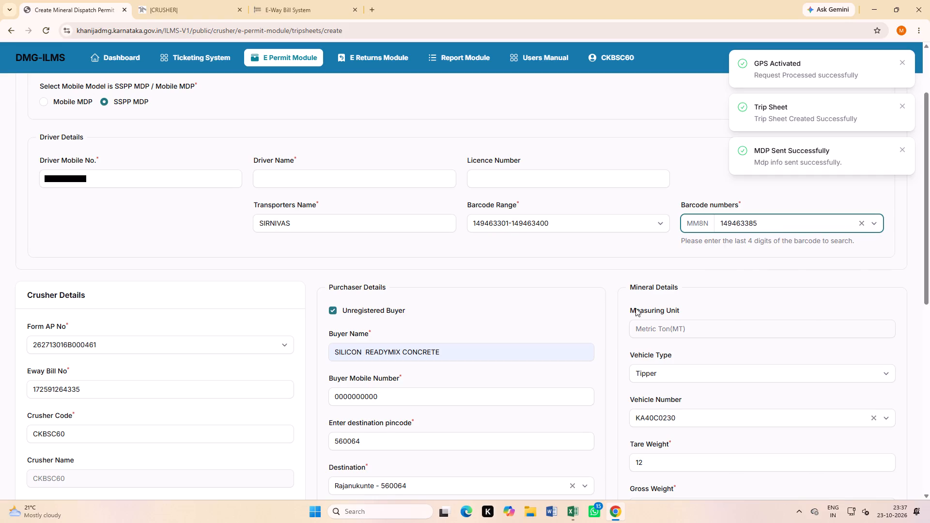
pyautogui.click(295, 172)
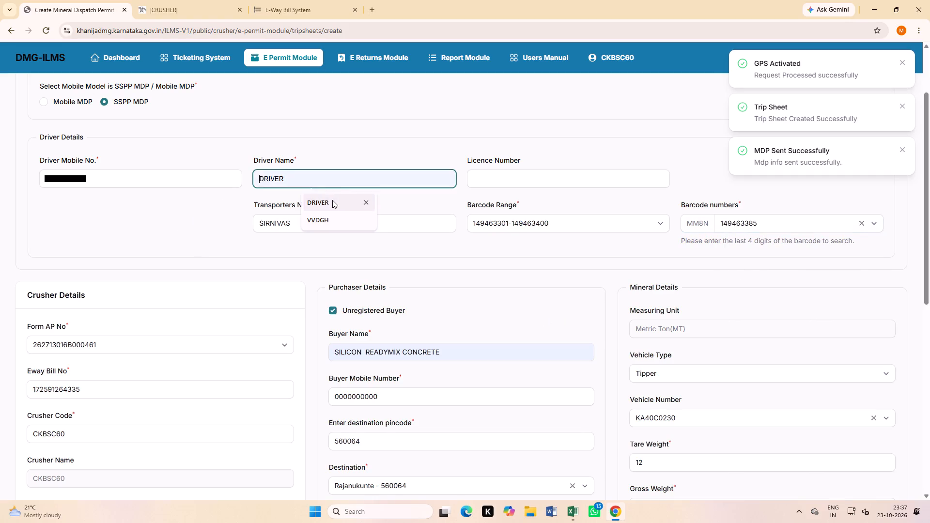
pyautogui.click(331, 200)
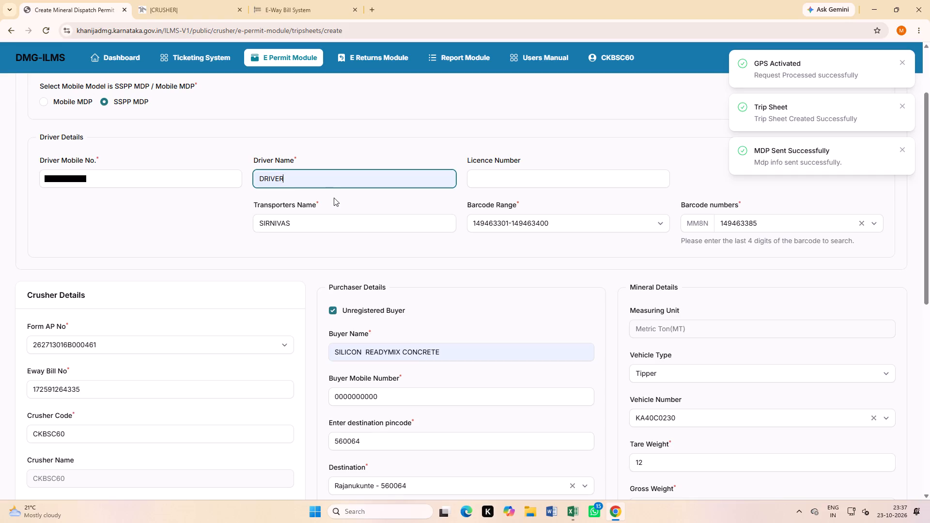
# Issue the mineral dispatch permit and print it in landscape layout.
pyautogui.scroll(-4, 140, 207)
pyautogui.scroll(-5, 156, 281)
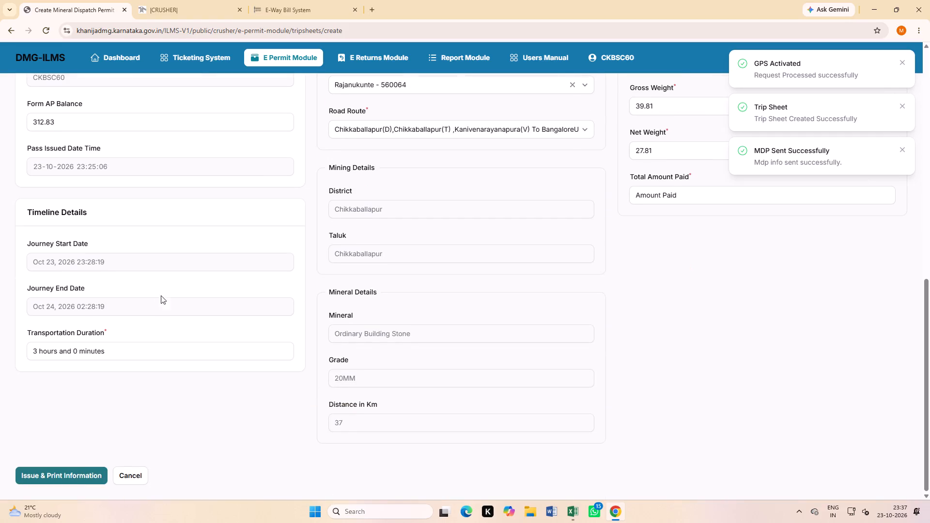
pyautogui.click(72, 477)
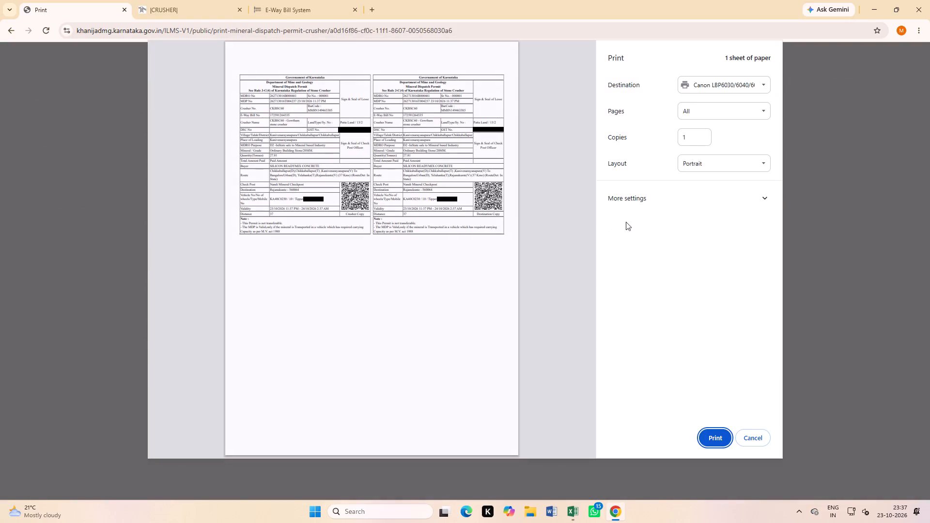
pyautogui.click(692, 163)
pyautogui.click(729, 189)
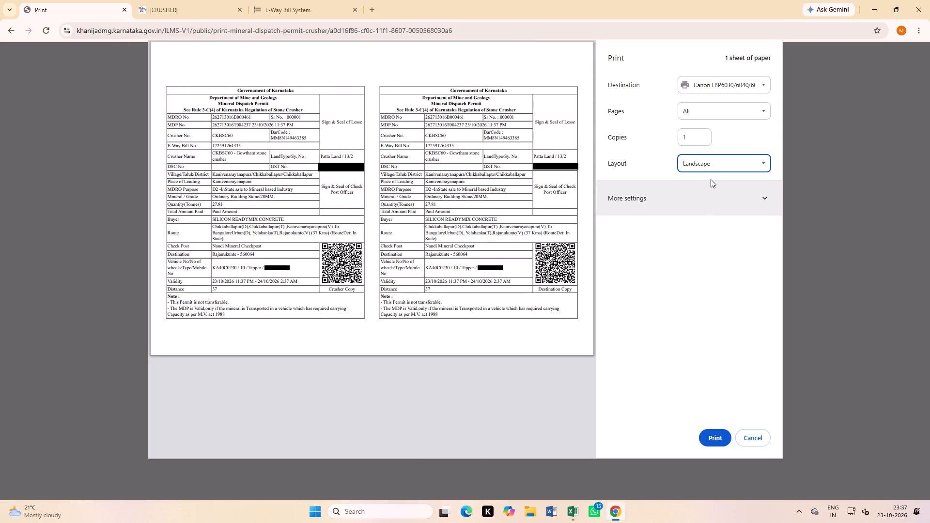
pyautogui.click(714, 439)
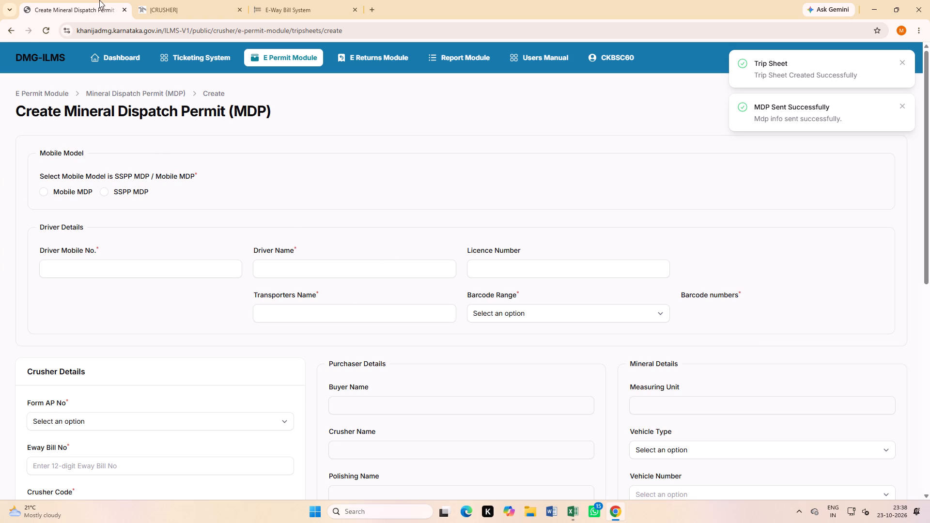
# Switch to the E-Way Bill System and open a new e-way bill entry form from its home page.
pyautogui.click(296, 4)
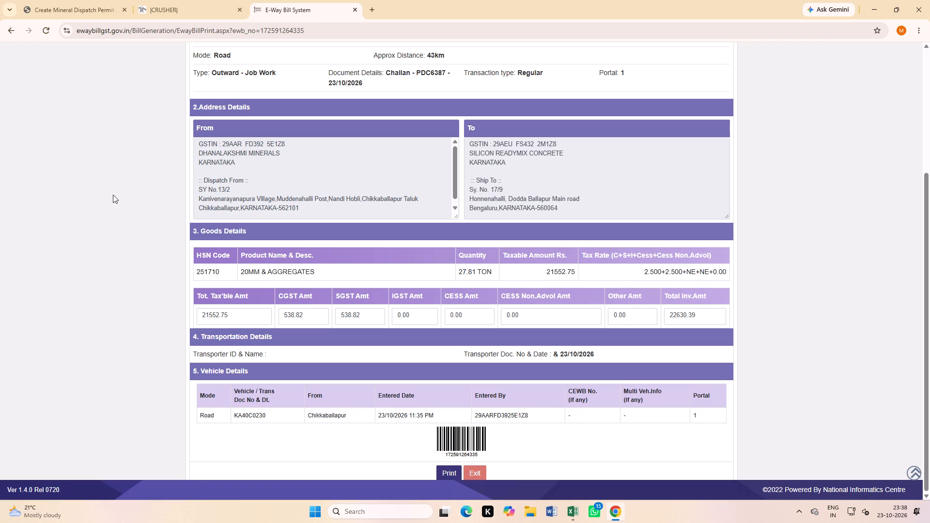
pyautogui.scroll(5, 105, 184)
pyautogui.click(19, 91)
pyautogui.click(18, 90)
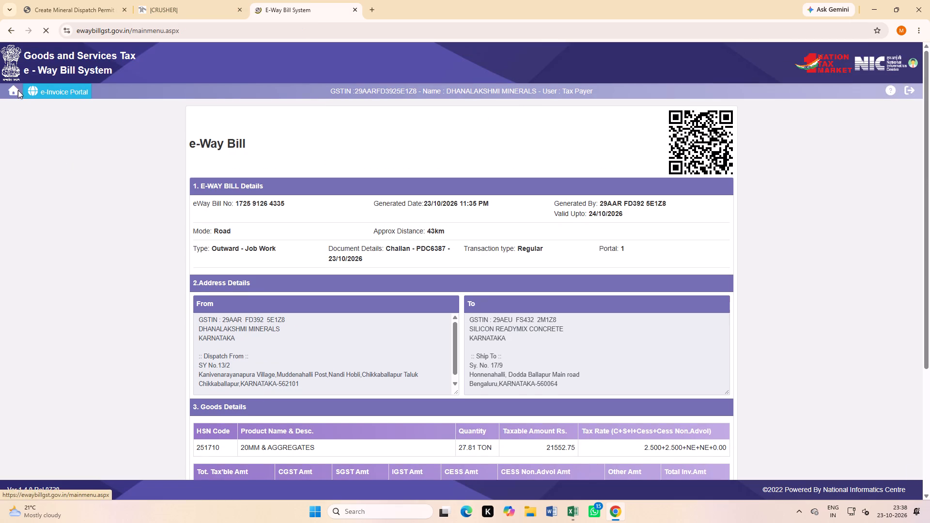
pyautogui.click(41, 115)
pyautogui.click(38, 136)
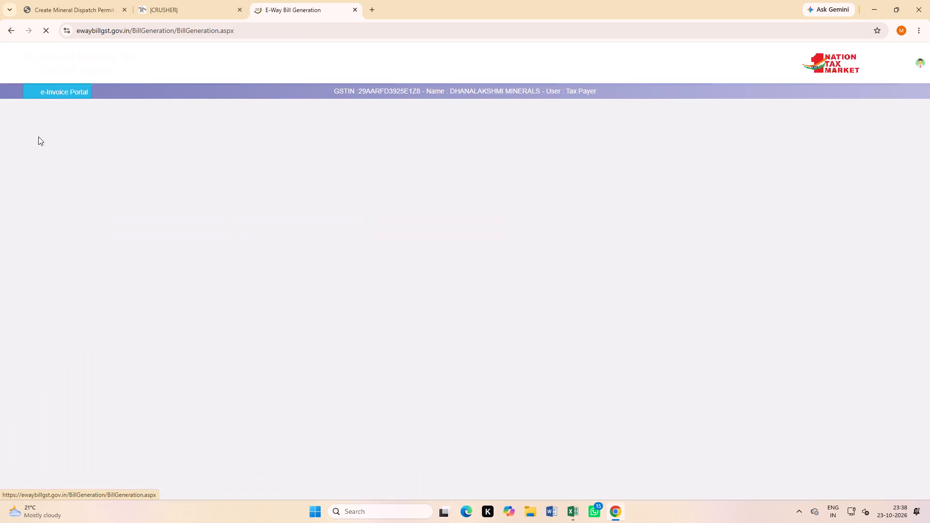
# Set the outward e-way bill's sub type to Job Work.
pyautogui.click(378, 153)
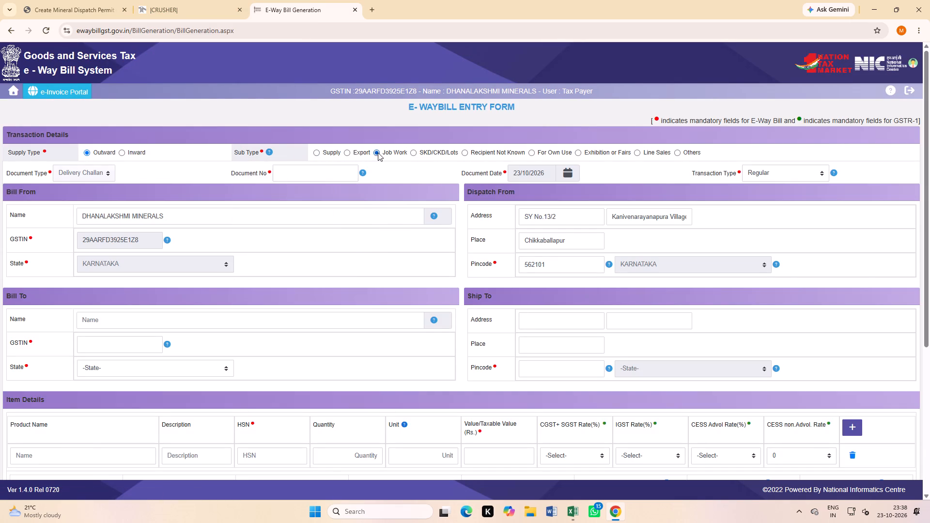
pyautogui.click(310, 170)
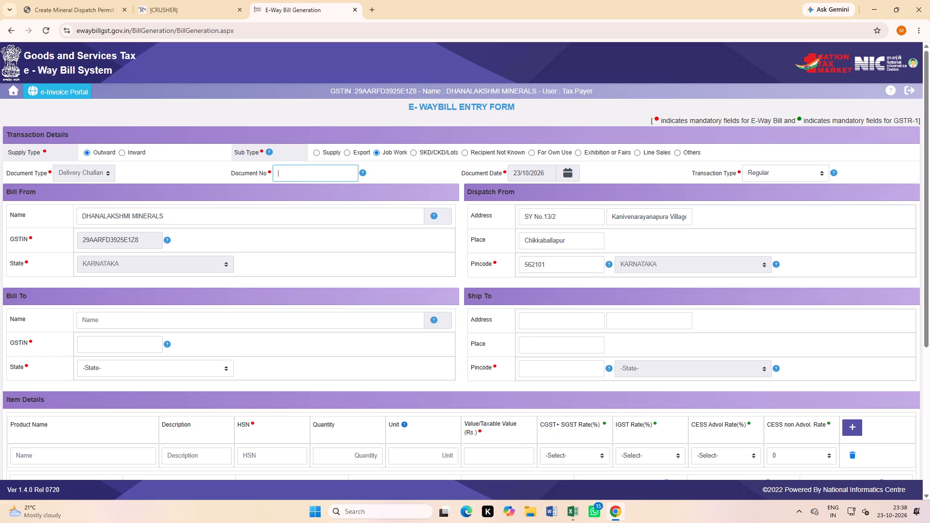
pyautogui.click(296, 176)
# Reload the pending DC list in the crusher system to check for the latest delivery challan.
pyautogui.click(163, 8)
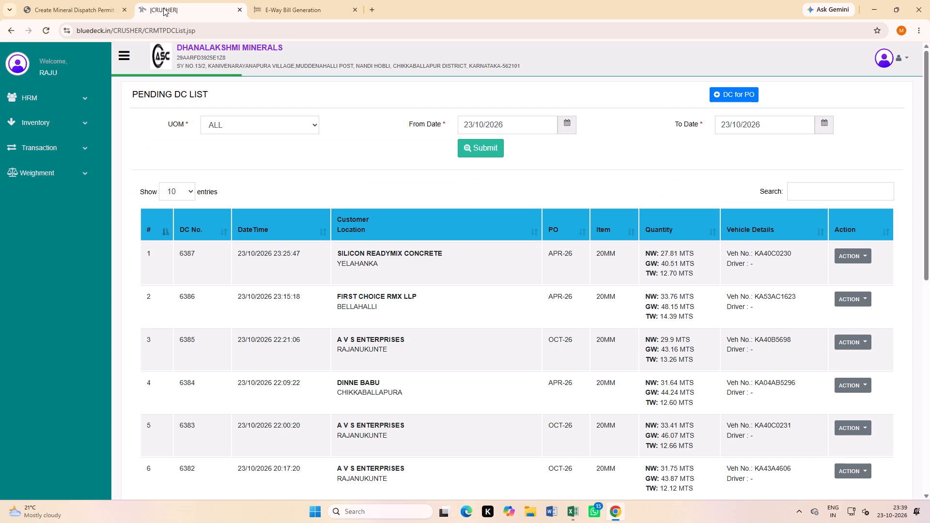
pyautogui.click(43, 30)
pyautogui.click(502, 117)
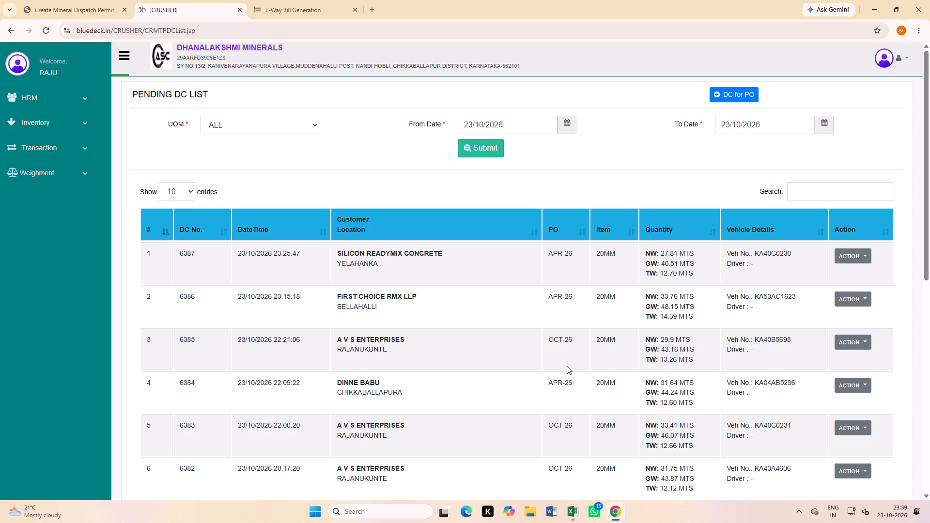
pyautogui.click(292, 15)
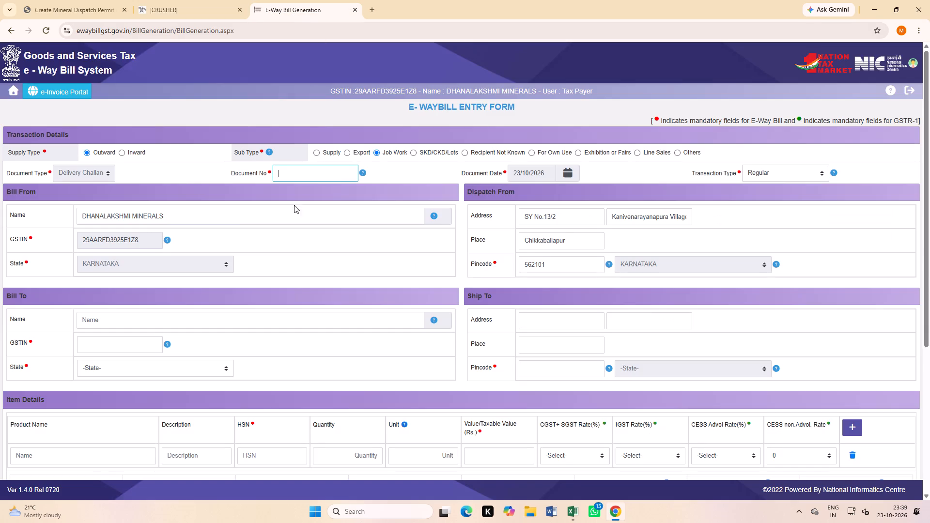
# Enter PDC6388 as the document number in the e-way bill's transaction details.
pyautogui.click(295, 175)
pyautogui.click(302, 169)
pyautogui.press('p')
pyautogui.press('d')
pyautogui.press('c')
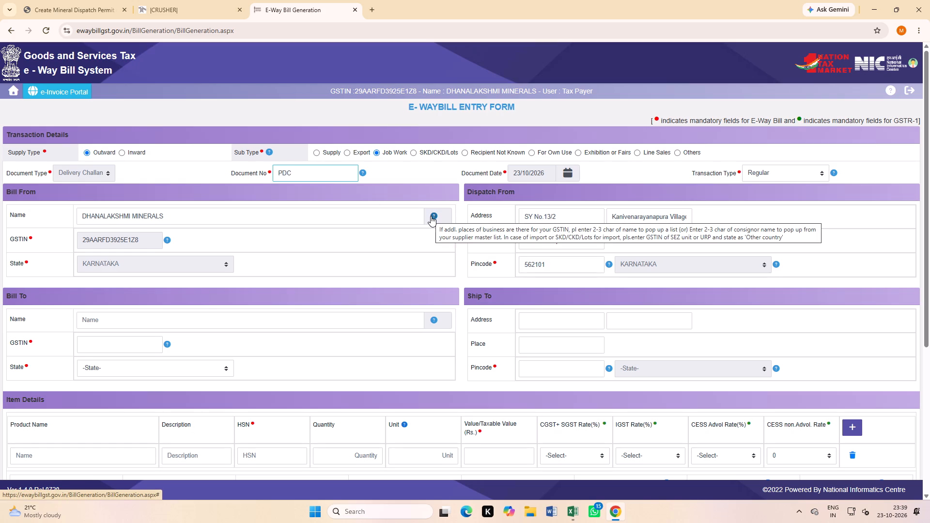
pyautogui.click(308, 176)
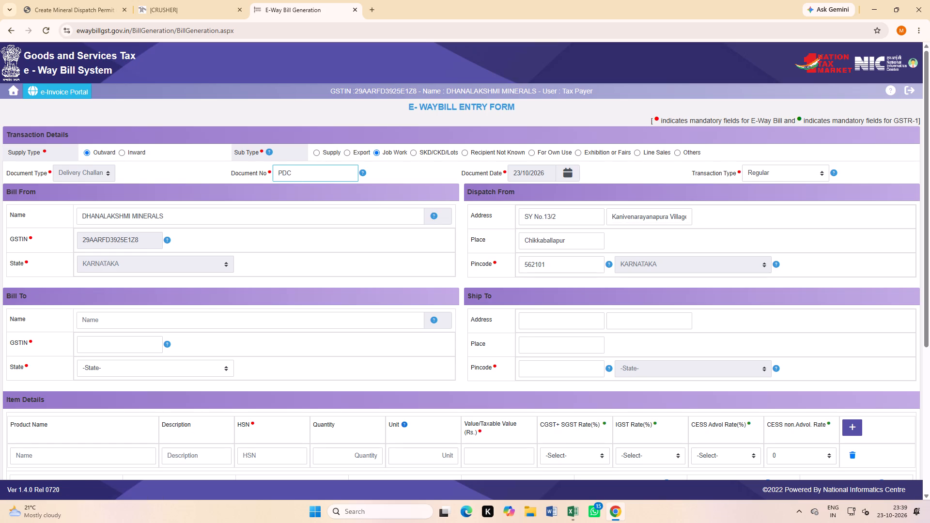
pyautogui.press('6')
pyautogui.write('388')
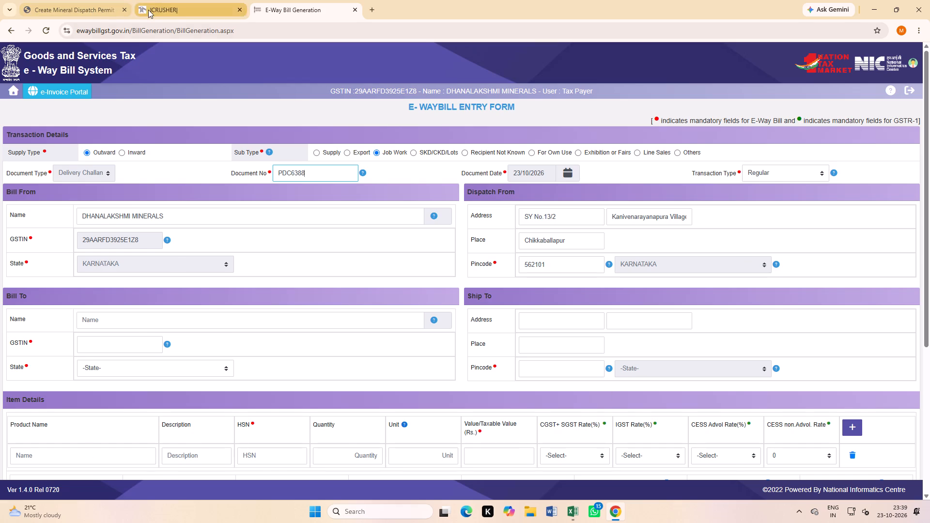
# Reload the crusher system's pending DC list and open the printable delivery challan for DC 6388.
pyautogui.click(164, 1)
pyautogui.click(49, 30)
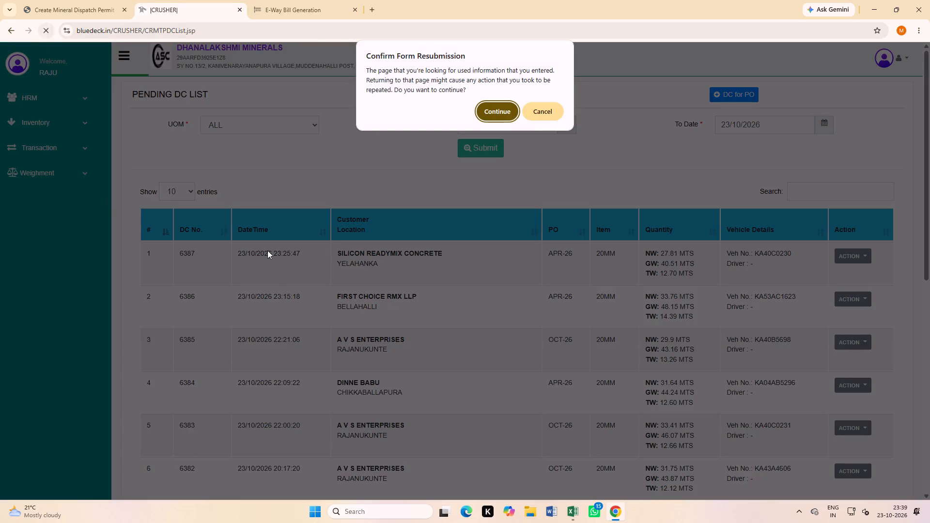
pyautogui.click(515, 111)
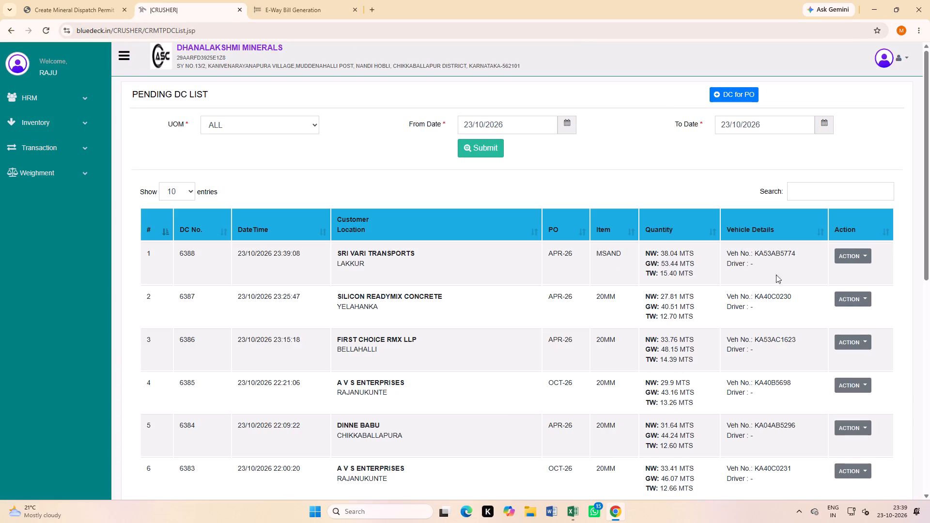
pyautogui.click(861, 253)
pyautogui.click(853, 278)
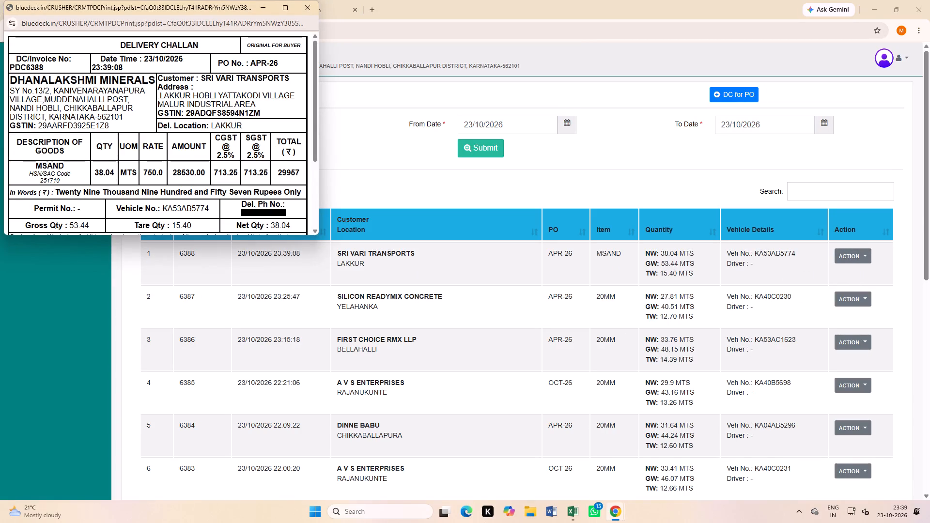
# Copy the customer's GSTIN from the SRI VARI TRANSPORTS delivery challan into the e-way bill's Bill To section.
pyautogui.moveTo(186, 112); pyautogui.dragTo(243, 115)
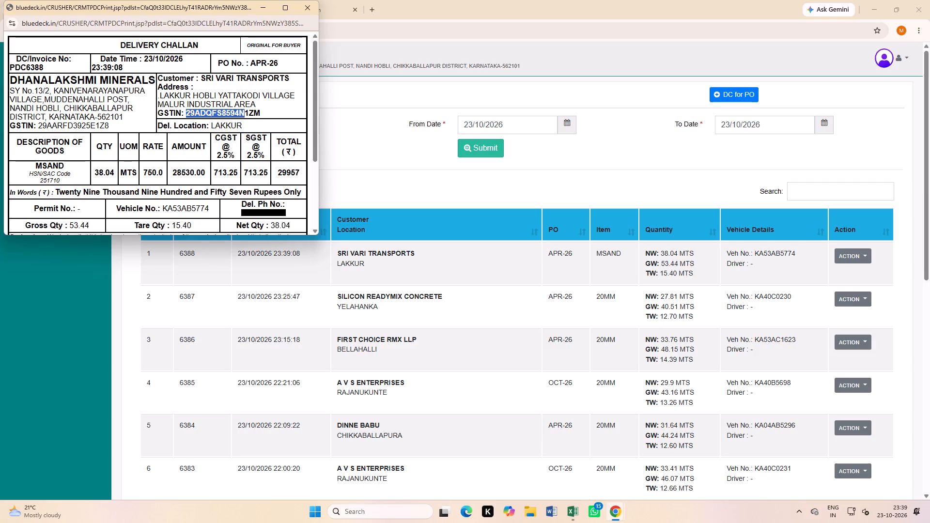
pyautogui.moveTo(243, 115); pyautogui.dragTo(257, 118)
pyautogui.hotkey('ctrl', 'c')
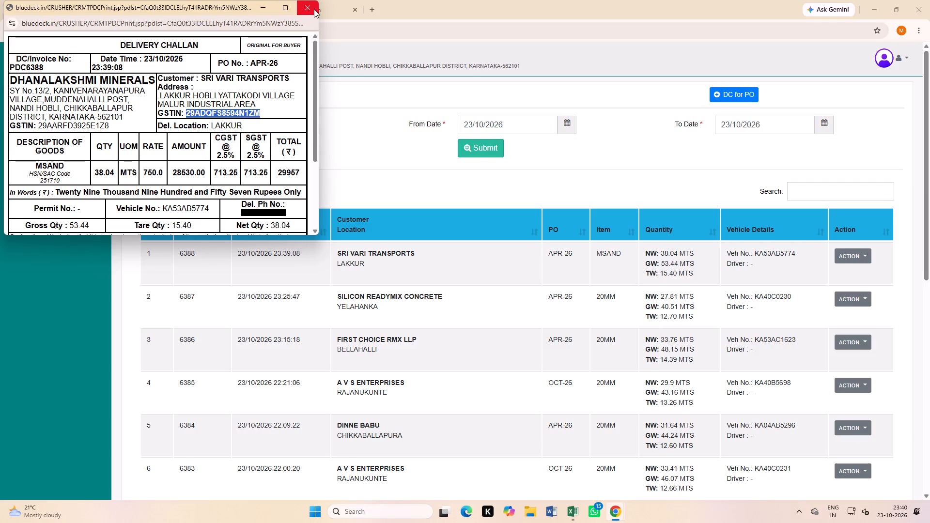
pyautogui.click(408, 6)
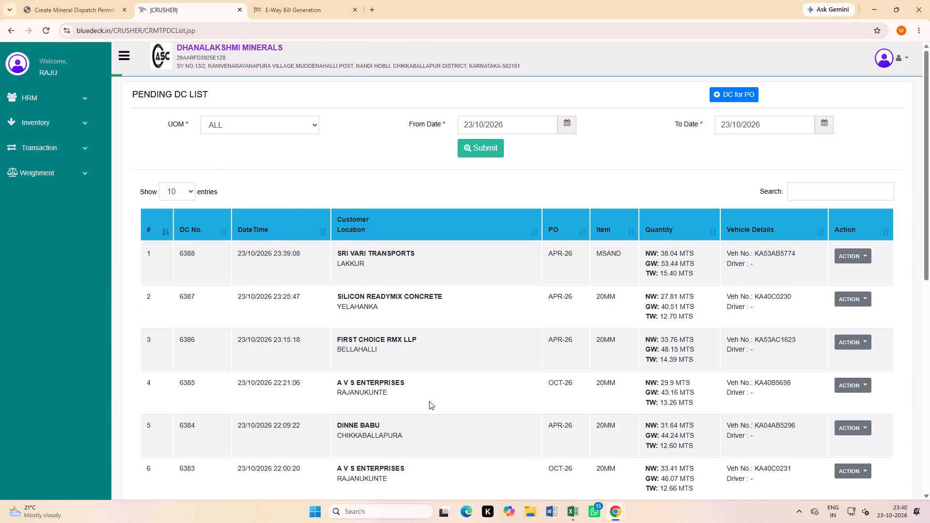
pyautogui.click(284, 12)
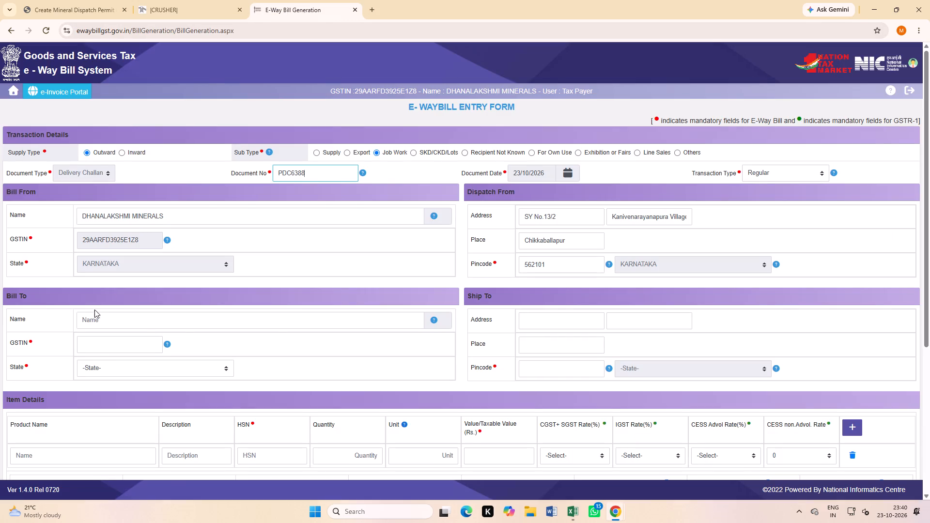
pyautogui.click(108, 339)
pyautogui.hotkey('ctrl', 'v')
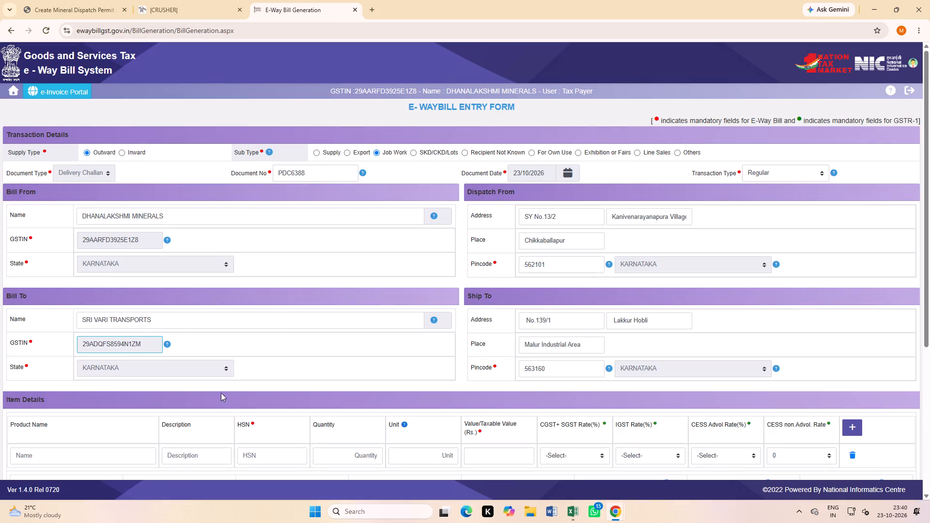
# Fill the item row with product name MSAND, description AGGREGATES and HSN code 251710.
pyautogui.scroll(-3, 256, 299)
pyautogui.click(52, 309)
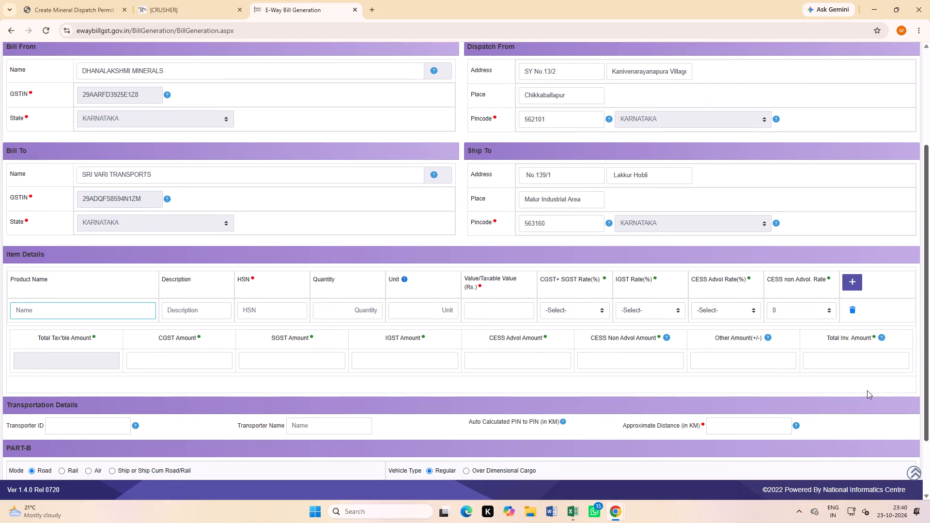
pyautogui.write('MSAND')
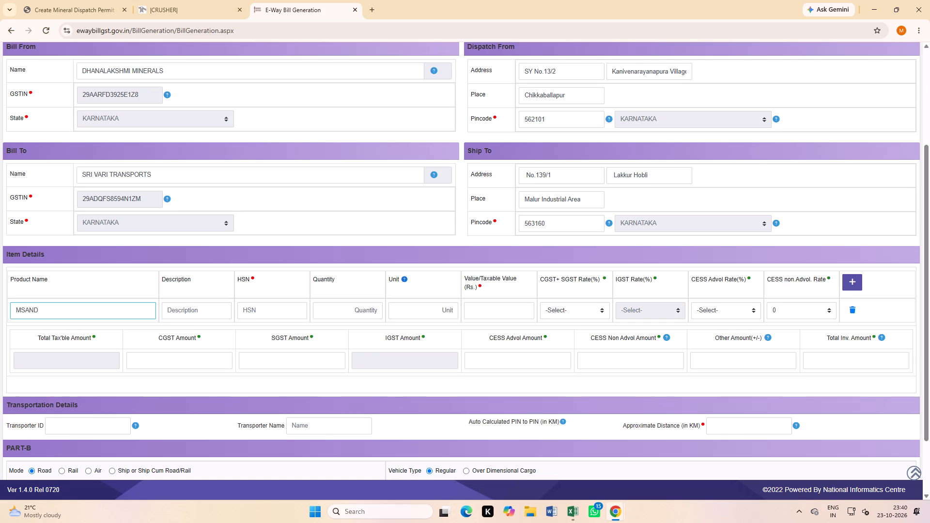
pyautogui.click(195, 308)
pyautogui.press('a')
pyautogui.write('GGREGATE')
pyautogui.press('s')
pyautogui.click(251, 308)
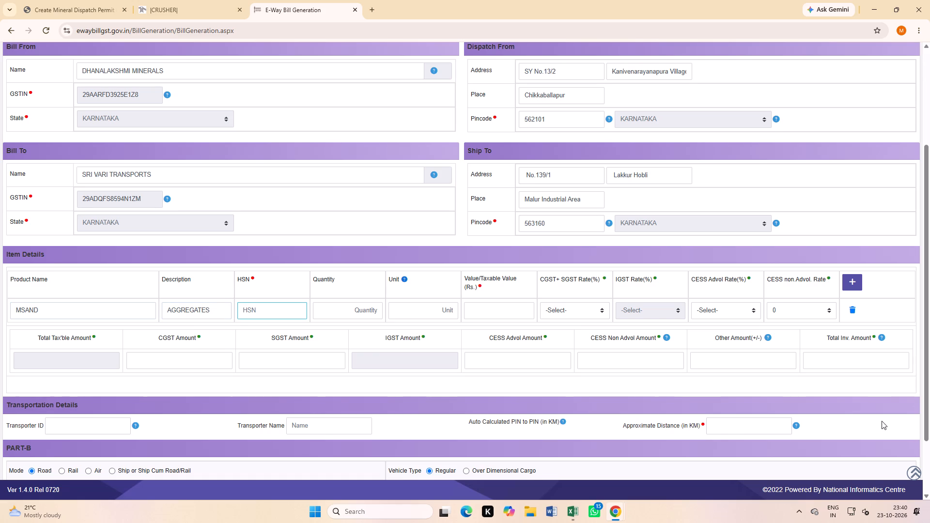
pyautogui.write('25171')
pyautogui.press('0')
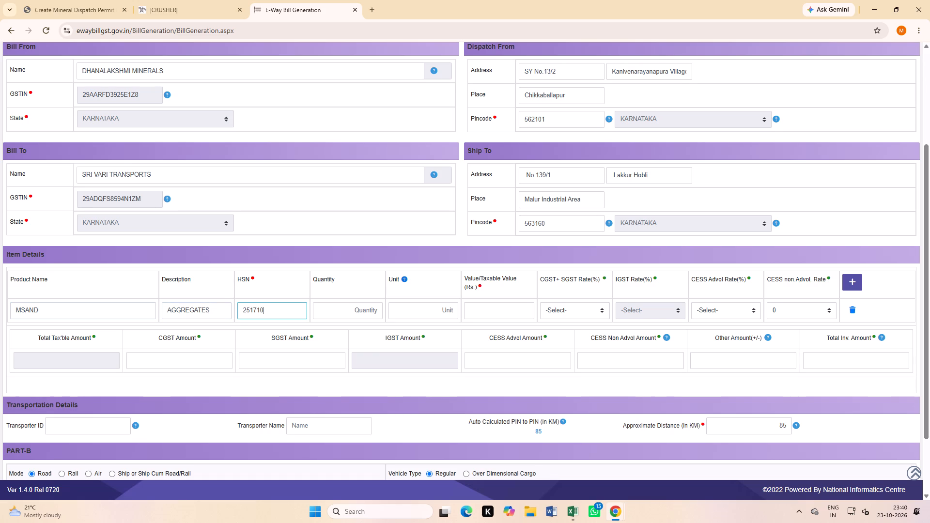
# Set the MSAND item's quantity to 38.04 and its unit to TON.
pyautogui.click(365, 311)
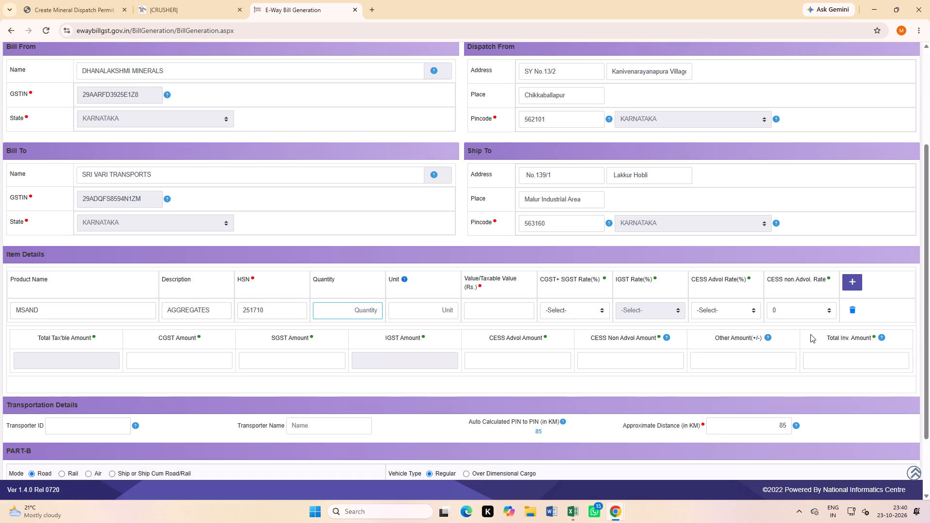
pyautogui.write('38.')
pyautogui.write('04')
pyautogui.click(446, 305)
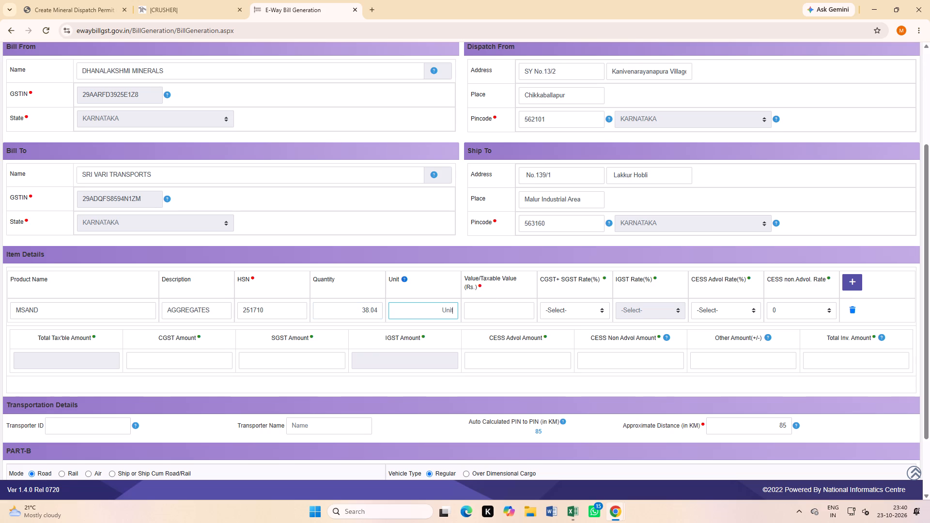
pyautogui.press('t')
pyautogui.press('o')
pyautogui.press('n')
# Copy the amount 28530.00 from the delivery challan as the item's taxable value and set its CGST+SGST rate to 2.500 + 2.500.
pyautogui.click(487, 311)
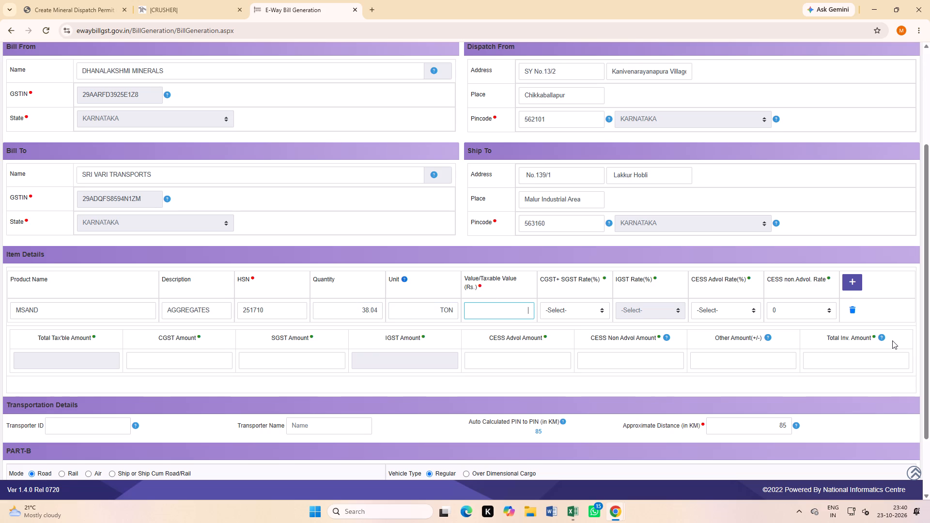
pyautogui.click(617, 509)
pyautogui.click(666, 476)
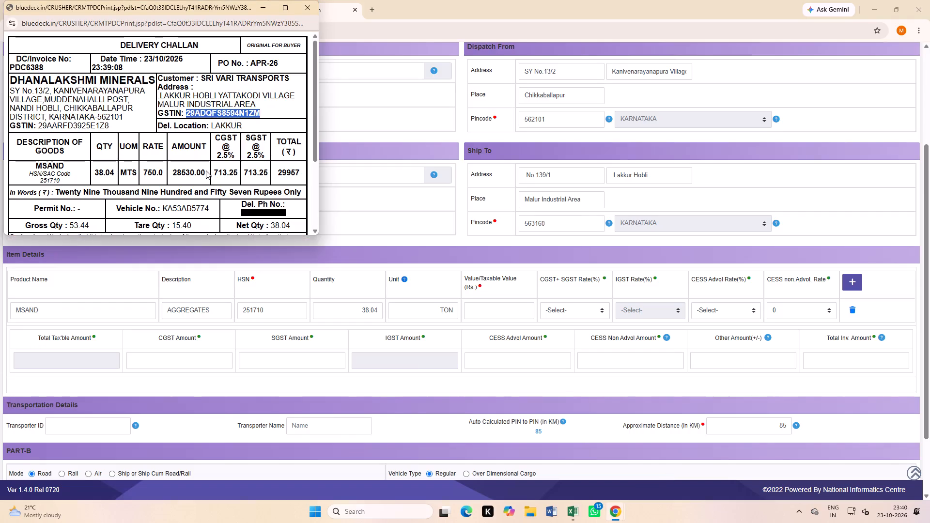
pyautogui.moveTo(204, 172); pyautogui.dragTo(175, 171)
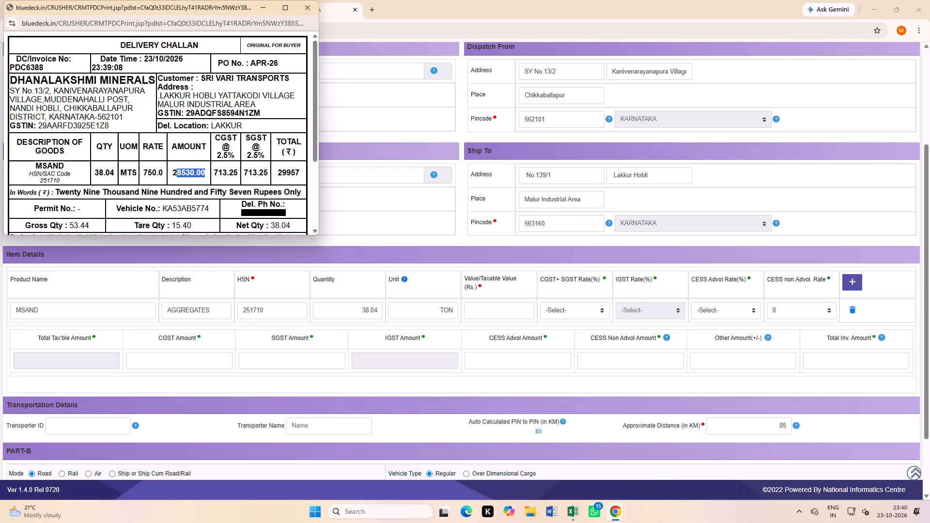
pyautogui.moveTo(175, 171); pyautogui.dragTo(174, 171)
pyautogui.hotkey('ctrl', 'c')
pyautogui.click(449, 9)
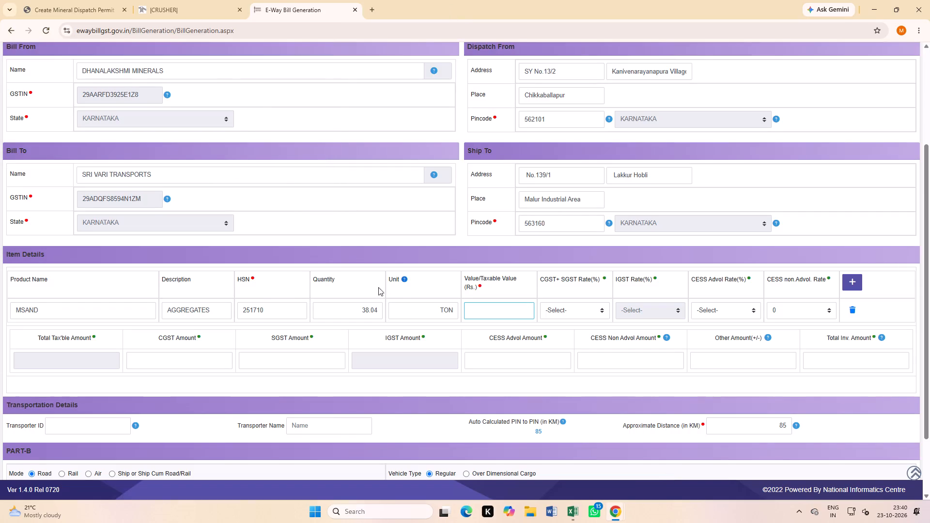
pyautogui.click(500, 312)
pyautogui.hotkey('ctrl', 'v')
pyautogui.click(576, 305)
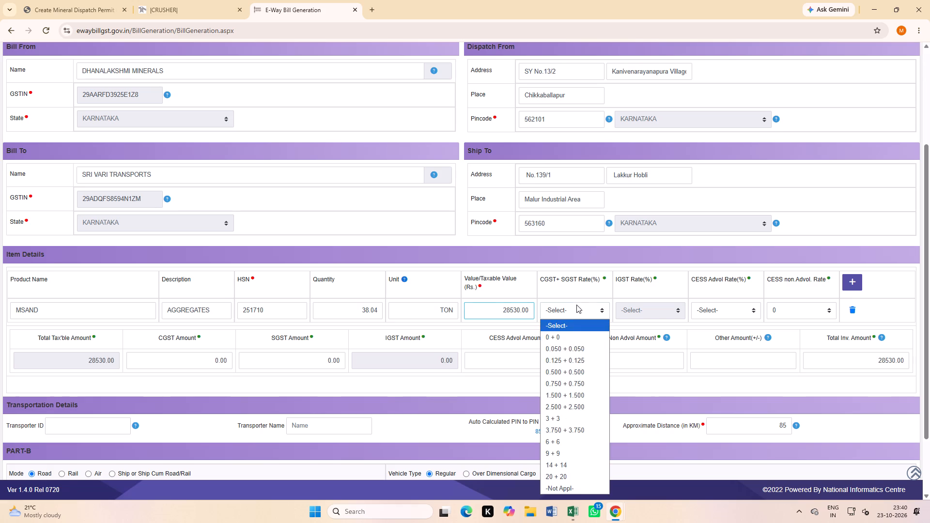
pyautogui.click(570, 406)
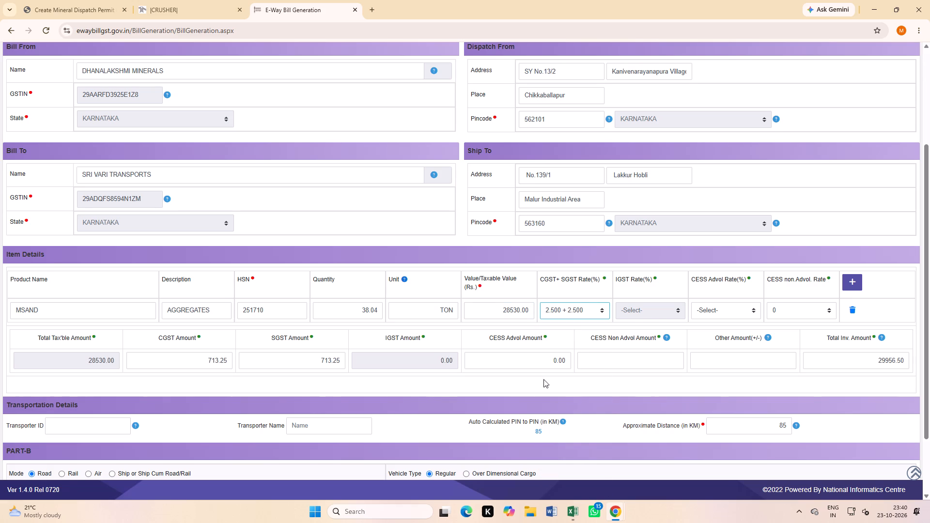
pyautogui.scroll(-3, 302, 335)
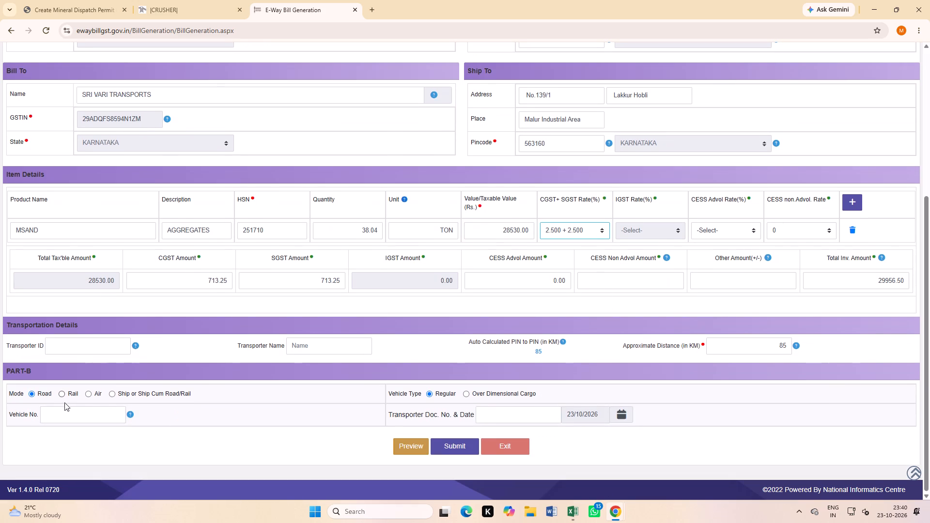
pyautogui.click(63, 414)
pyautogui.press('k')
pyautogui.press('a')
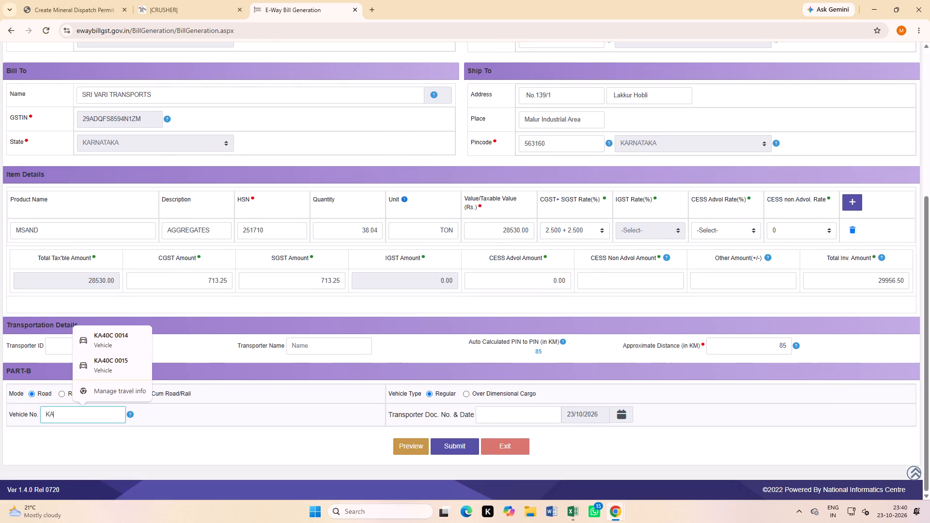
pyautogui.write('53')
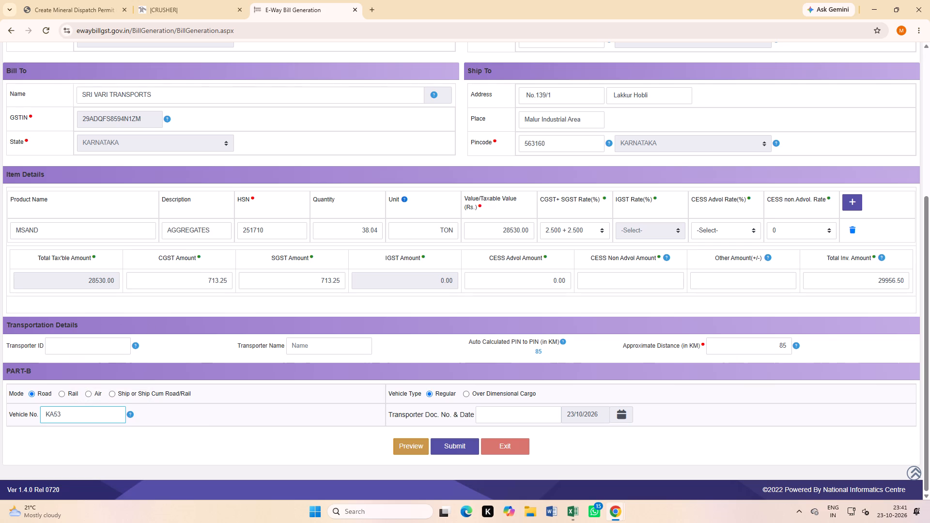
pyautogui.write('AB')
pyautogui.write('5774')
pyautogui.click(455, 449)
pyautogui.click(514, 104)
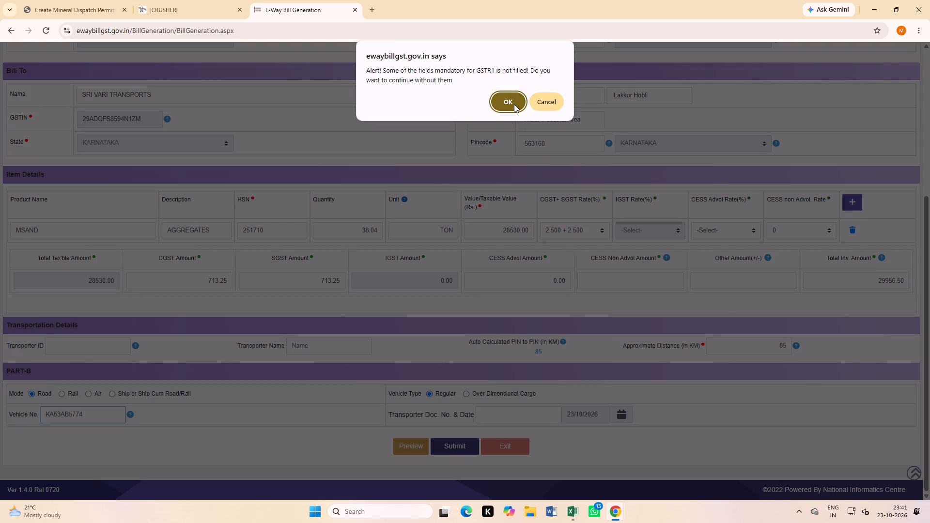
pyautogui.click(507, 112)
# Open the detailed print version of the generated e-way bill and print it in Portrait layout.
pyautogui.scroll(-4, 448, 282)
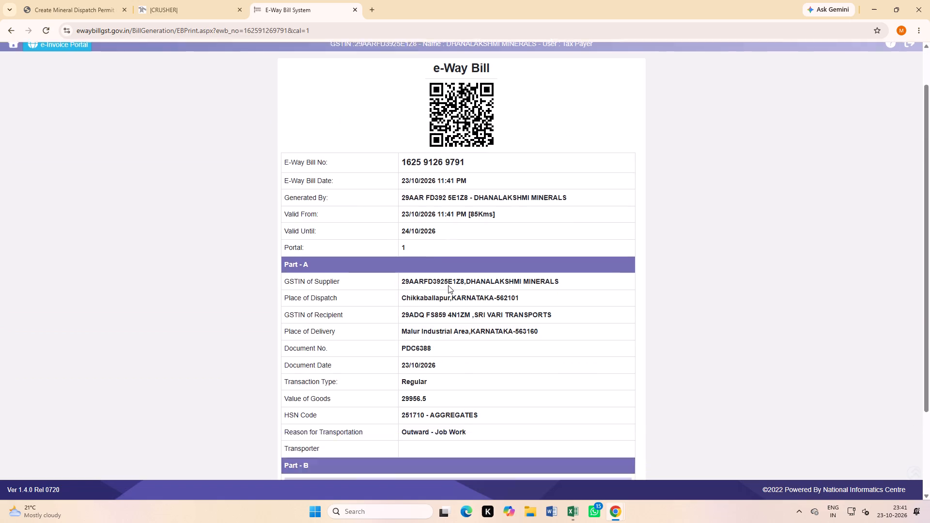
pyautogui.scroll(-1, 448, 285)
pyautogui.click(455, 461)
pyautogui.scroll(-4, 341, 207)
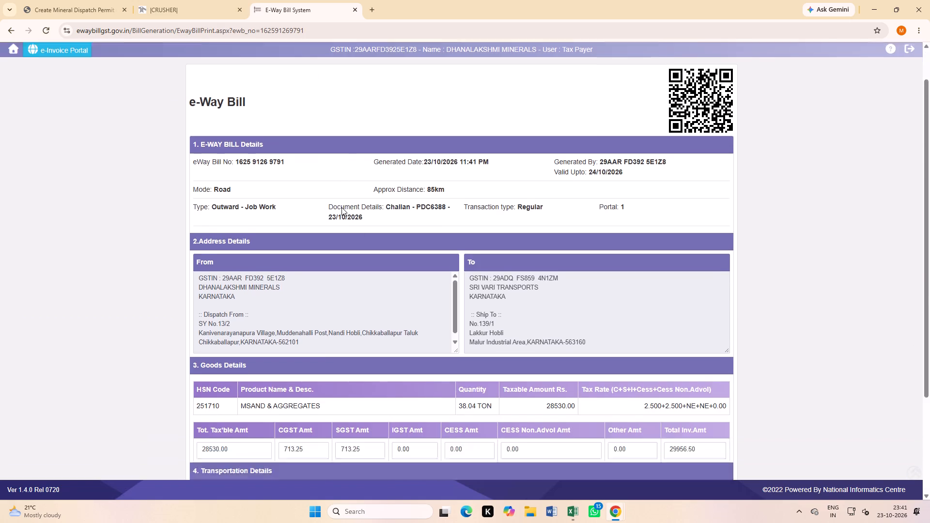
pyautogui.scroll(-8, 341, 207)
pyautogui.click(450, 473)
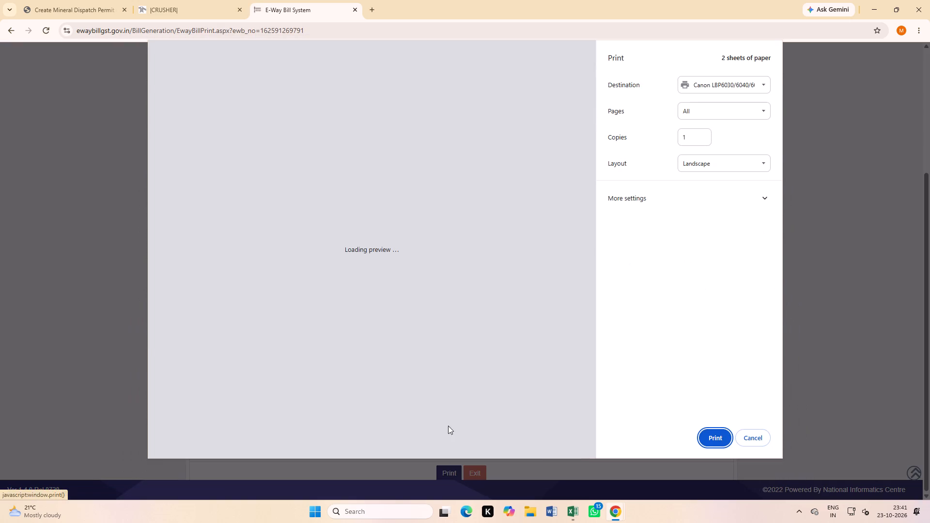
pyautogui.click(732, 164)
pyautogui.click(721, 178)
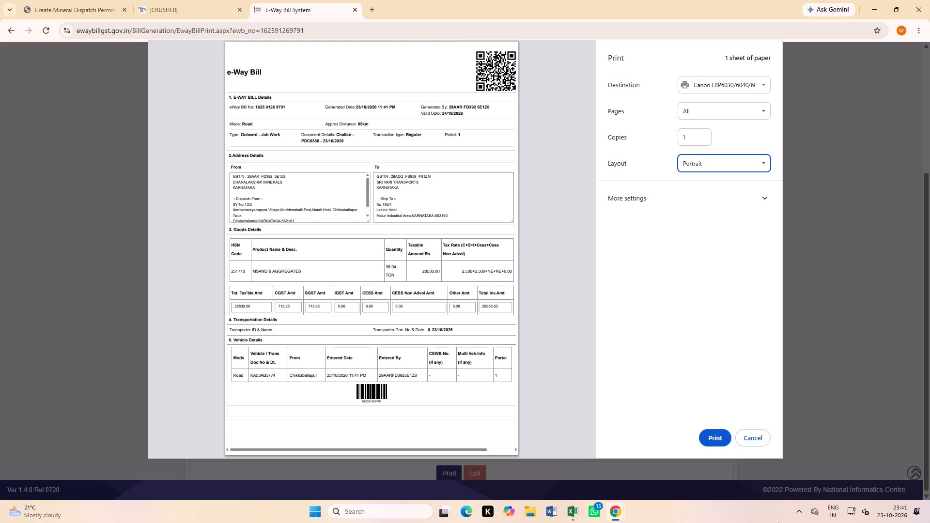
pyautogui.click(718, 439)
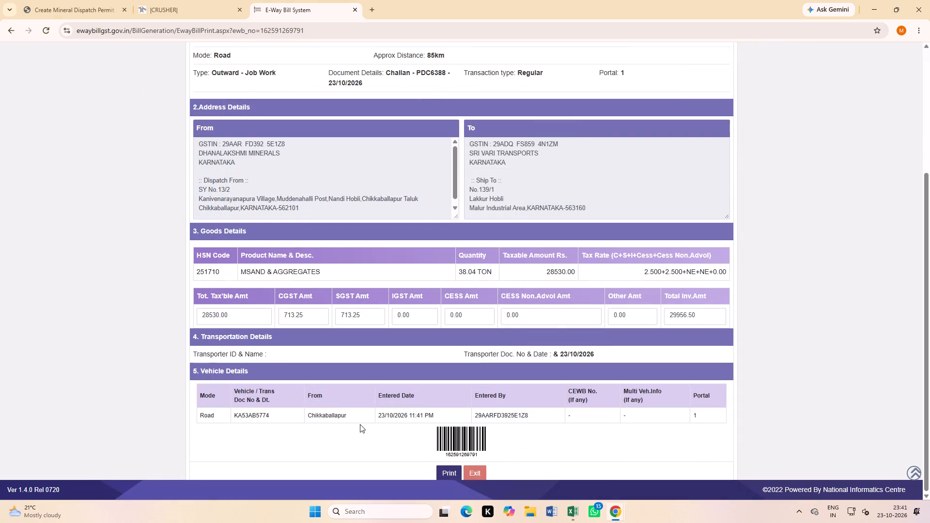
# Highlight the full e-way bill number in the bill's E-WAY BILL Details section.
pyautogui.scroll(3, 311, 391)
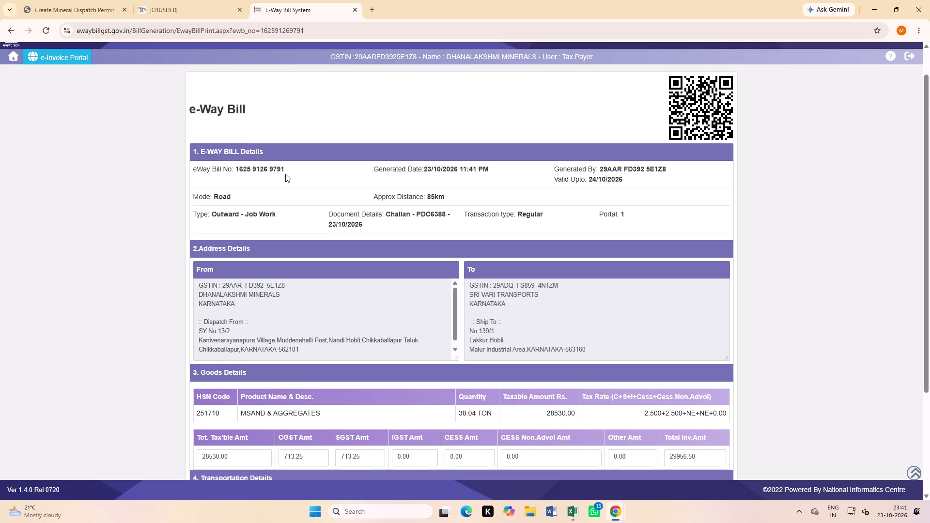
pyautogui.moveTo(284, 172); pyautogui.dragTo(267, 173)
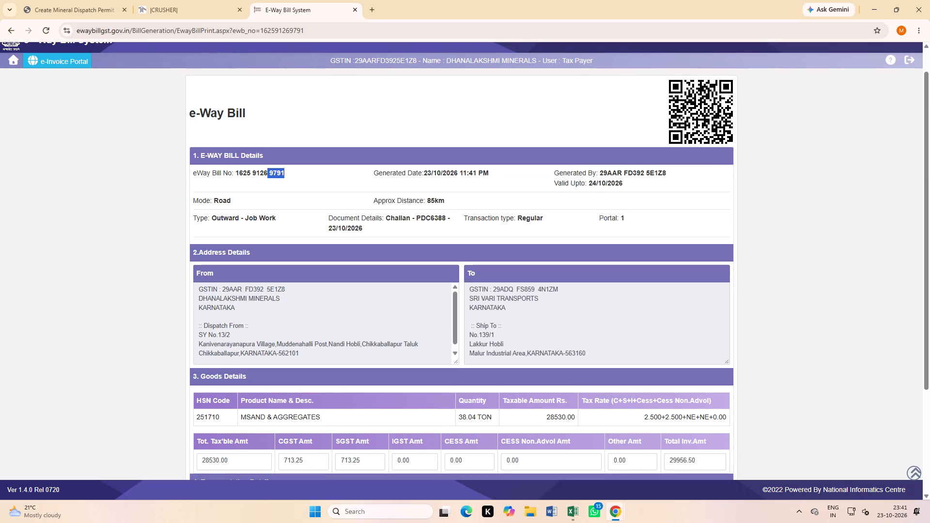
pyautogui.moveTo(267, 173); pyautogui.dragTo(237, 174)
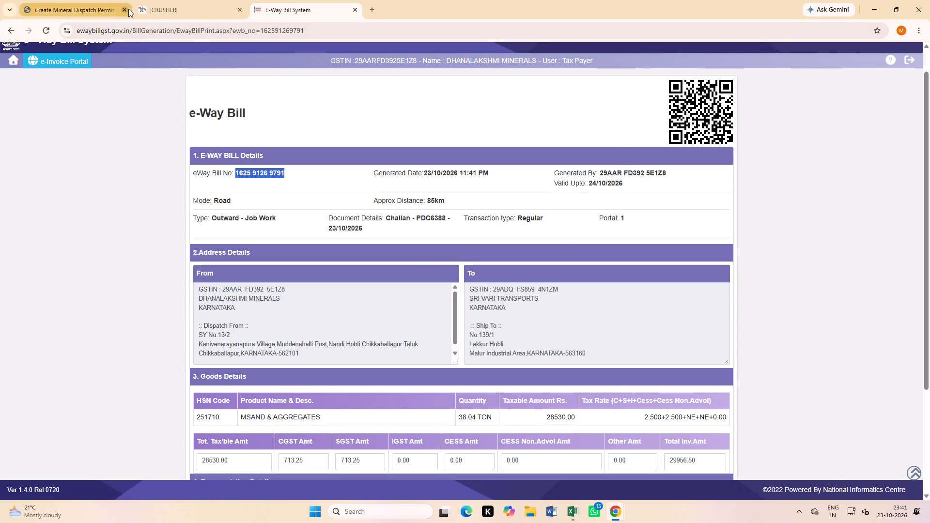
pyautogui.click(161, 11)
pyautogui.click(47, 173)
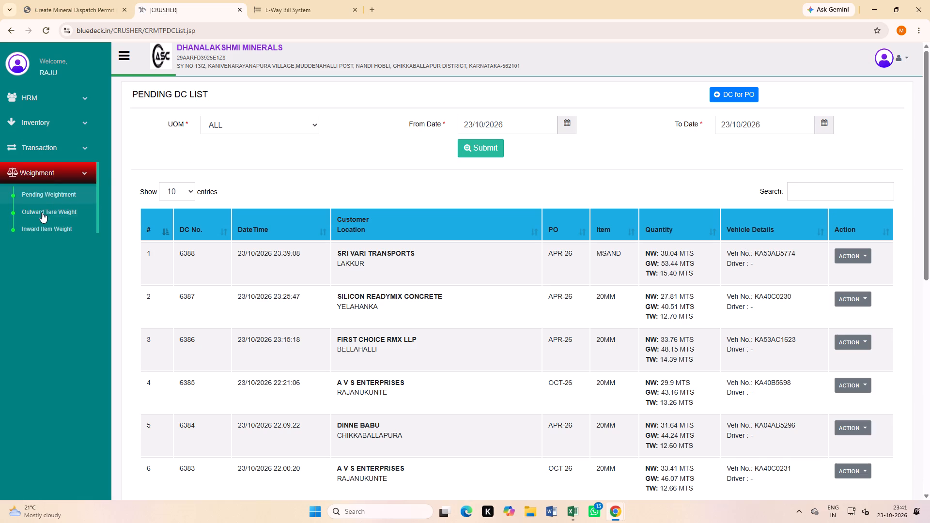
pyautogui.click(39, 214)
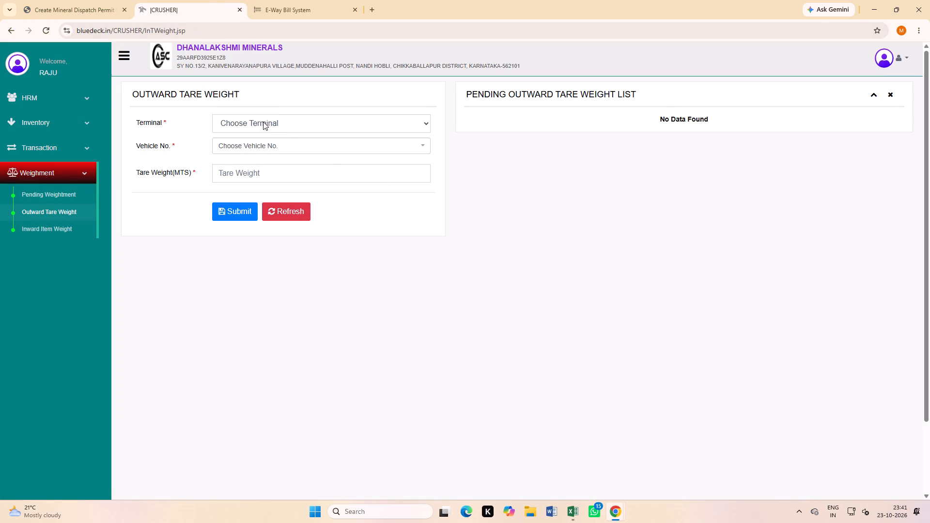
pyautogui.click(263, 122)
pyautogui.click(247, 152)
pyautogui.click(248, 149)
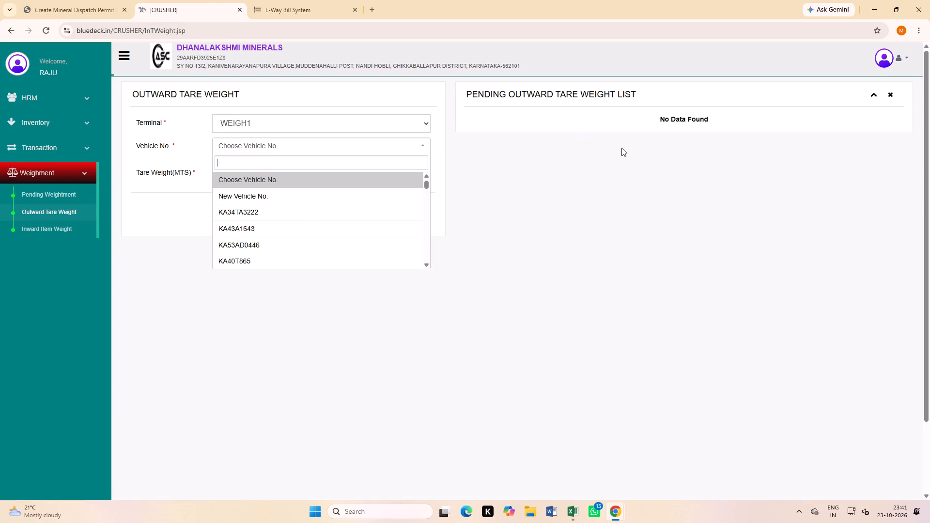
pyautogui.write('03.')
pyautogui.press('BackSpace')
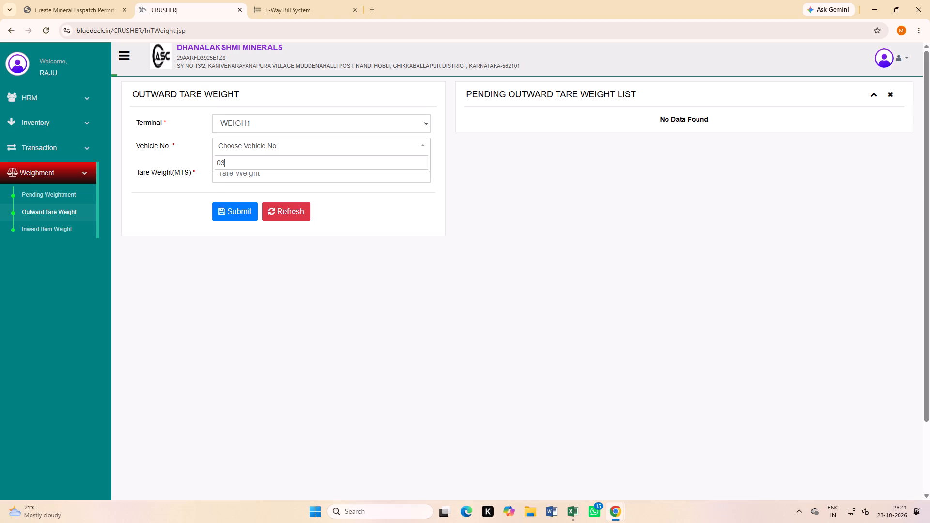
pyautogui.write('02')
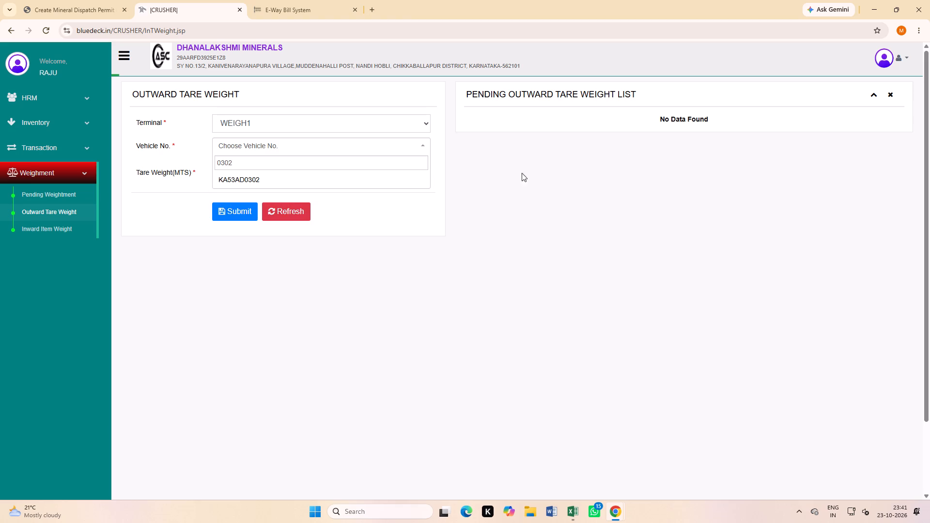
pyautogui.doubleClick(262, 183)
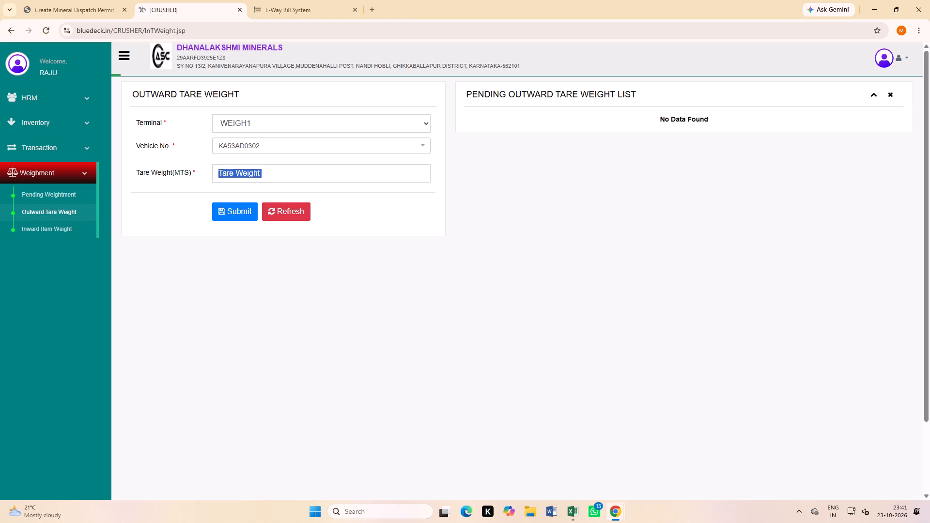
# Set the vehicle's tare weight to 15.24 MTS and submit the outward tare entry.
pyautogui.click(306, 173)
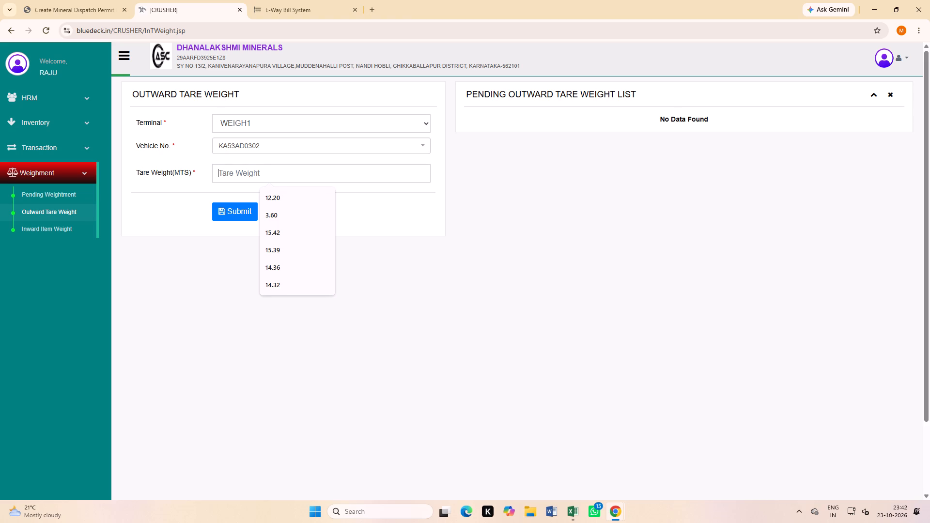
pyautogui.click(238, 176)
pyautogui.write('15')
pyautogui.write('.24')
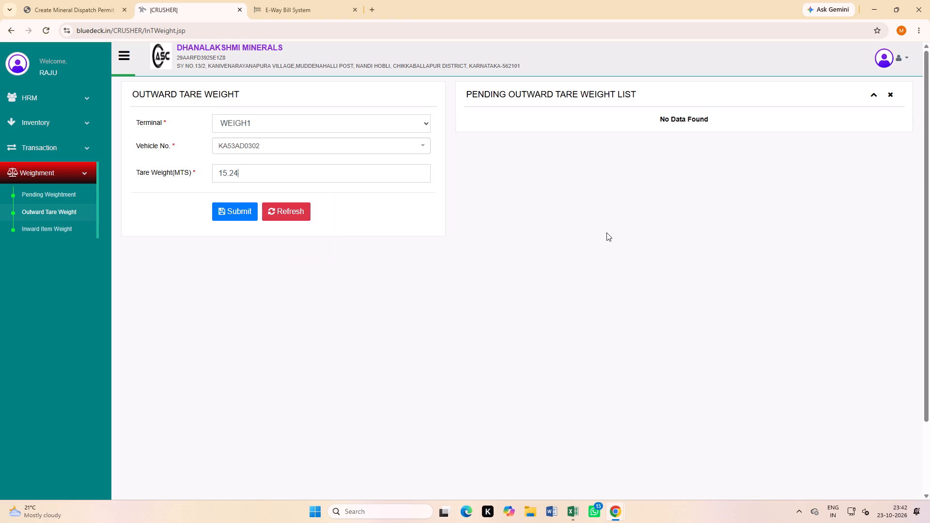
pyautogui.click(239, 211)
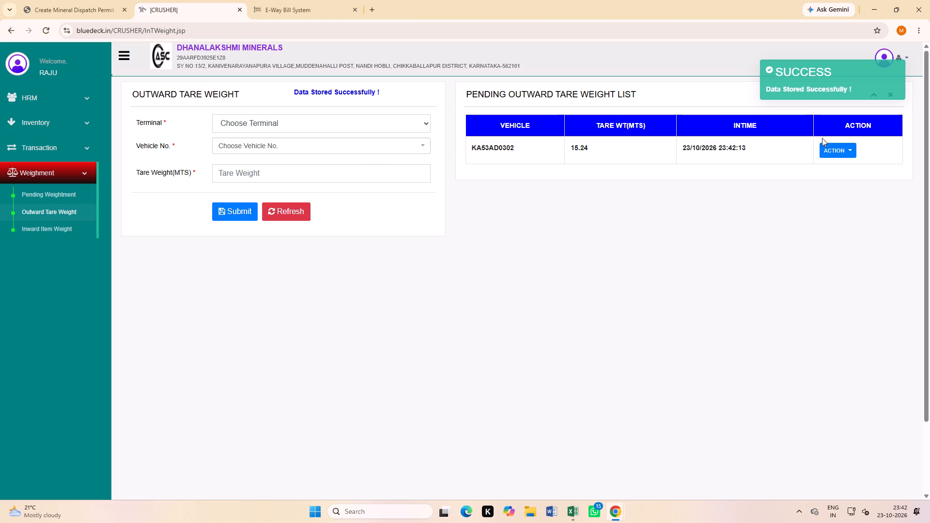
pyautogui.click(851, 153)
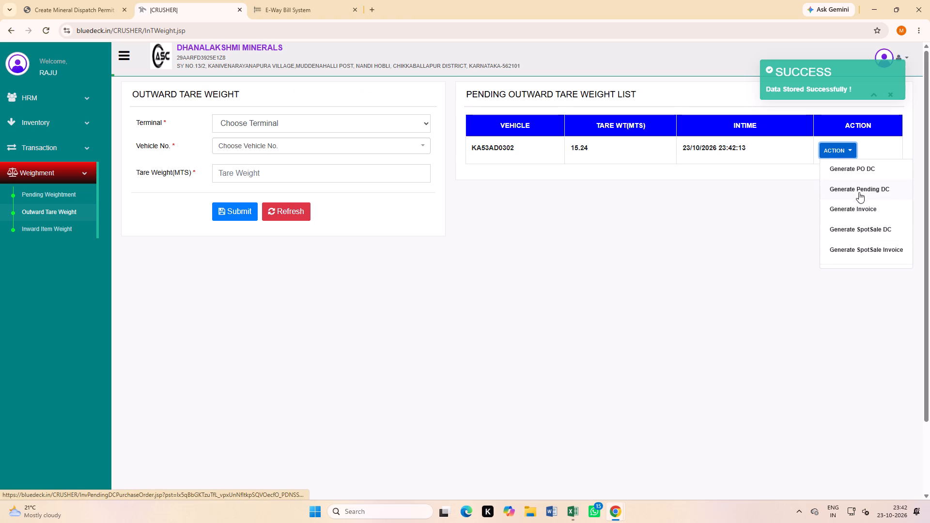
pyautogui.click(859, 189)
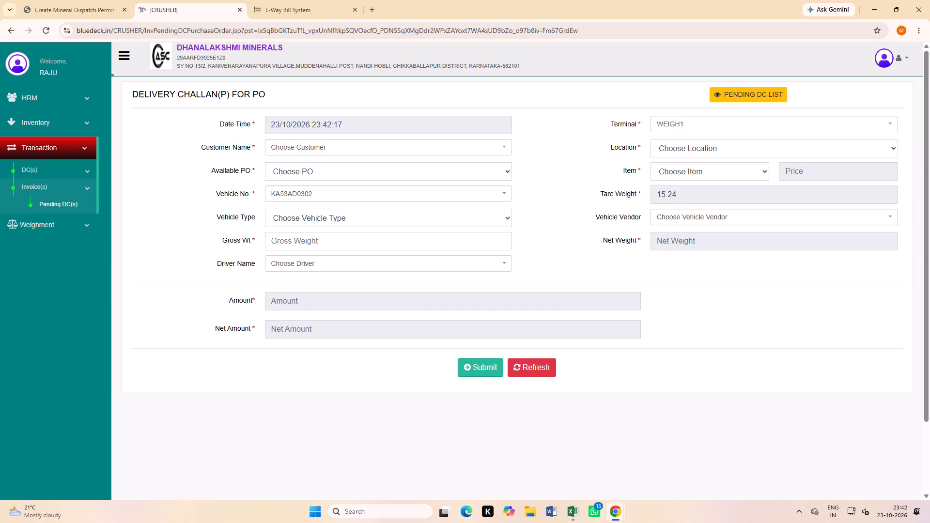
pyautogui.click(294, 148)
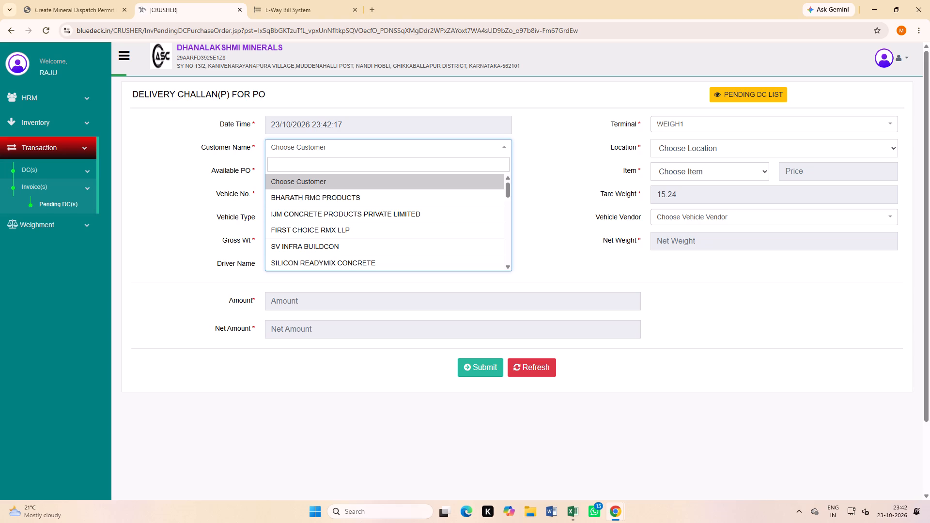
pyautogui.click(319, 164)
pyautogui.click(302, 164)
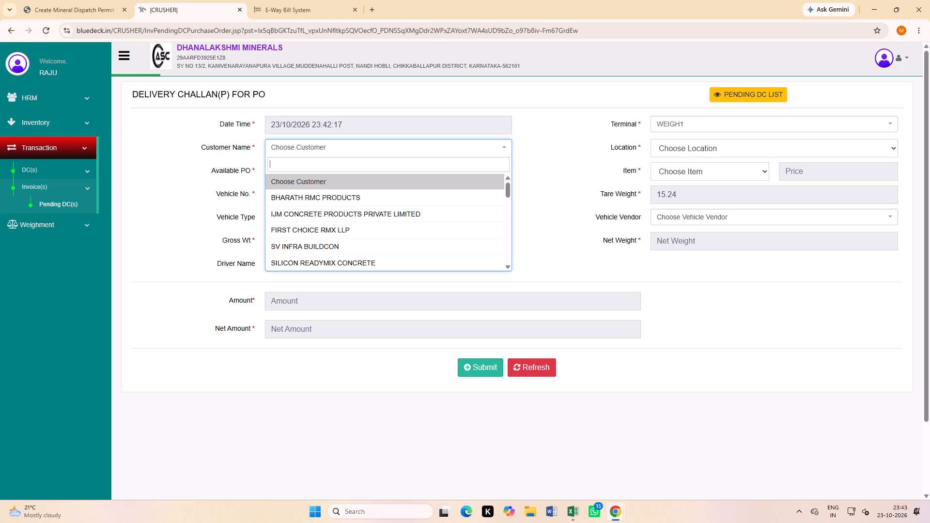
pyautogui.click(306, 164)
pyautogui.press('s')
pyautogui.press('r')
pyautogui.press('i')
pyautogui.click(317, 179)
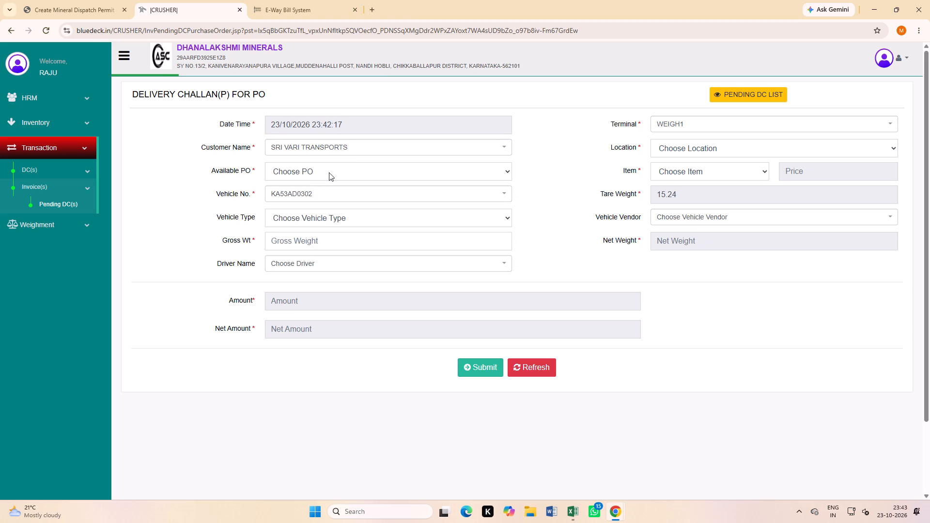
# Set the challan's location to LAKKUR, its available PO to APR-26 and its item to 12MM.
pyautogui.click(702, 146)
pyautogui.click(687, 176)
pyautogui.click(308, 169)
pyautogui.click(311, 202)
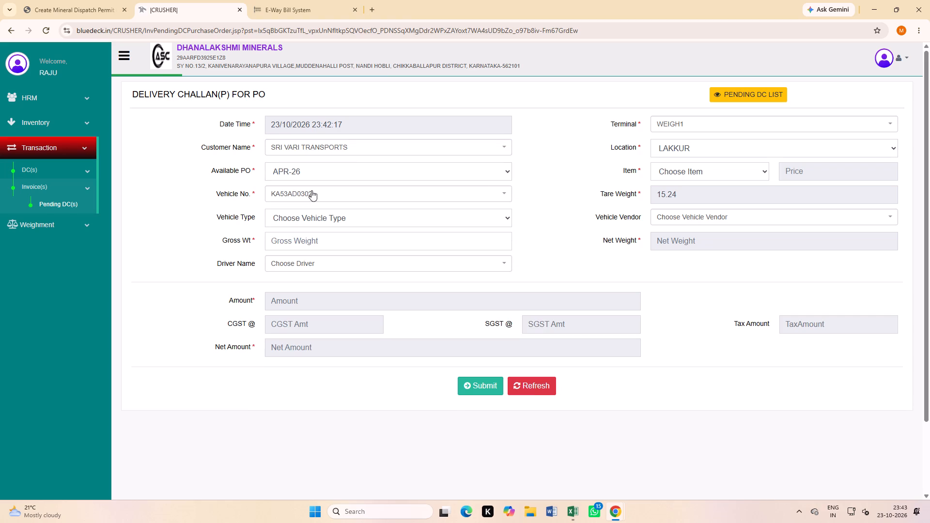
pyautogui.click(672, 170)
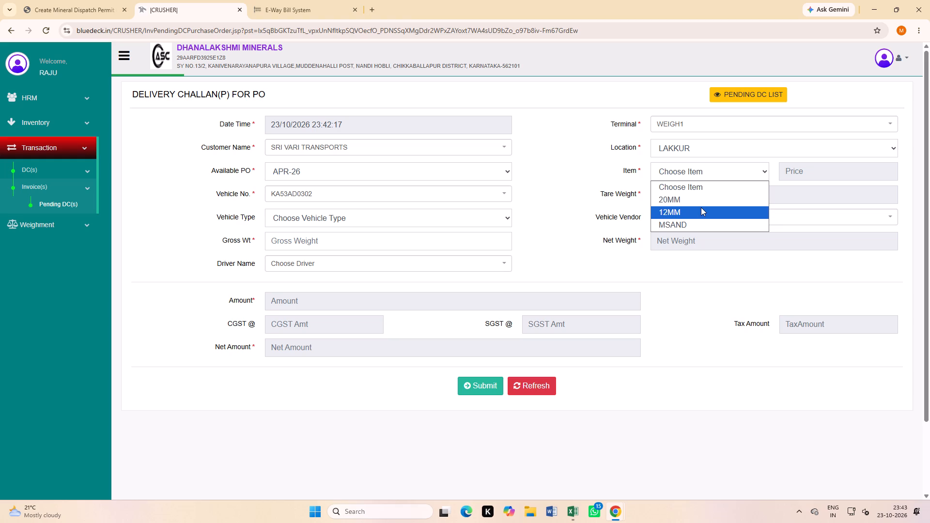
pyautogui.click(688, 210)
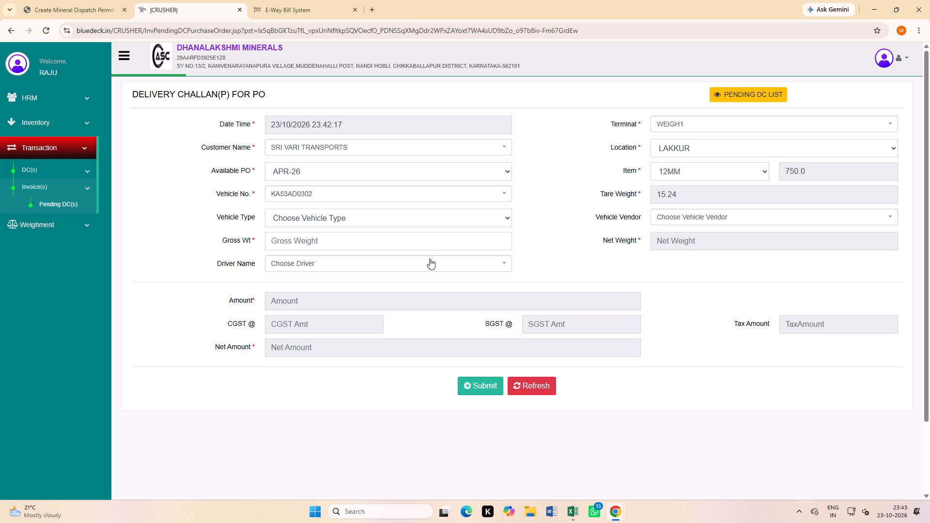
pyautogui.click(293, 241)
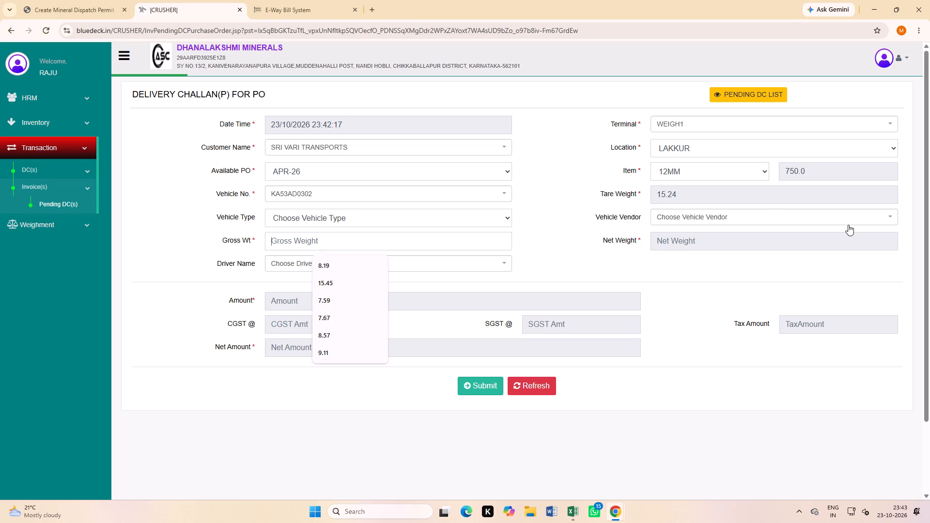
pyautogui.write('54')
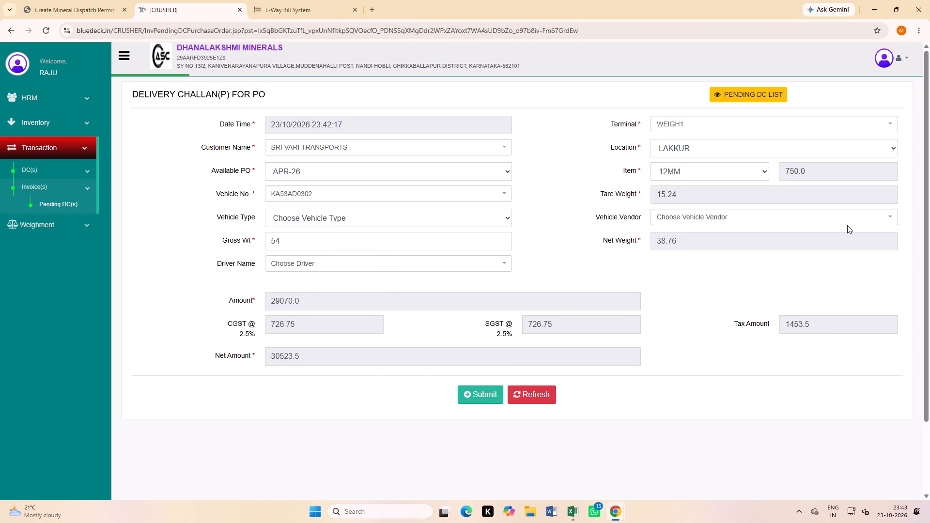
pyautogui.write('.37')
pyautogui.scroll(-1, 556, 255)
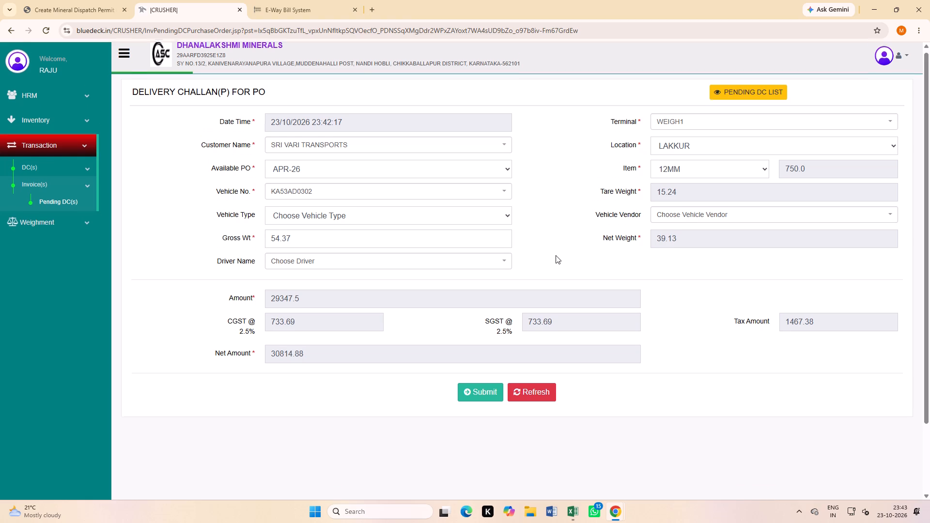
pyautogui.scroll(-1, 556, 255)
pyautogui.click(488, 312)
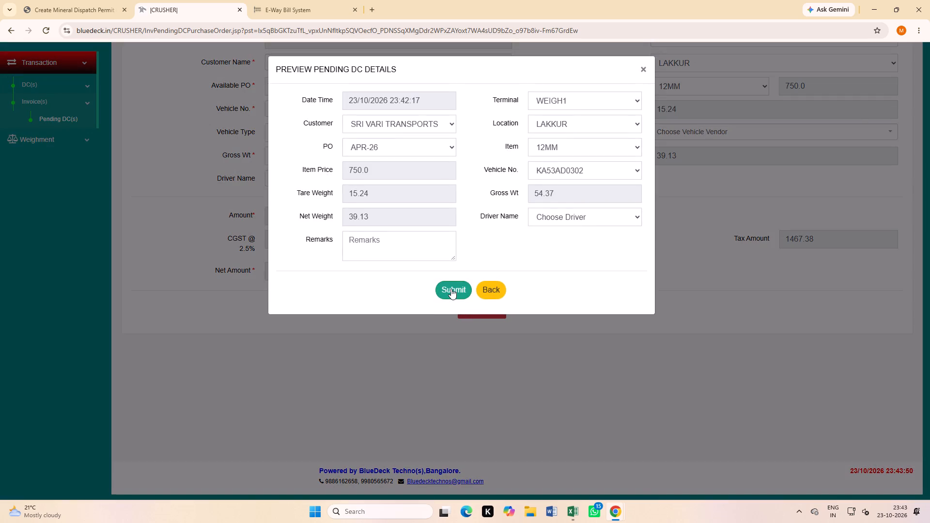
pyautogui.click(451, 289)
pyautogui.click(468, 310)
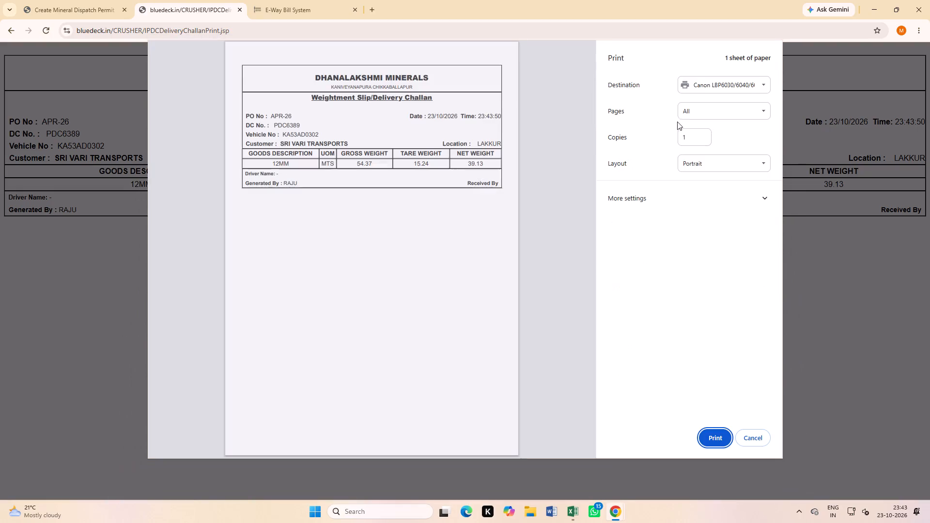
pyautogui.click(705, 134)
pyautogui.click(705, 134)
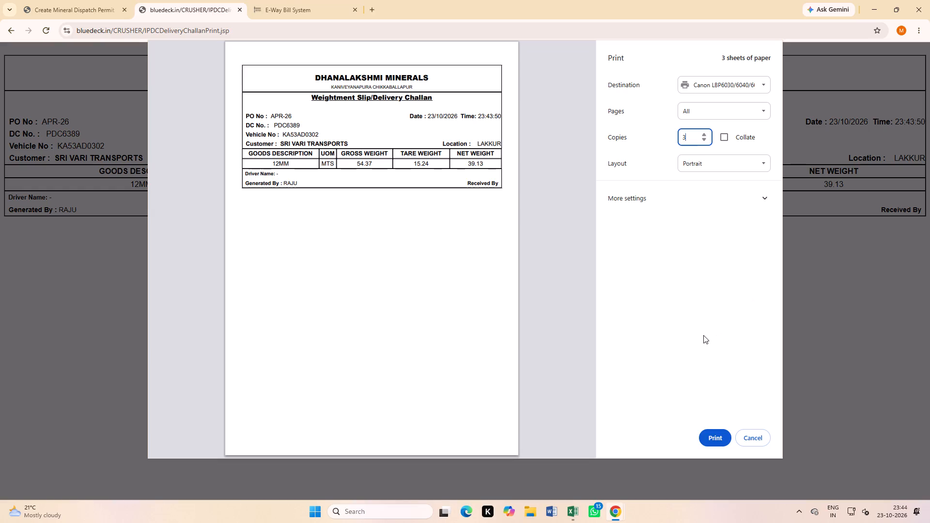
pyautogui.click(718, 439)
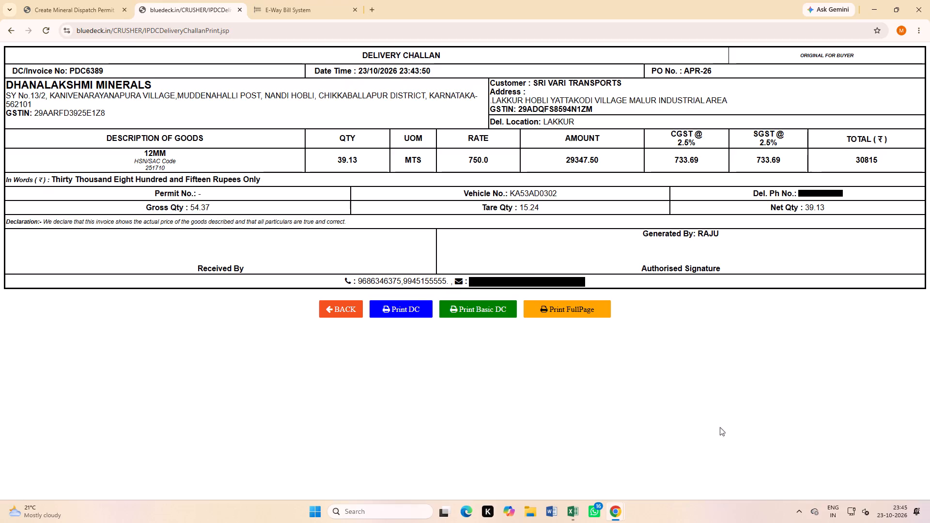
# Switch to the E-Way Bill System, leave the previous bill and start a new e-way bill entry form.
pyautogui.click(290, 14)
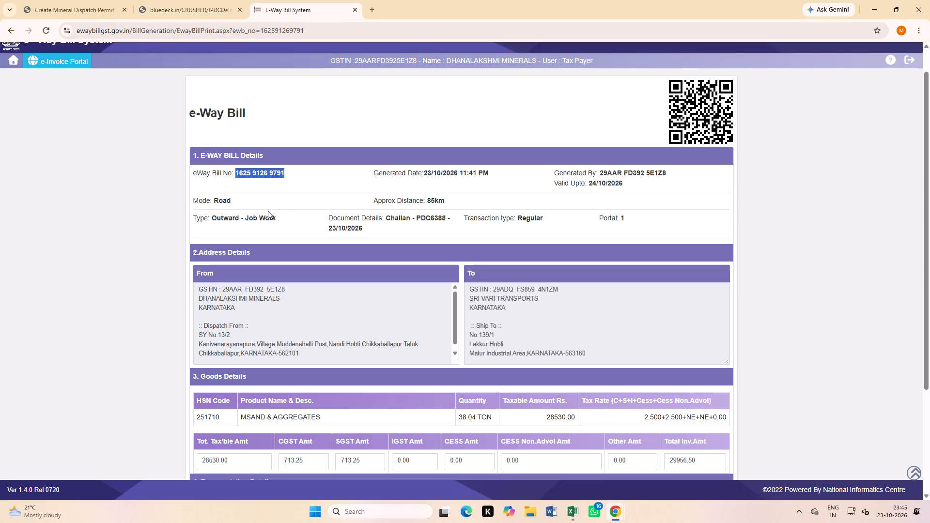
pyautogui.scroll(-6, 310, 262)
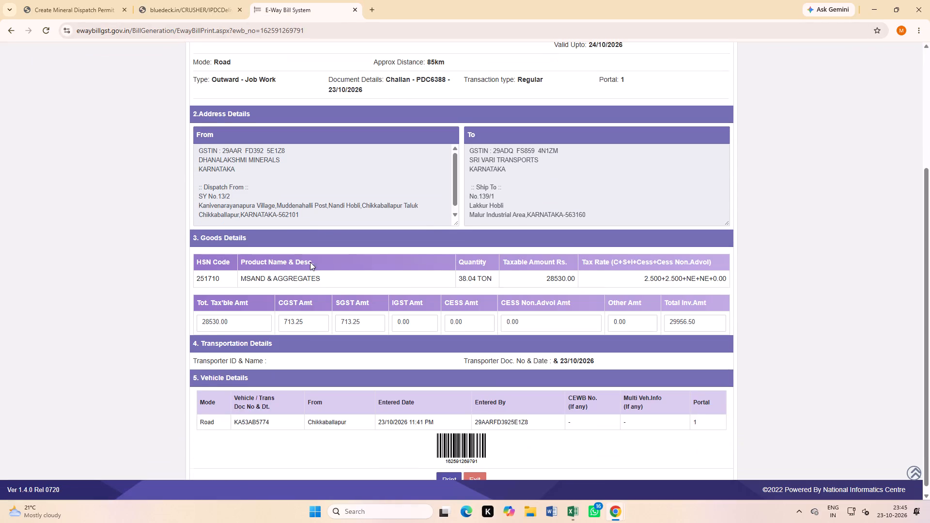
pyautogui.scroll(3, 63, 184)
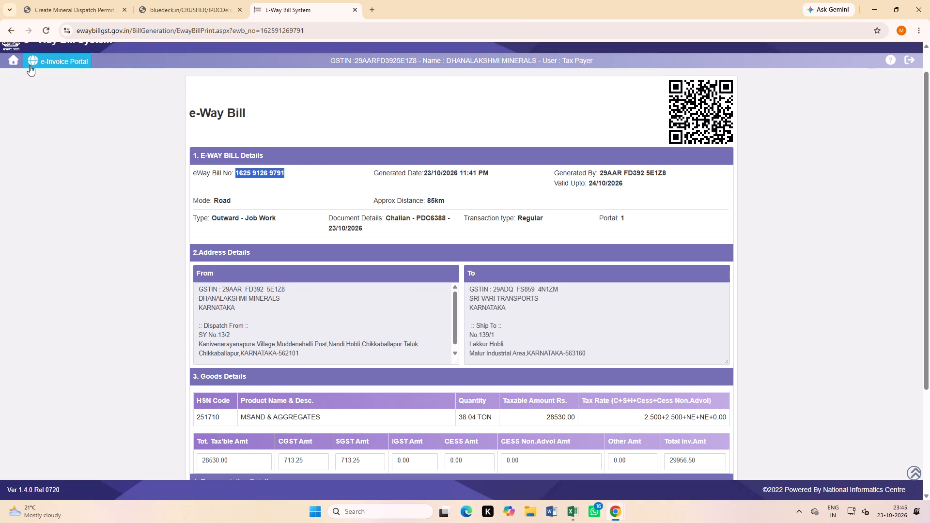
pyautogui.scroll(2, 34, 109)
pyautogui.click(15, 94)
pyautogui.click(36, 112)
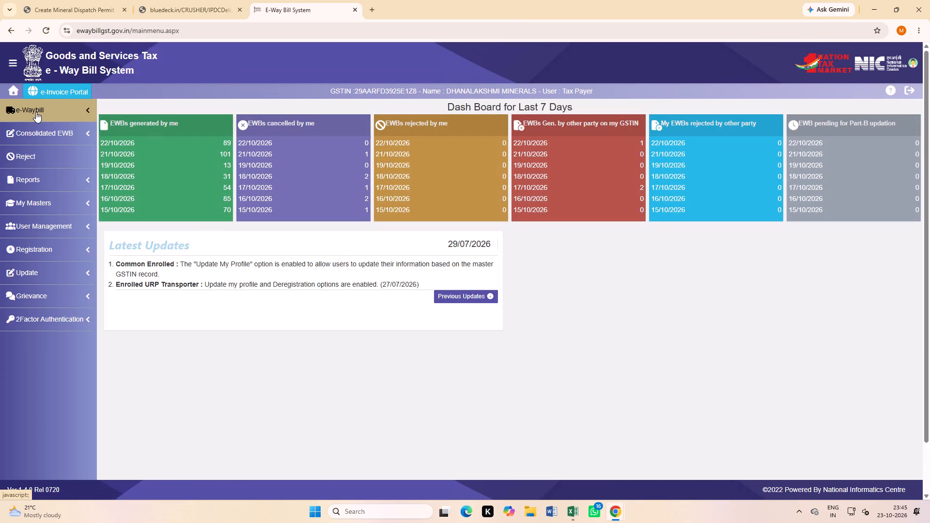
pyautogui.click(43, 133)
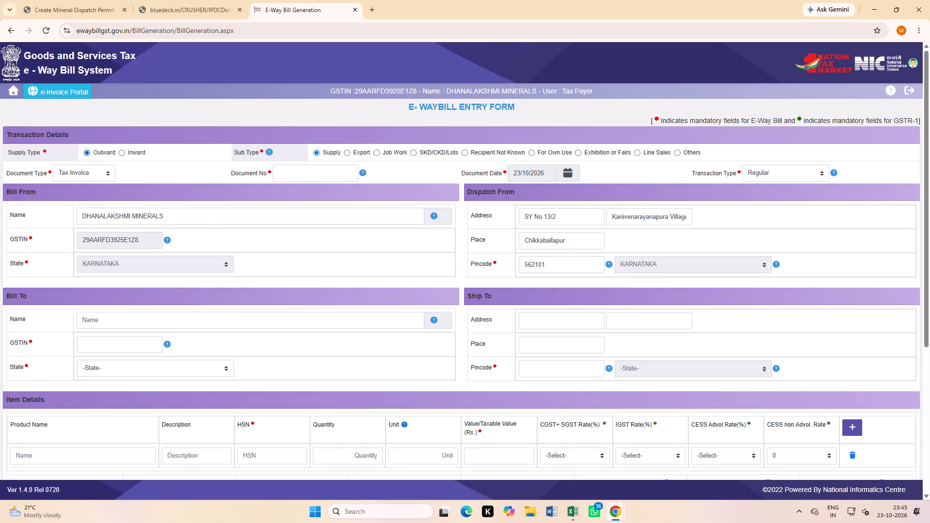
# Copy SRI VARI TRANSPORTS' GSTIN from the delivery challan into the e-way bill's Bill To details.
pyautogui.moveTo(286, 172); pyautogui.dragTo(292, 172)
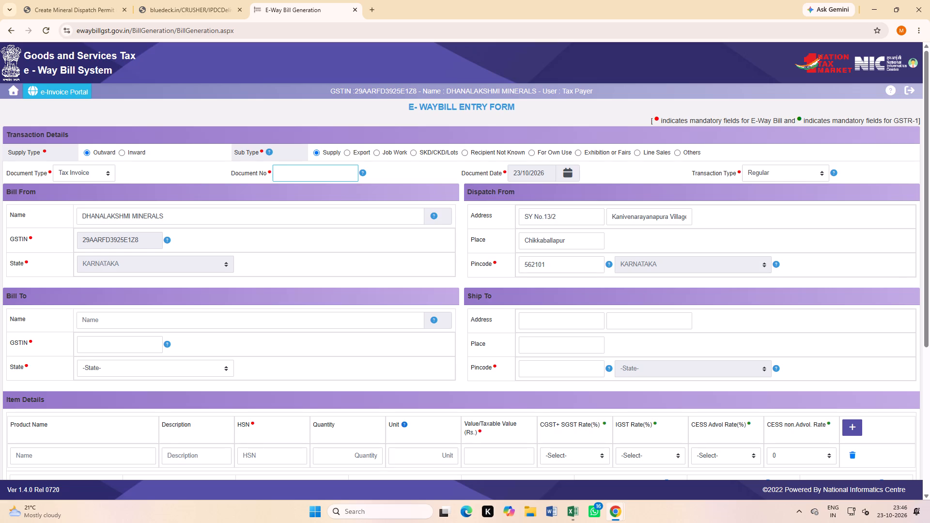
pyautogui.click(310, 177)
pyautogui.click(299, 175)
pyautogui.click(191, 8)
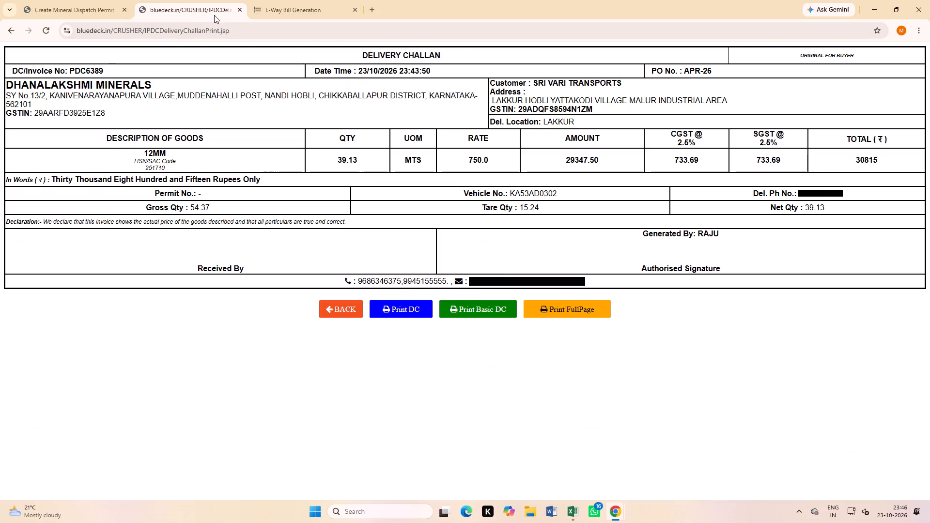
pyautogui.click(99, 11)
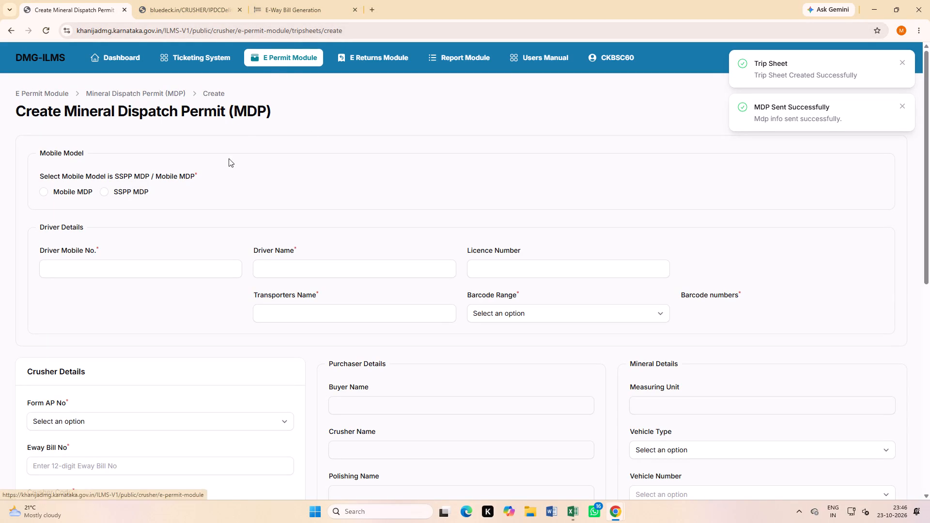
pyautogui.click(211, 15)
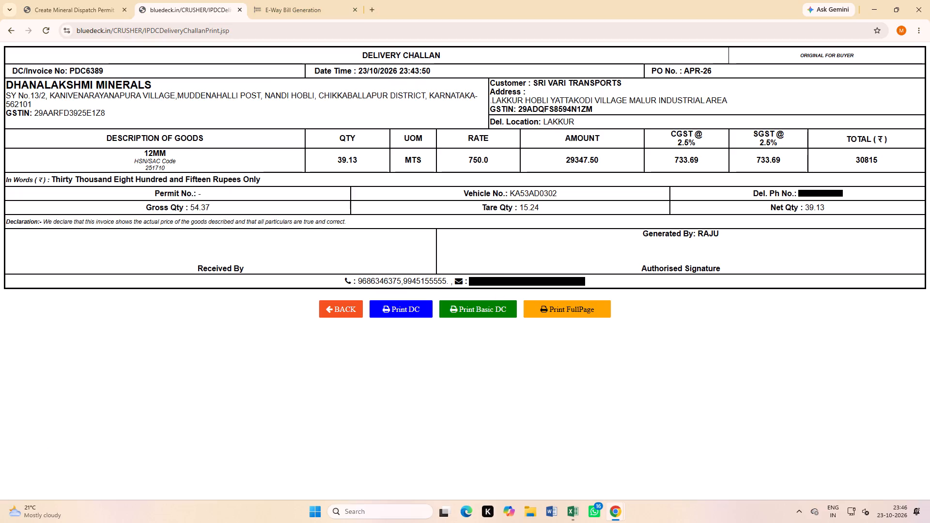
pyautogui.moveTo(591, 109); pyautogui.dragTo(518, 109)
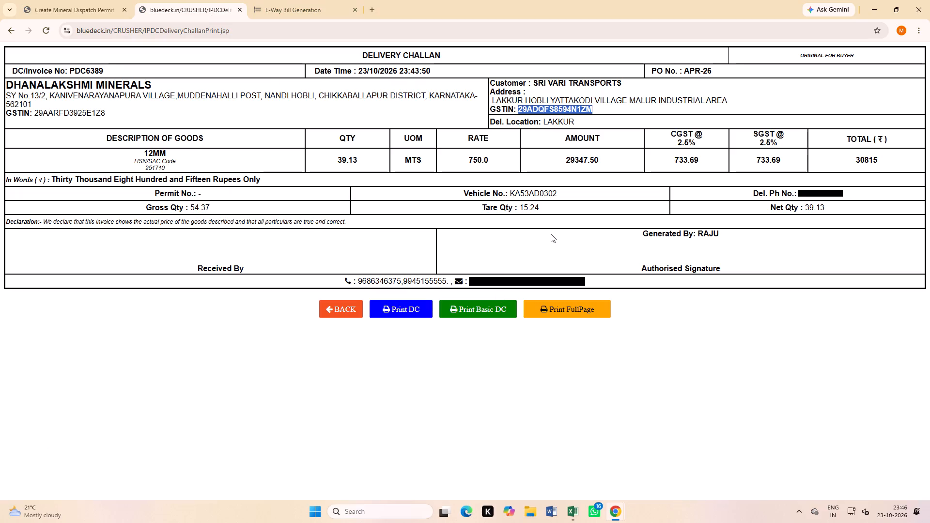
pyautogui.hotkey('ctrl', 'c')
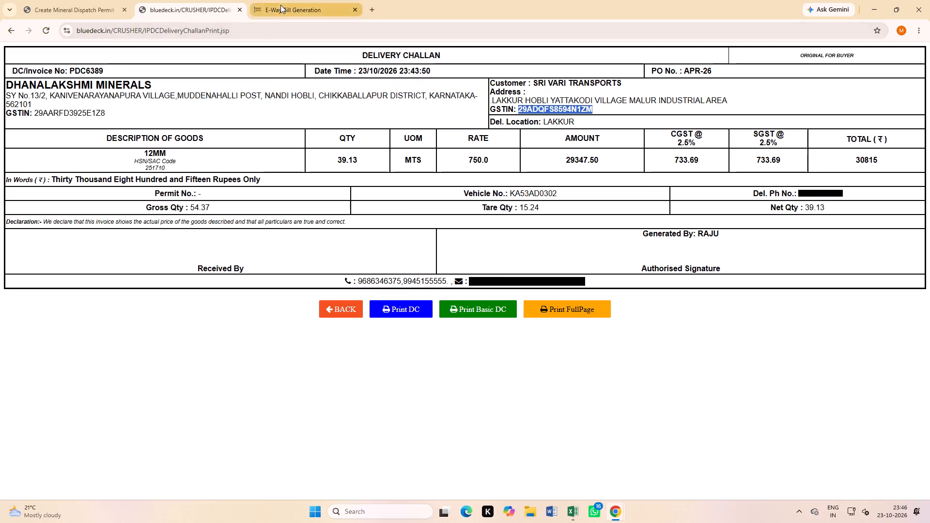
pyautogui.click(280, 5)
pyautogui.click(120, 344)
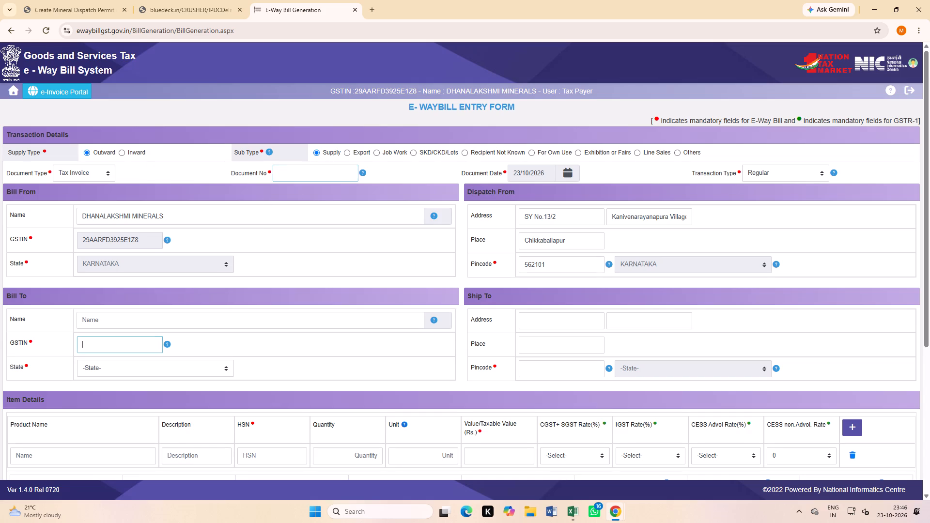
pyautogui.hotkey('ctrl', 'v')
# Enter PDC6389 as the e-way bill's document number.
pyautogui.click(312, 173)
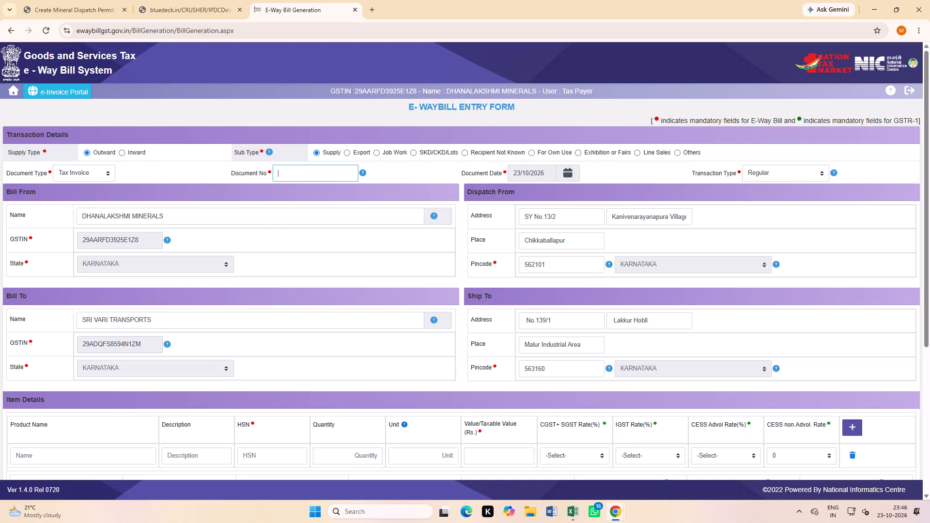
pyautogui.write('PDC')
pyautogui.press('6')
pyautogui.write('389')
# Enter the e-way bill item's product name as 12MM and its description as AGGREGATES.
pyautogui.scroll(-2, 132, 311)
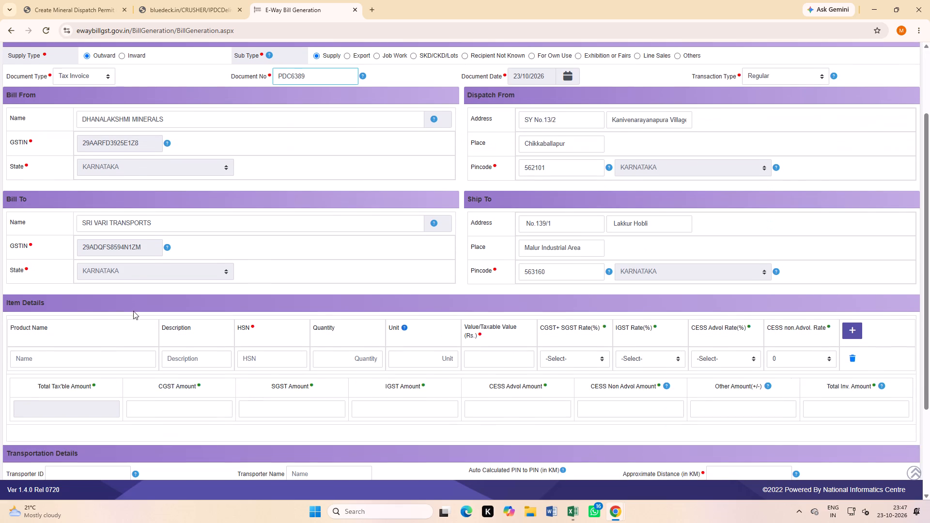
pyautogui.click(76, 358)
pyautogui.write('12')
pyautogui.write('MM')
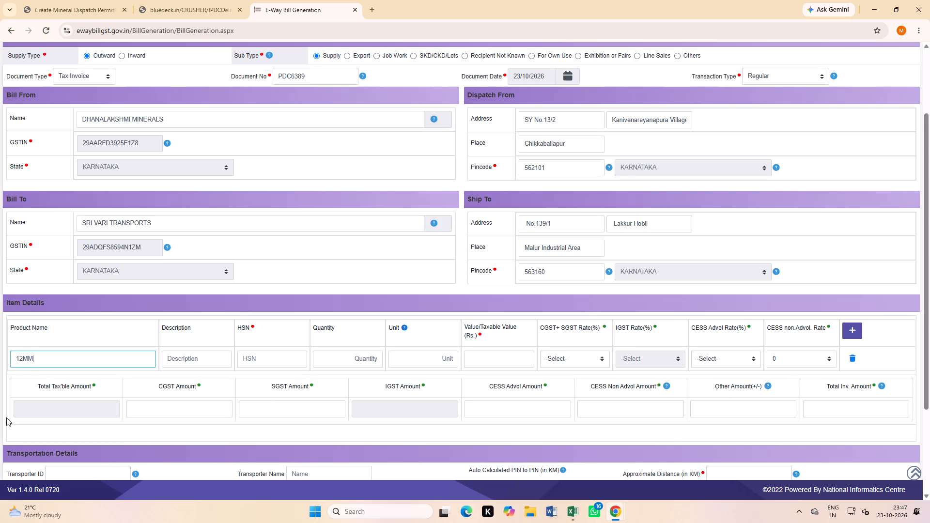
pyautogui.click(191, 356)
pyautogui.press('a')
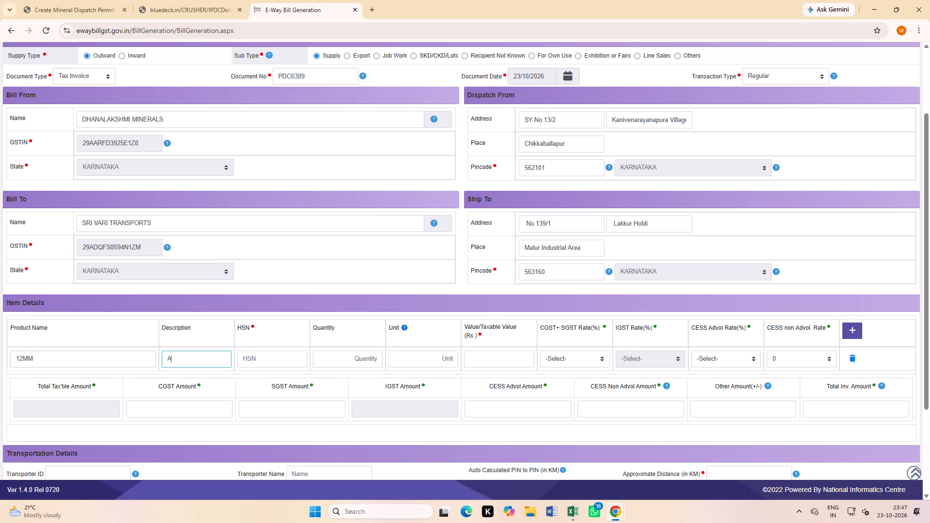
pyautogui.press('g')
pyautogui.press('g')
pyautogui.press('r')
pyautogui.press('e')
pyautogui.write('GA')
pyautogui.press('t')
pyautogui.write('ES')
# Set the item's HSN to 251710, its quantity to 39.13 and its unit to TON.
pyautogui.click(250, 359)
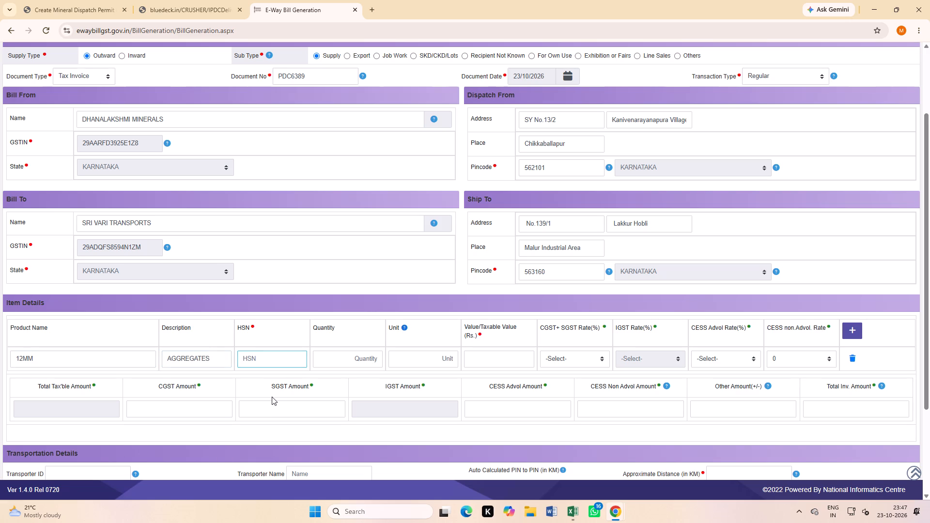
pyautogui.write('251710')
pyautogui.click(355, 359)
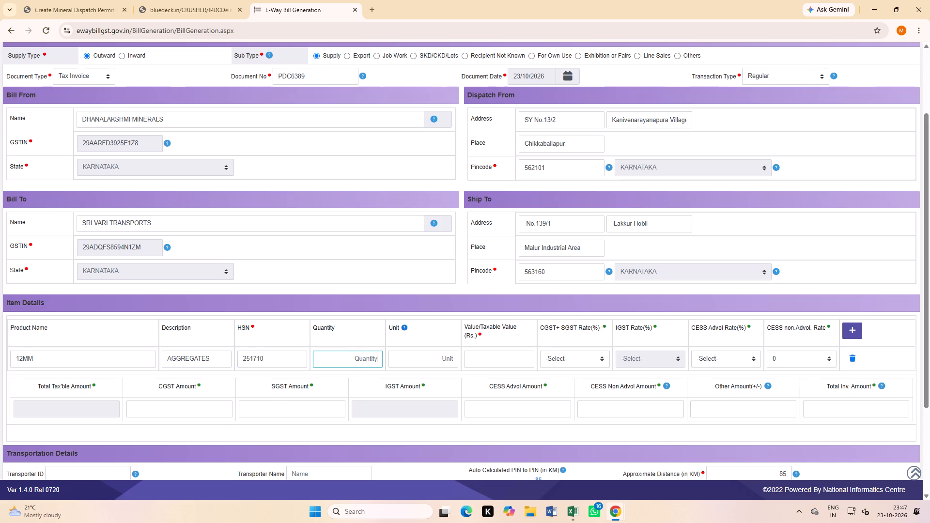
pyautogui.write('39.')
pyautogui.write('13')
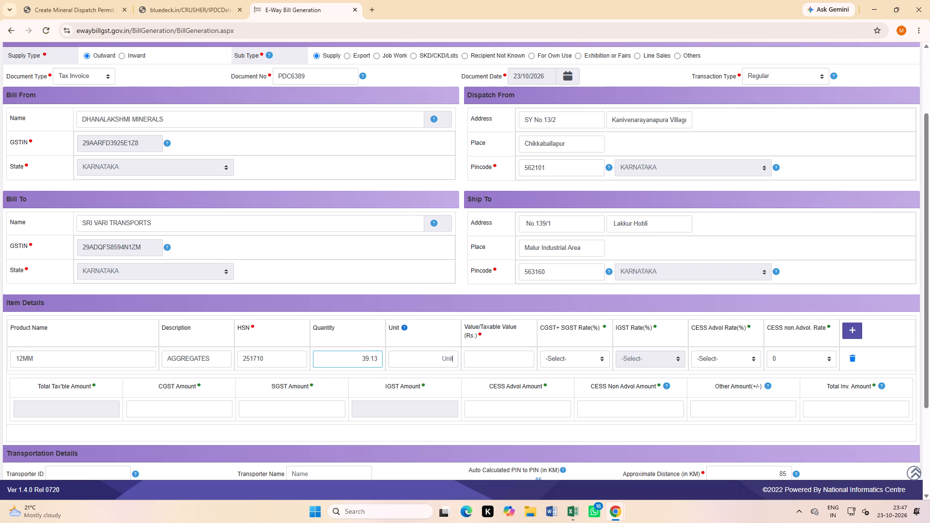
pyautogui.click(425, 359)
pyautogui.press('t')
pyautogui.press('o')
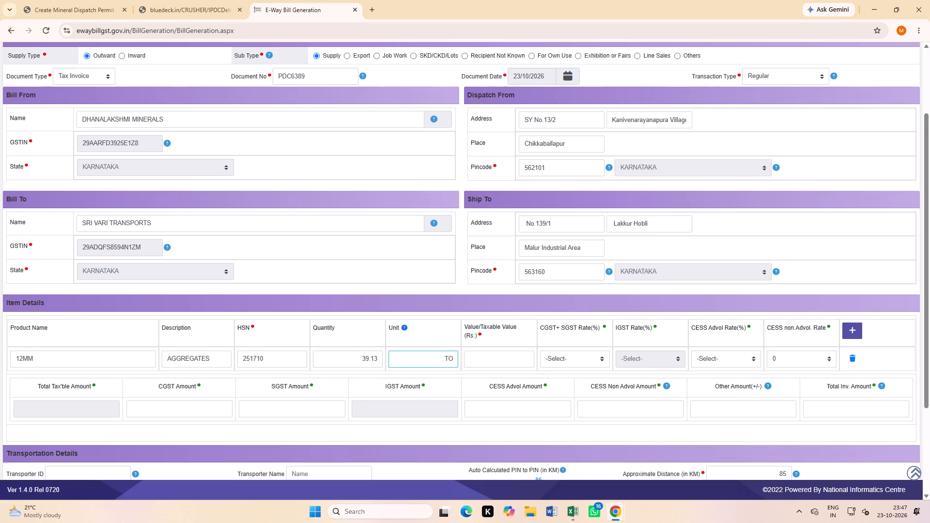
pyautogui.press('n')
# Copy the challan's amount, 29347.50, into the item's taxable value and set its CGST+SGST rate to 2.500 + 2.500.
pyautogui.click(481, 359)
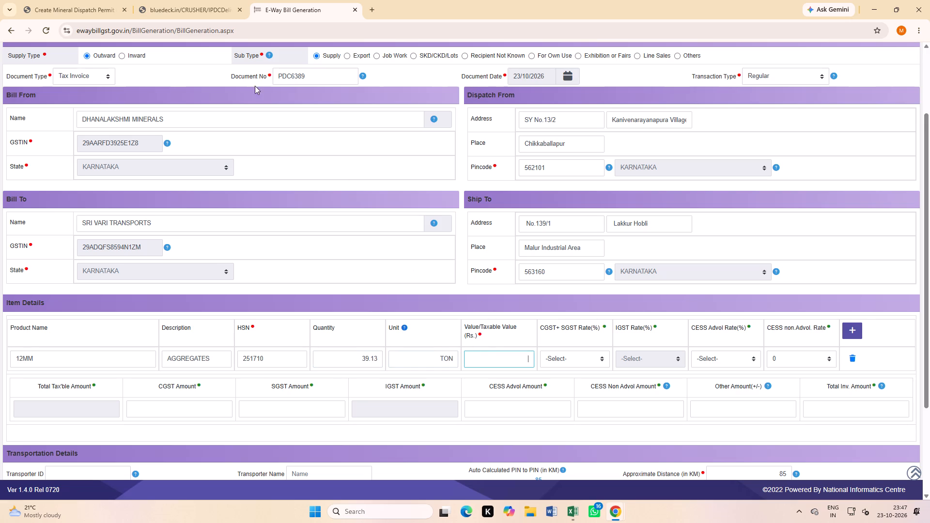
pyautogui.click(202, 14)
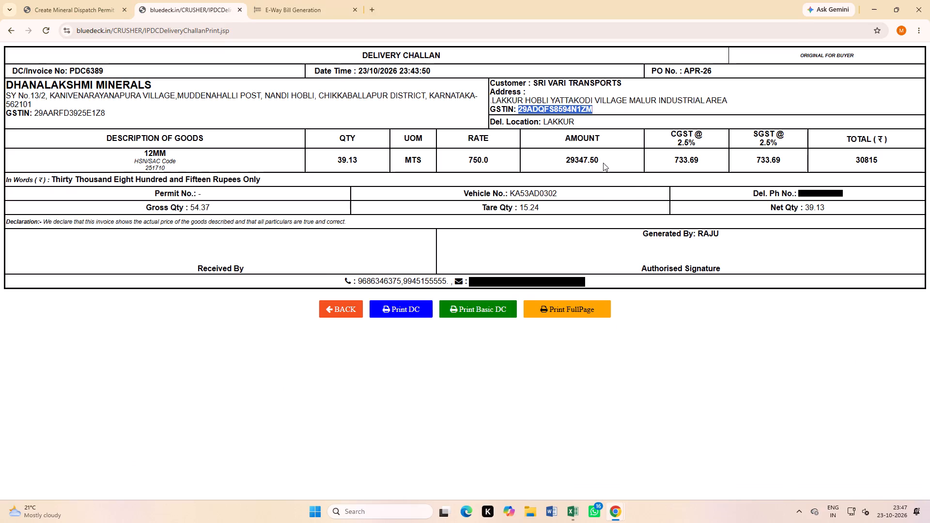
pyautogui.moveTo(598, 159); pyautogui.dragTo(577, 157)
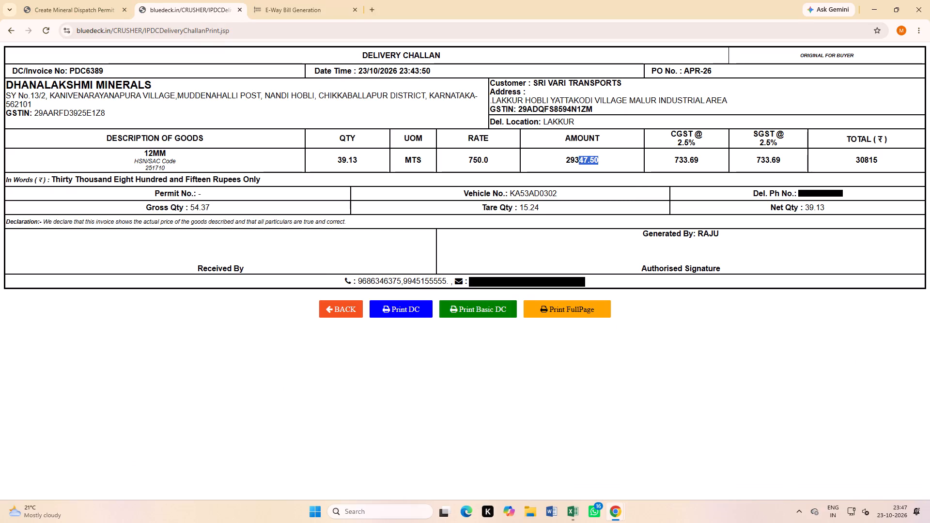
pyautogui.moveTo(577, 157); pyautogui.dragTo(567, 157)
pyautogui.hotkey('ctrl', 'c')
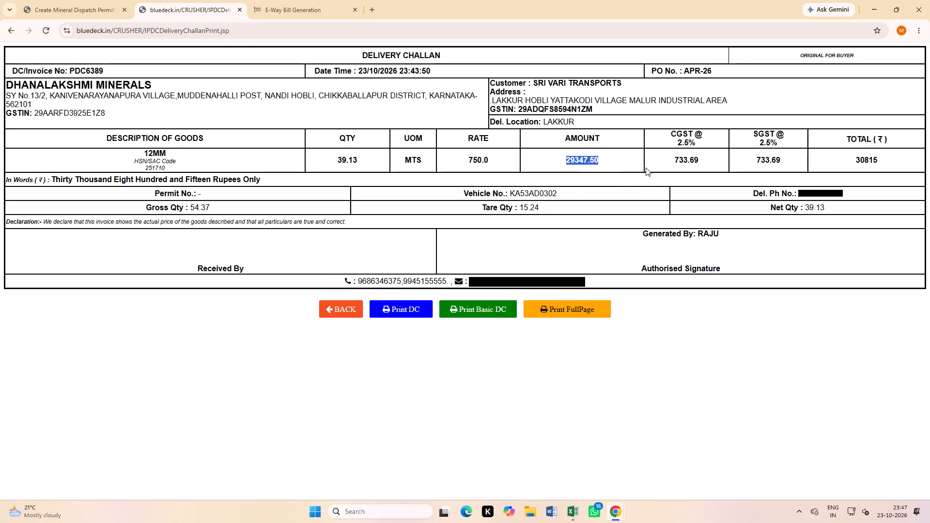
pyautogui.click(281, 10)
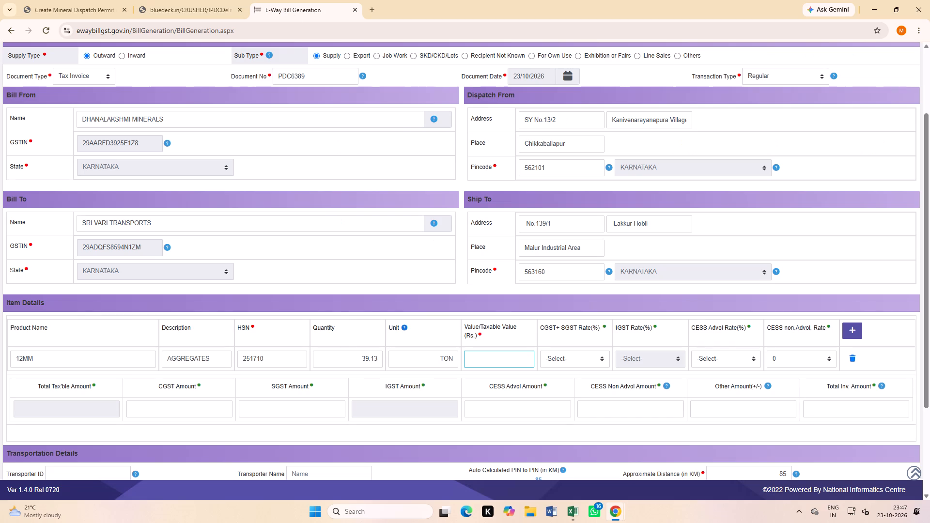
pyautogui.click(492, 353)
pyautogui.hotkey('ctrl', 'v')
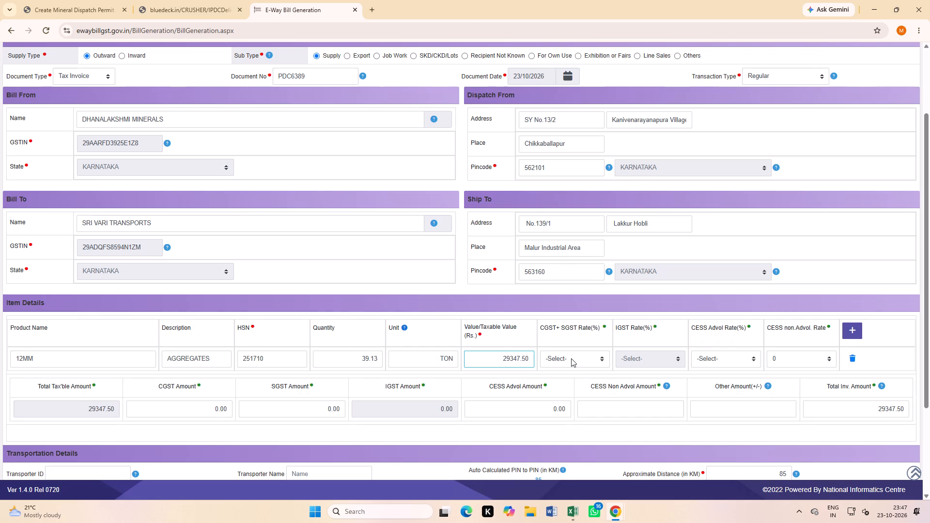
pyautogui.click(571, 358)
pyautogui.click(562, 262)
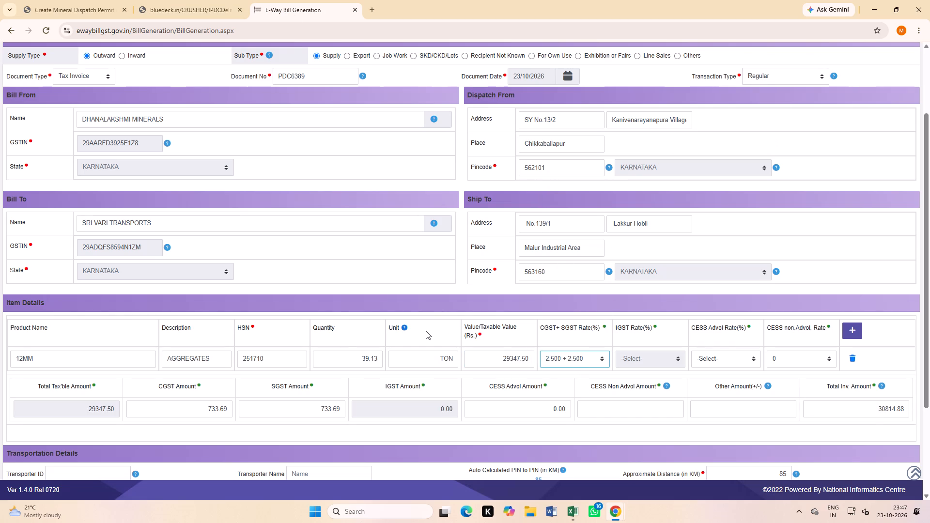
pyautogui.scroll(-4, 369, 395)
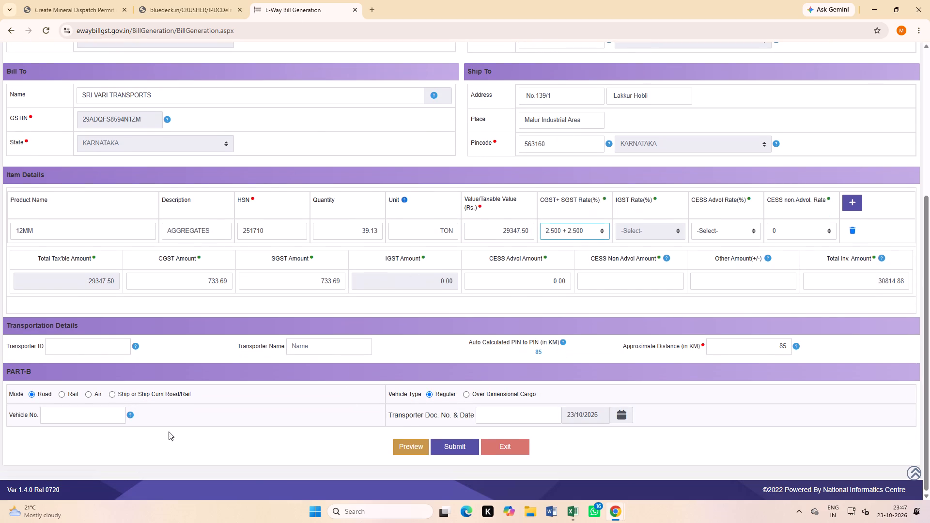
pyautogui.click(97, 418)
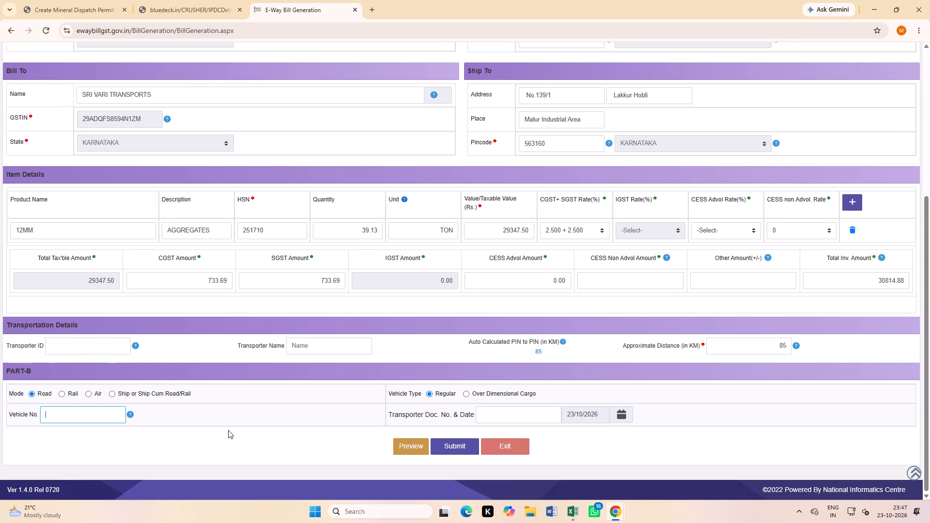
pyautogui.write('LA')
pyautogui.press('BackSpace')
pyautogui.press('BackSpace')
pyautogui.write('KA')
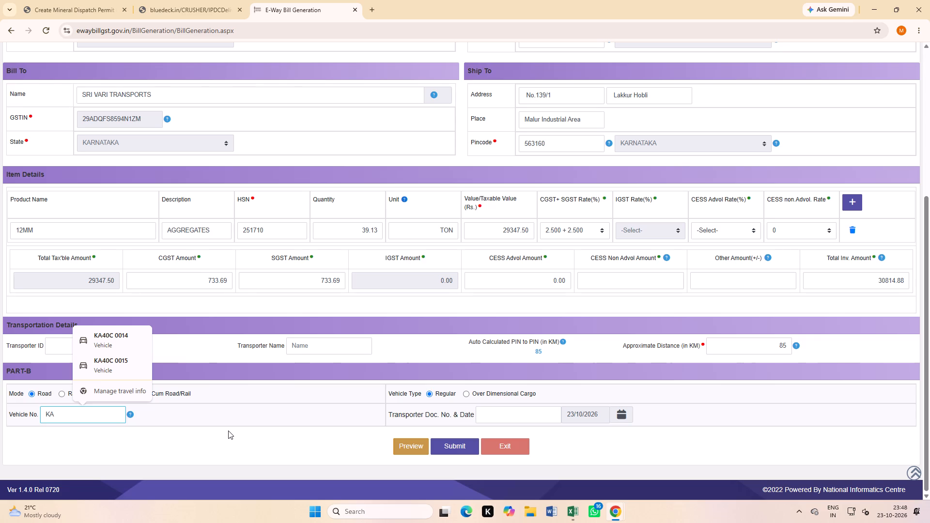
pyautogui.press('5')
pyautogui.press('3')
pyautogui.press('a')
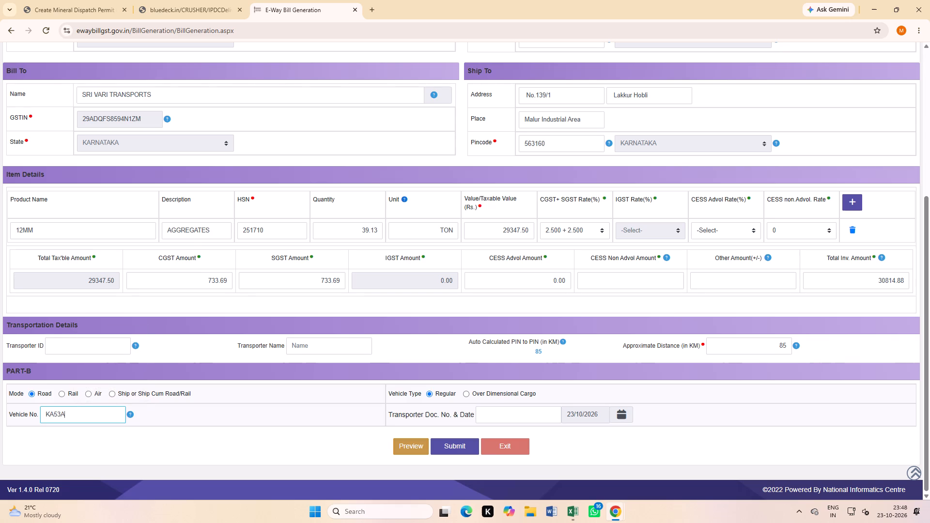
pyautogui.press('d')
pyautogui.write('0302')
# Submit the e-way bill and confirm its generation.
pyautogui.click(451, 450)
pyautogui.click(498, 104)
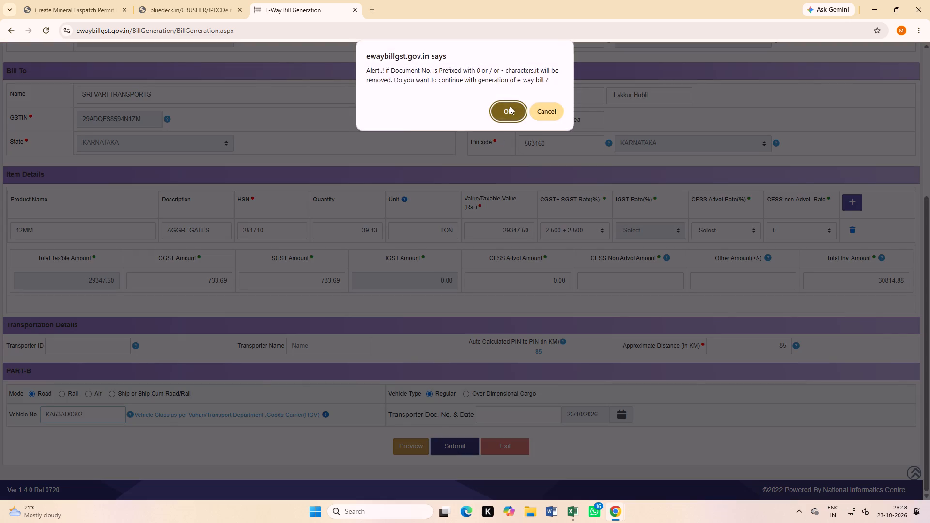
pyautogui.click(511, 108)
# Open the detailed version of the generated e-way bill and print one copy.
pyautogui.scroll(-5, 427, 269)
pyautogui.scroll(-1, 424, 357)
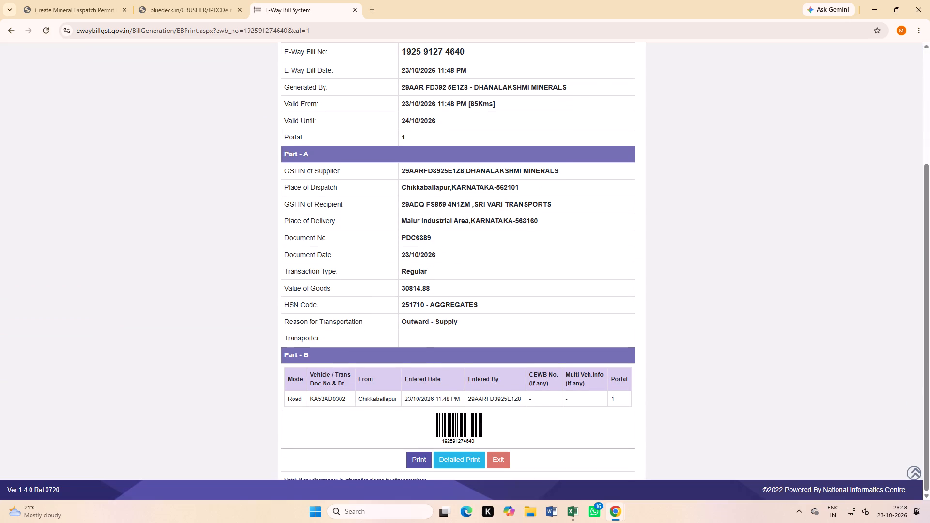
pyautogui.click(450, 457)
pyautogui.scroll(-6, 423, 301)
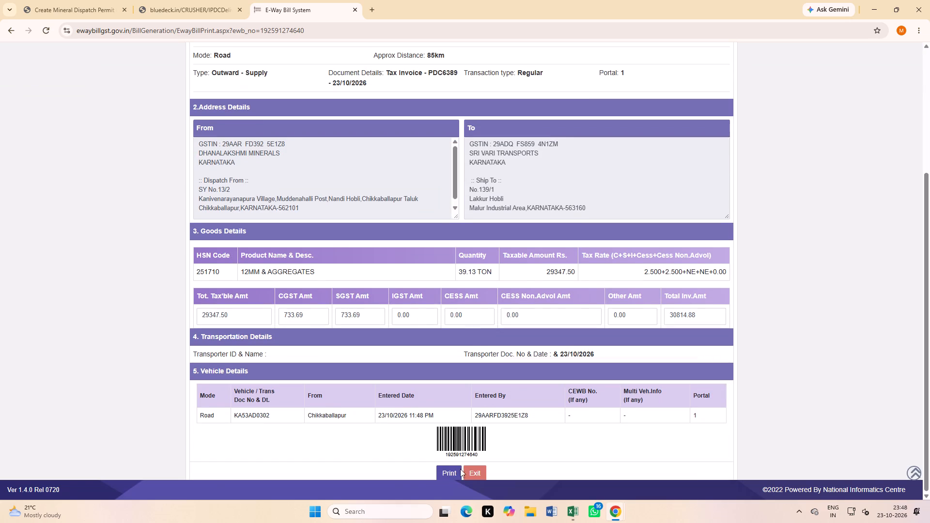
pyautogui.click(451, 471)
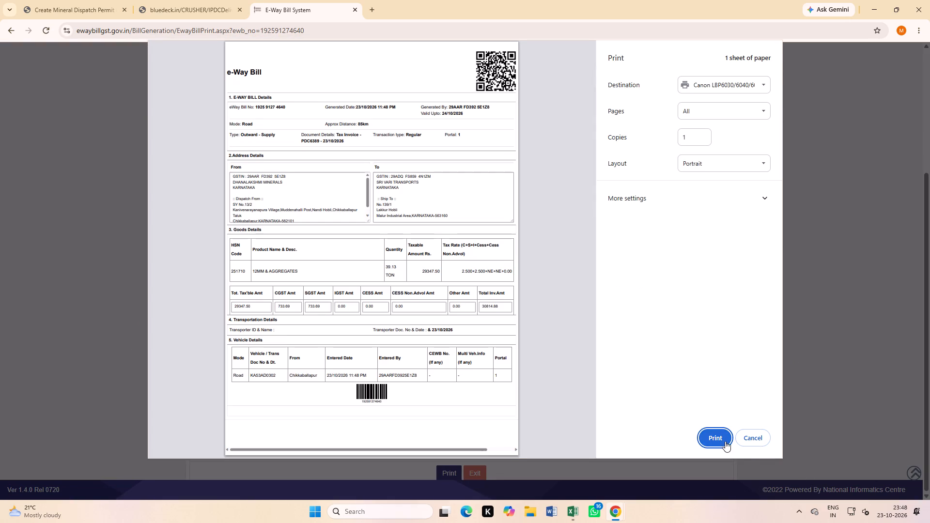
pyautogui.click(725, 441)
# Copy the e-way bill number from the E-Way Bill Details section.
pyautogui.scroll(3, 253, 120)
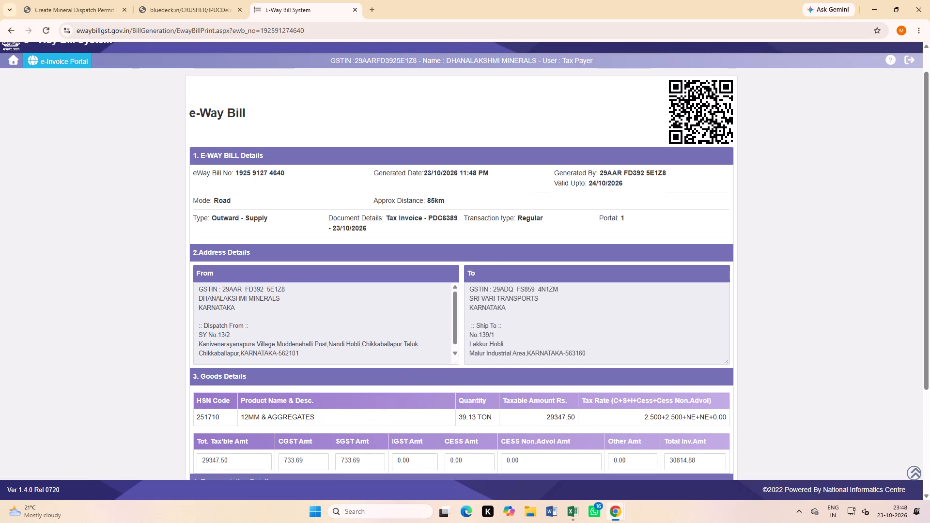
pyautogui.moveTo(283, 174); pyautogui.dragTo(235, 172)
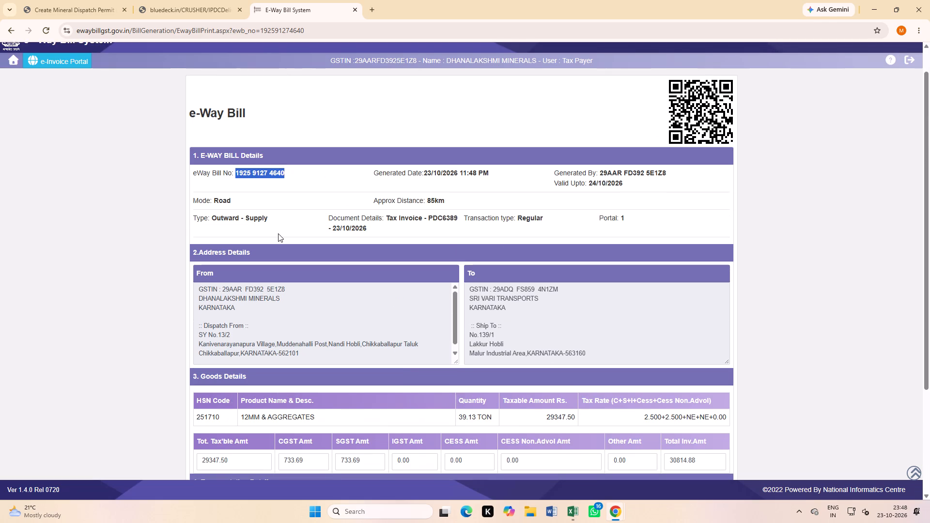
pyautogui.hotkey('ctrl', 'c')
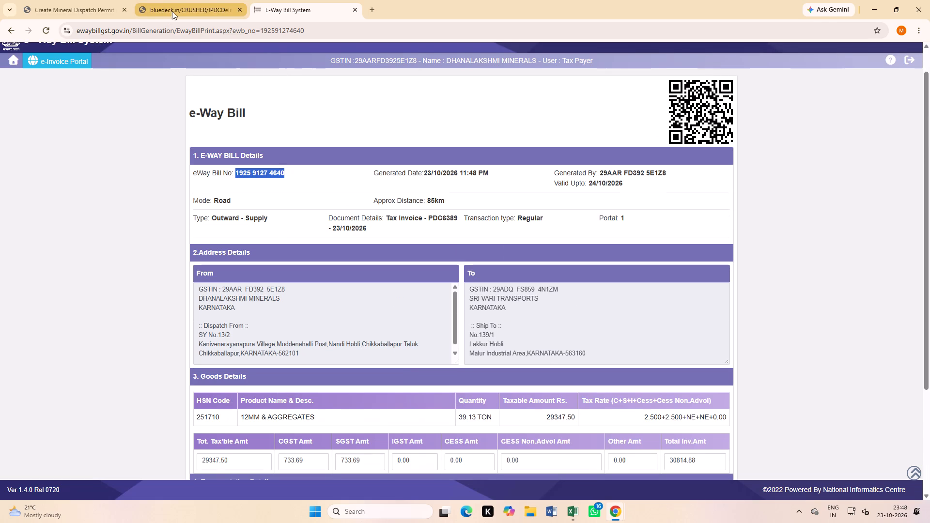
# In the new mineral dispatch permit, select the SSPP MDP model and fill in a saved driver mobile number and the driver name DRIVER.
pyautogui.click(89, 11)
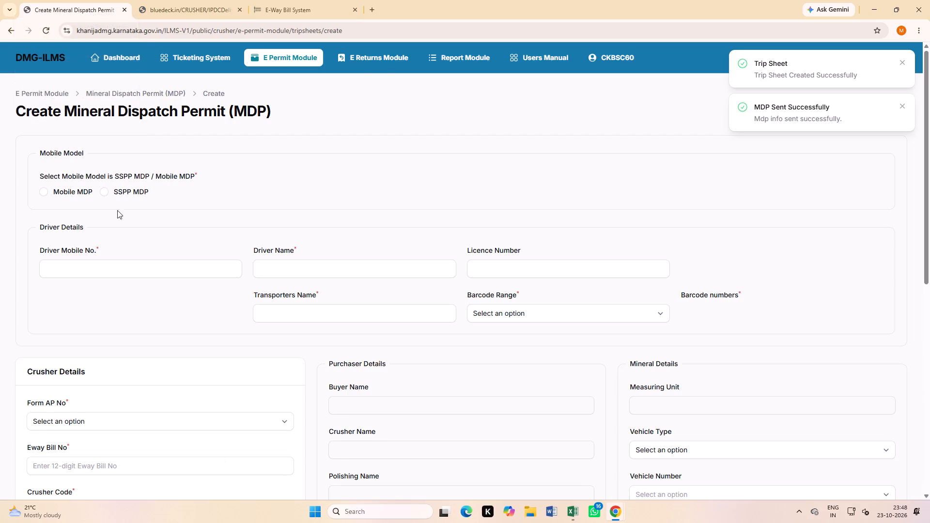
pyautogui.click(99, 187)
pyautogui.click(101, 193)
pyautogui.click(109, 265)
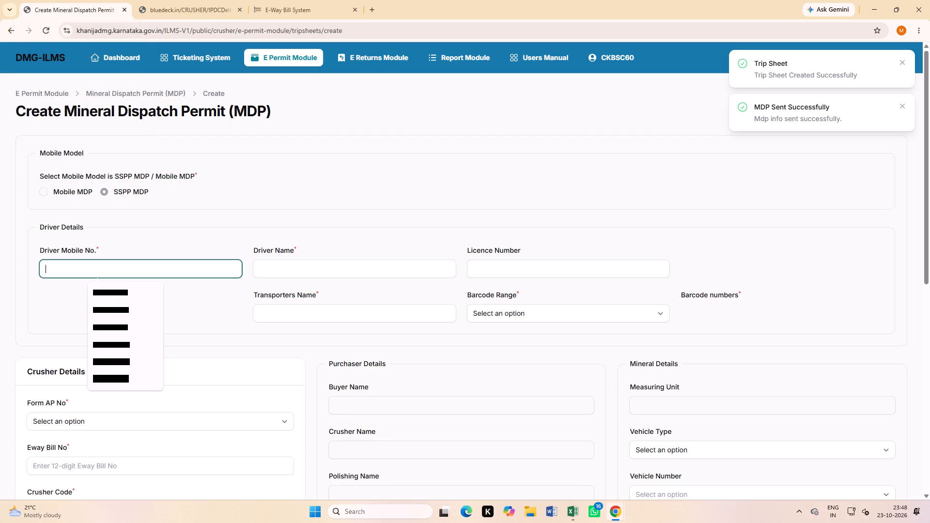
pyautogui.click(113, 330)
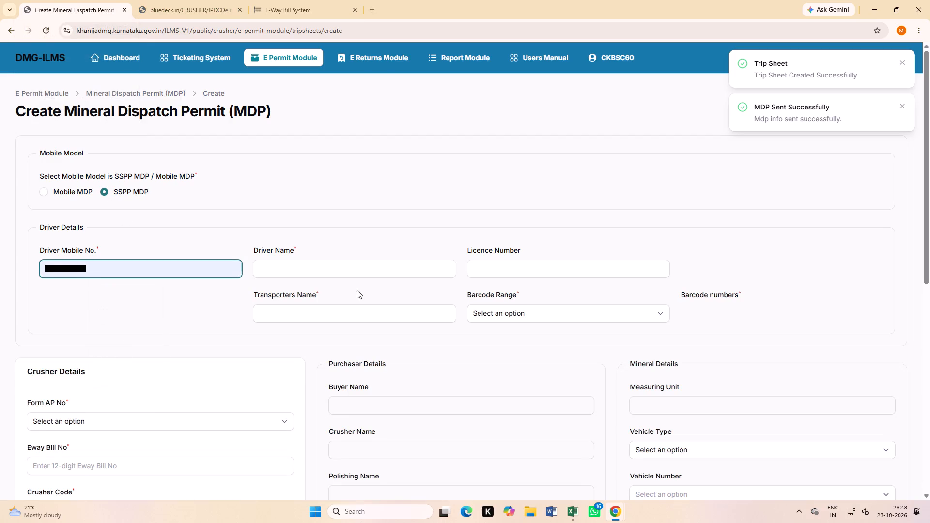
pyautogui.click(336, 266)
pyautogui.click(334, 290)
# Alter one digit of the driver's mobile number and dismiss the mobile number alert.
pyautogui.scroll(-4, 183, 288)
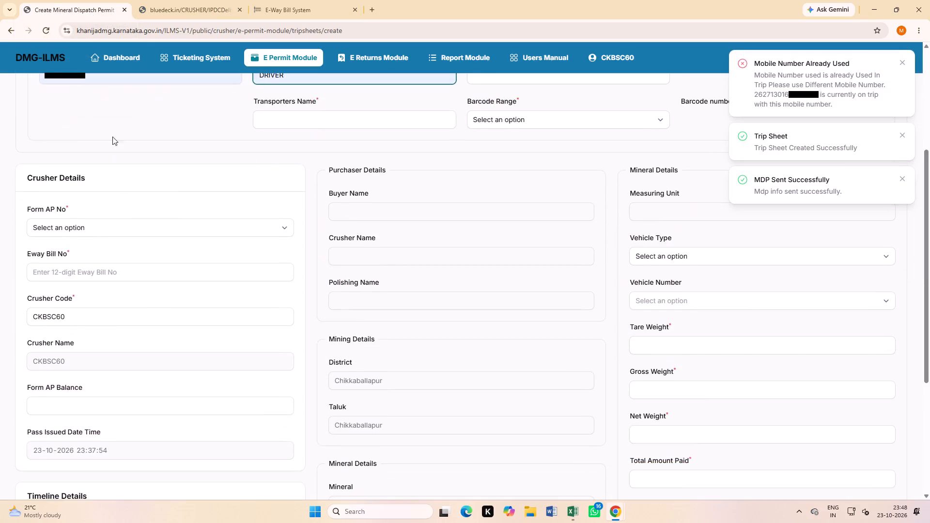
pyautogui.scroll(1, 92, 110)
pyautogui.moveTo(88, 124); pyautogui.dragTo(82, 123)
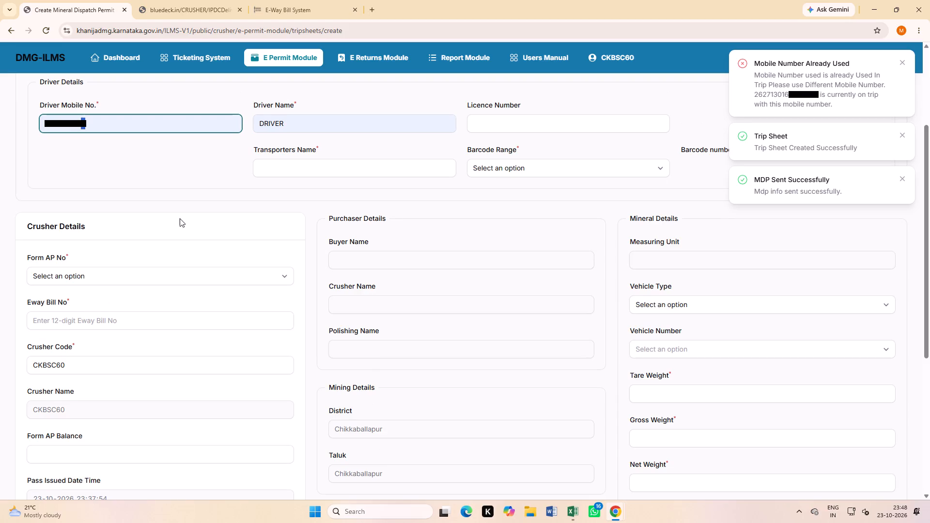
pyautogui.press('5')
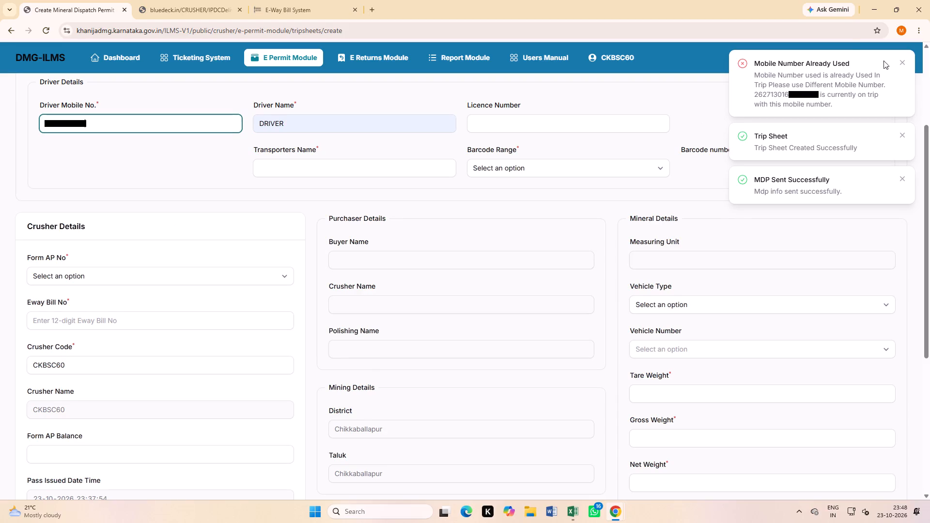
pyautogui.click(900, 64)
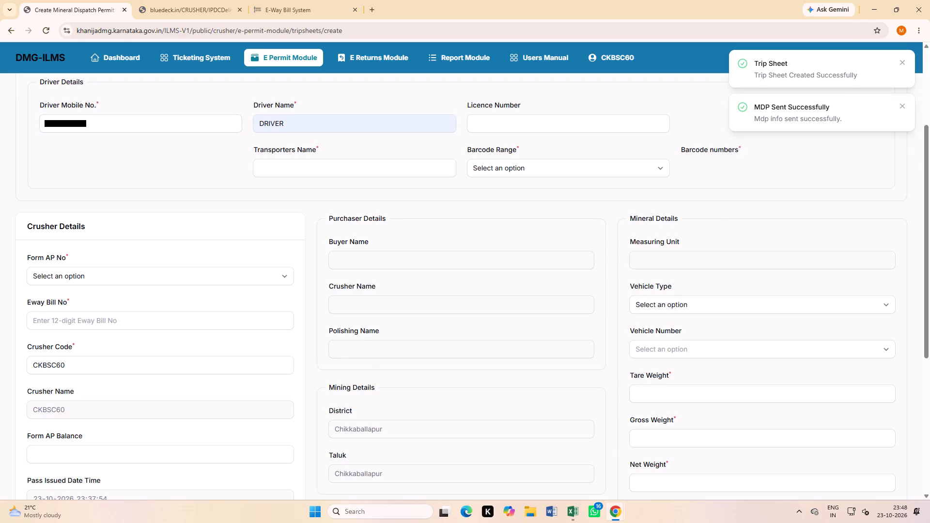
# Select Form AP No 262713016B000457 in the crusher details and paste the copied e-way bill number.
pyautogui.scroll(-2, 271, 170)
pyautogui.click(155, 177)
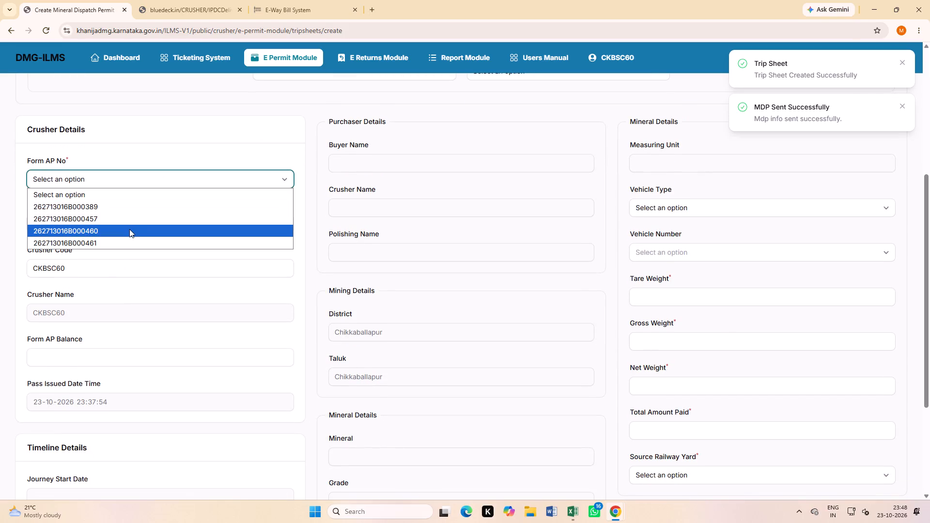
pyautogui.click(128, 221)
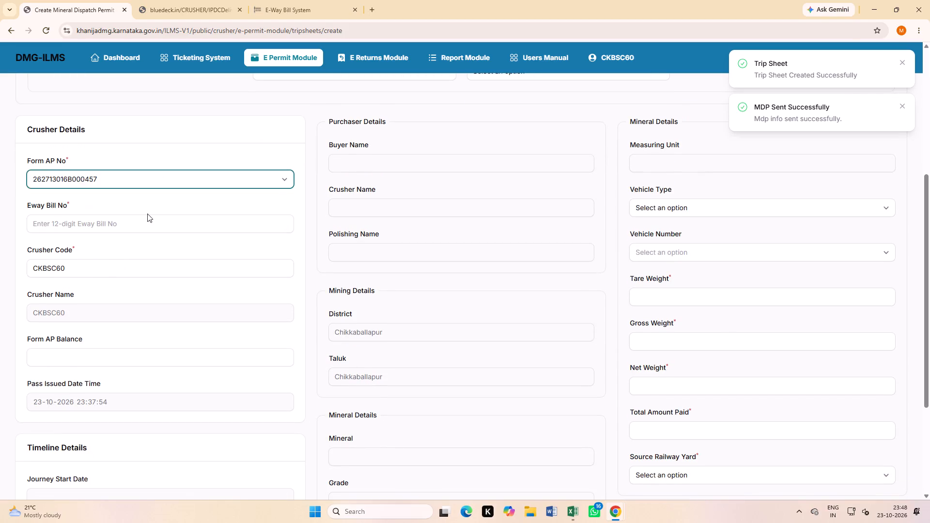
pyautogui.scroll(-2, 147, 214)
pyautogui.click(128, 130)
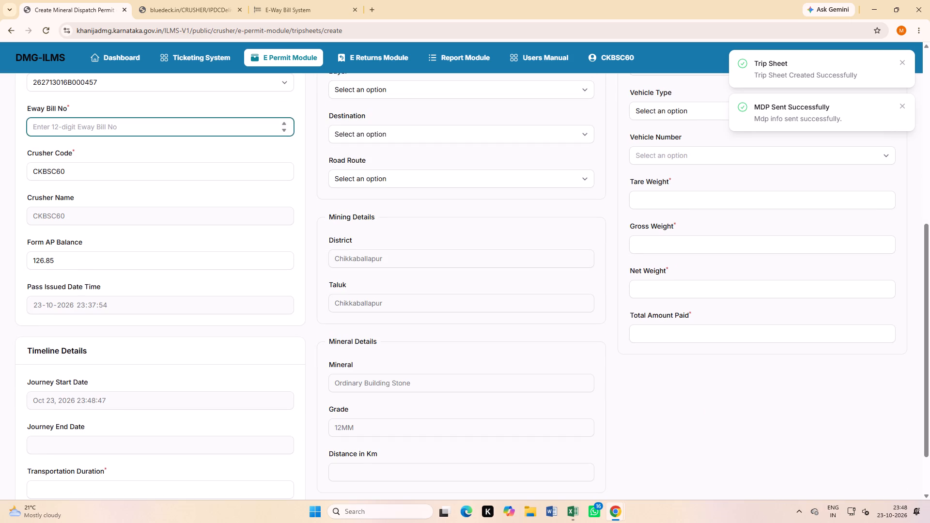
pyautogui.hotkey('ctrl', 'v')
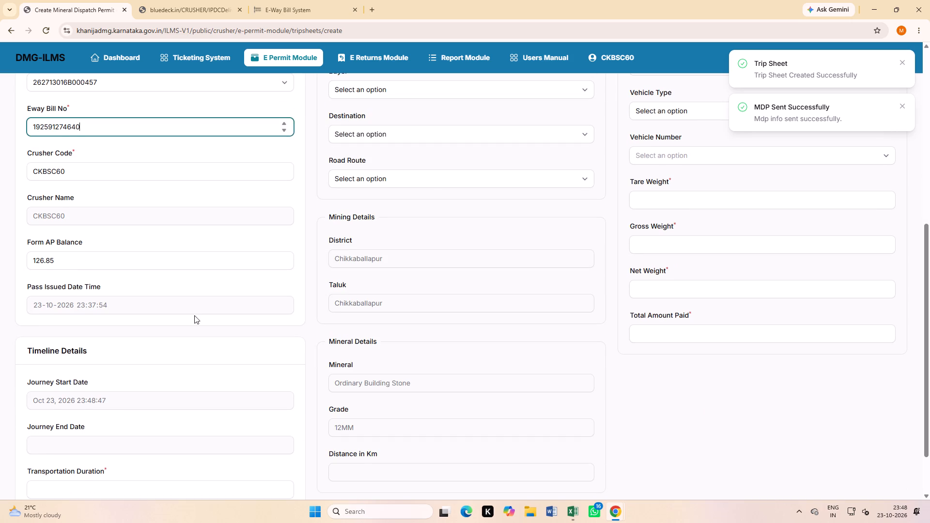
# Mark the purchaser as an unregistered buyer.
pyautogui.scroll(1, 356, 124)
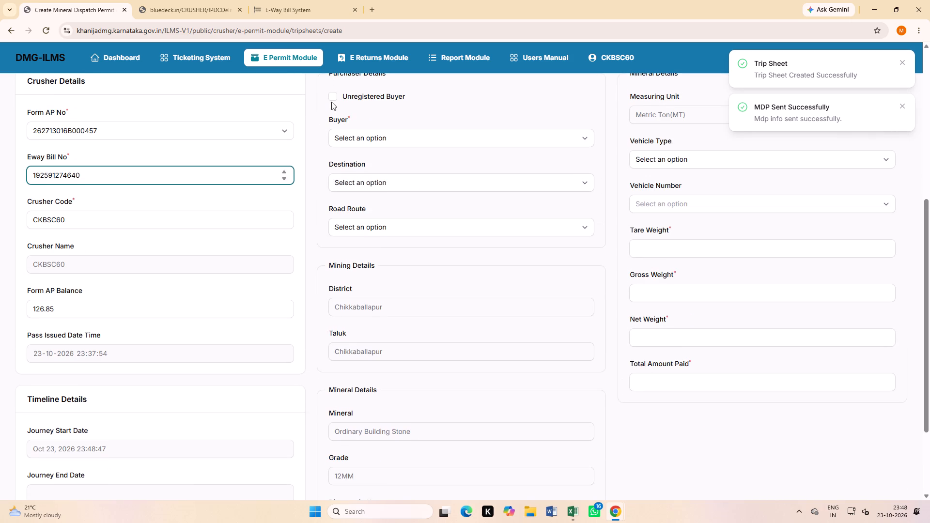
pyautogui.click(331, 93)
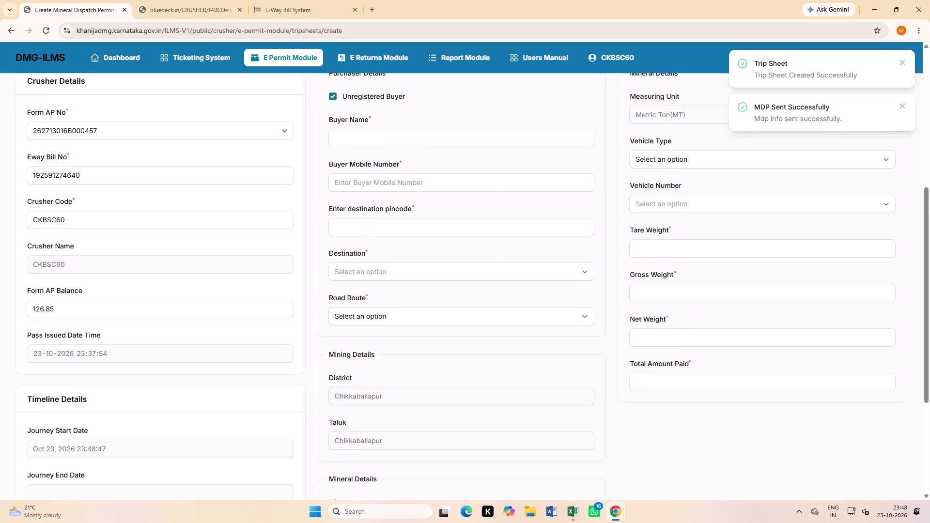
# Enter the saved buyer name SRI VARI TRANSPORTS and a placeholder buyer mobile number of ten zeros in the purchaser details.
pyautogui.click(411, 140)
pyautogui.click(415, 162)
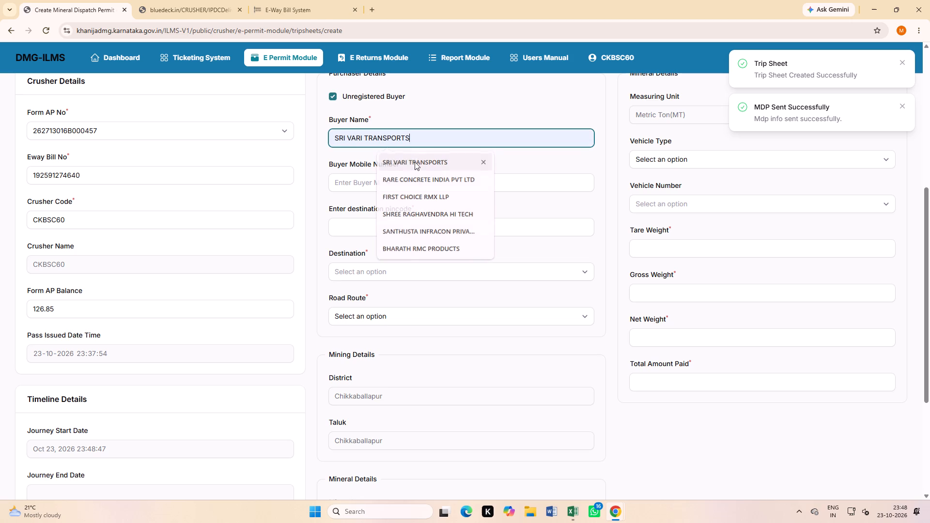
pyautogui.click(392, 189)
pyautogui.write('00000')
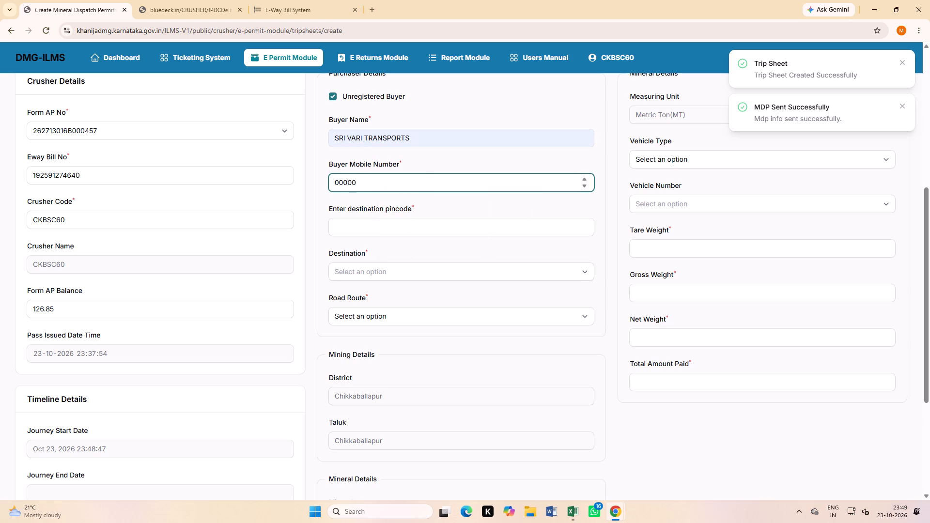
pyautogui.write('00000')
# Set the destination pincode to 562122, choose Bagalur as the destination, and select the road route starting from Chikkaballapur, Kanivenarayanapuraa.
pyautogui.click(435, 231)
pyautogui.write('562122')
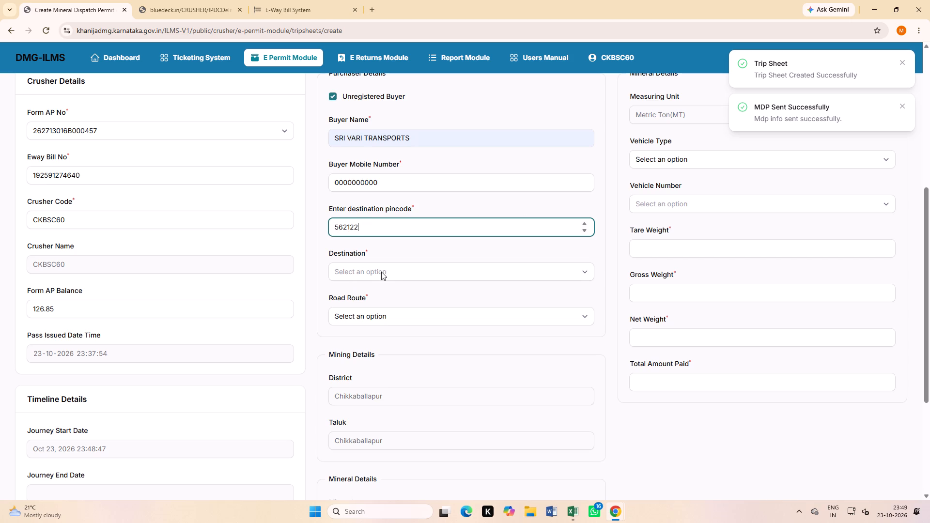
pyautogui.click(410, 270)
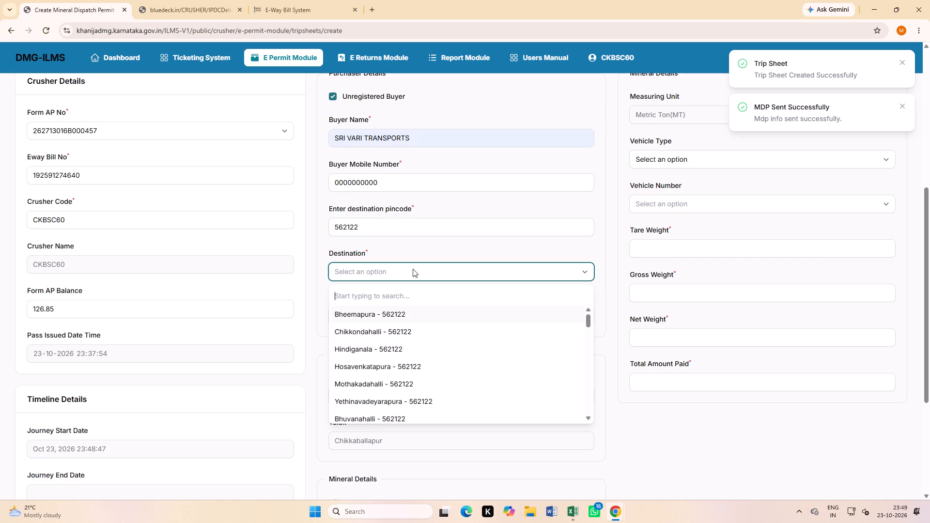
pyautogui.write('BAGA')
pyautogui.press('l')
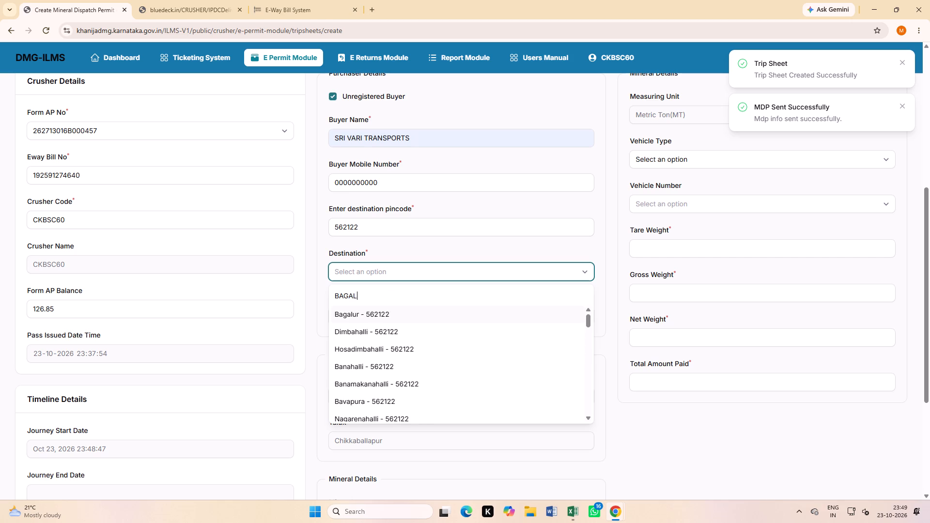
pyautogui.click(376, 318)
pyautogui.click(439, 314)
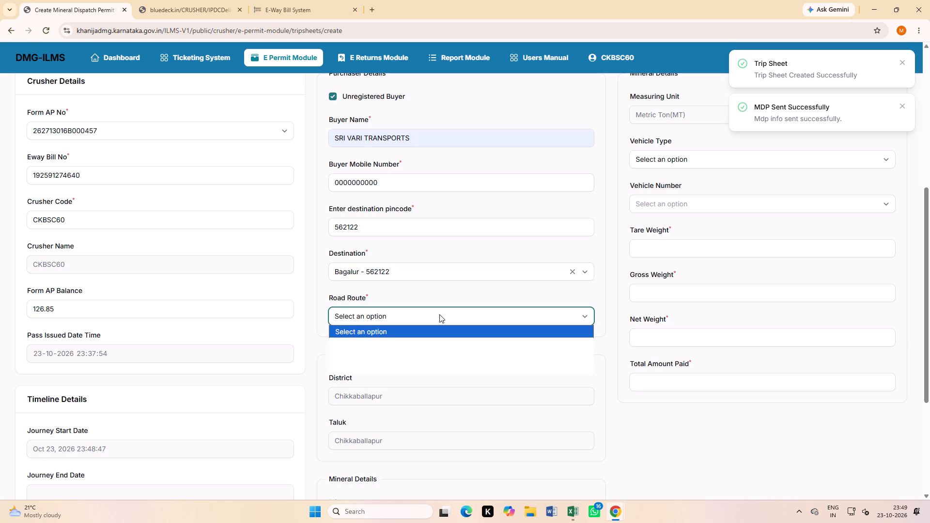
pyautogui.doubleClick(439, 314)
pyautogui.click(558, 341)
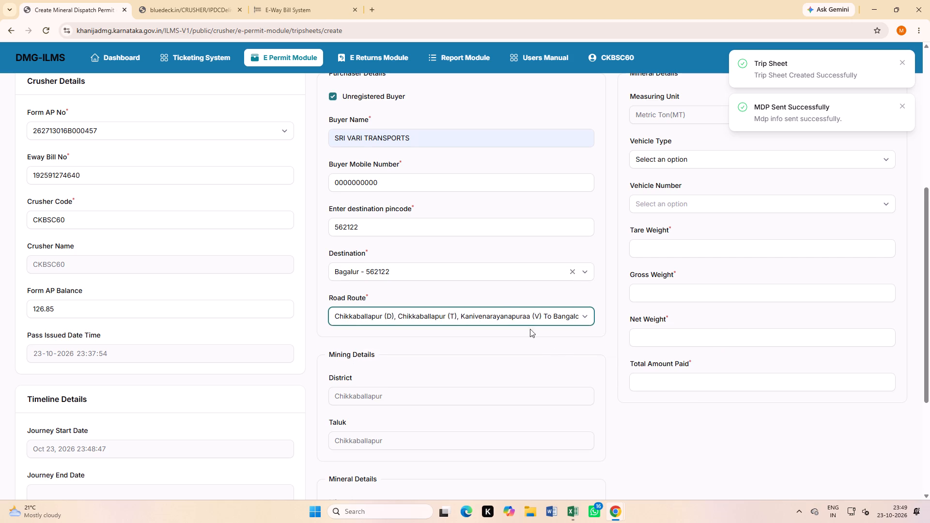
pyautogui.scroll(-4, 500, 302)
pyautogui.scroll(3, 627, 299)
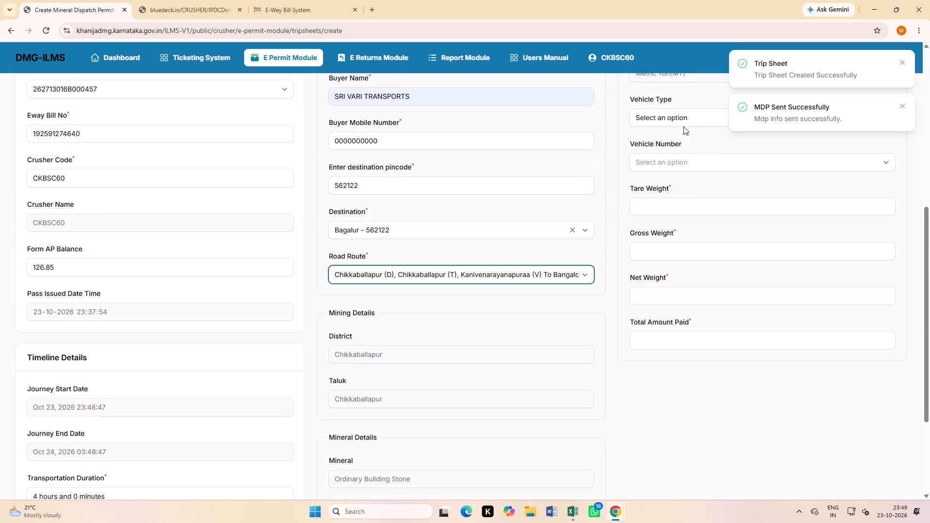
pyautogui.click(678, 121)
pyautogui.click(658, 181)
pyautogui.click(667, 166)
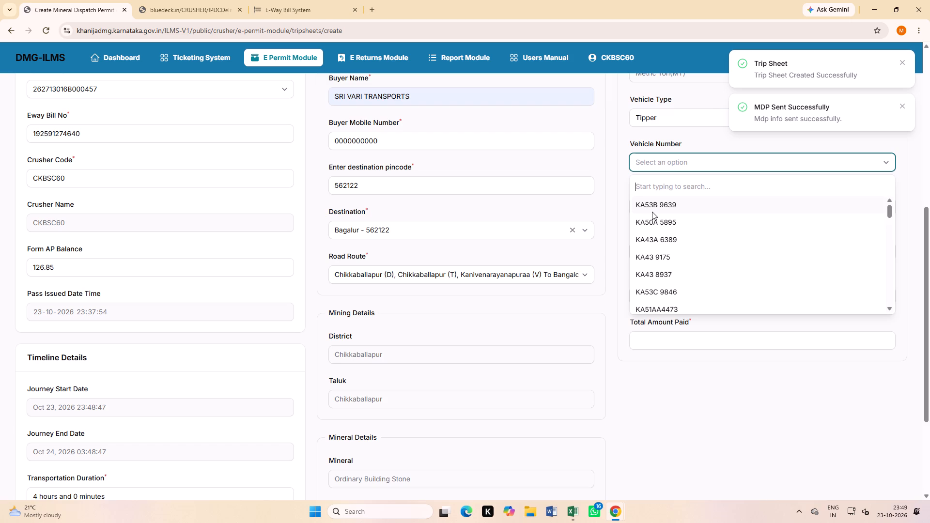
pyautogui.write('03')
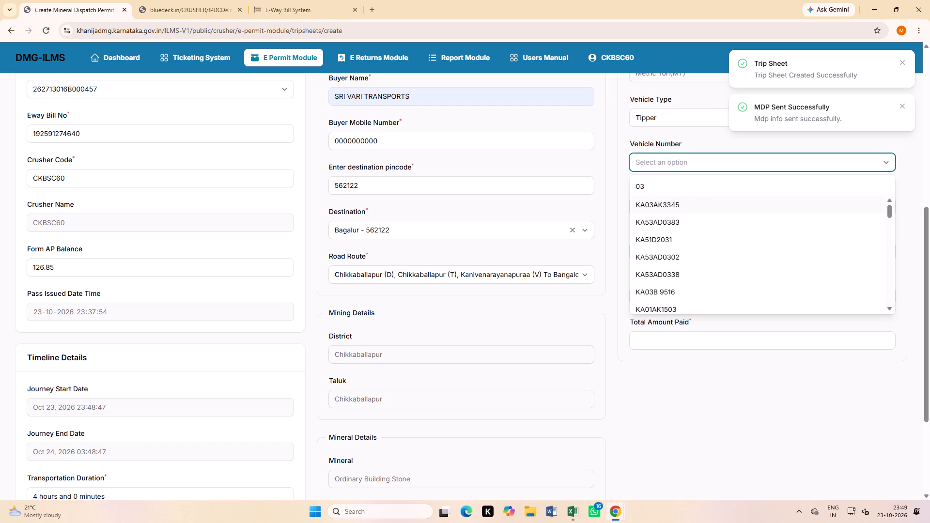
pyautogui.write('02')
pyautogui.click(650, 200)
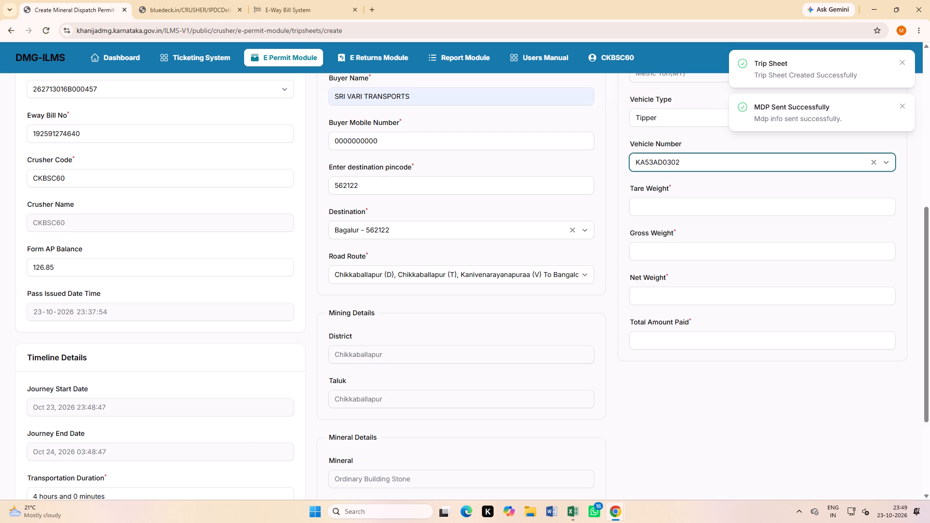
# Enter a gross weight of 49.13 for the tipper in the mineral details.
pyautogui.click(666, 250)
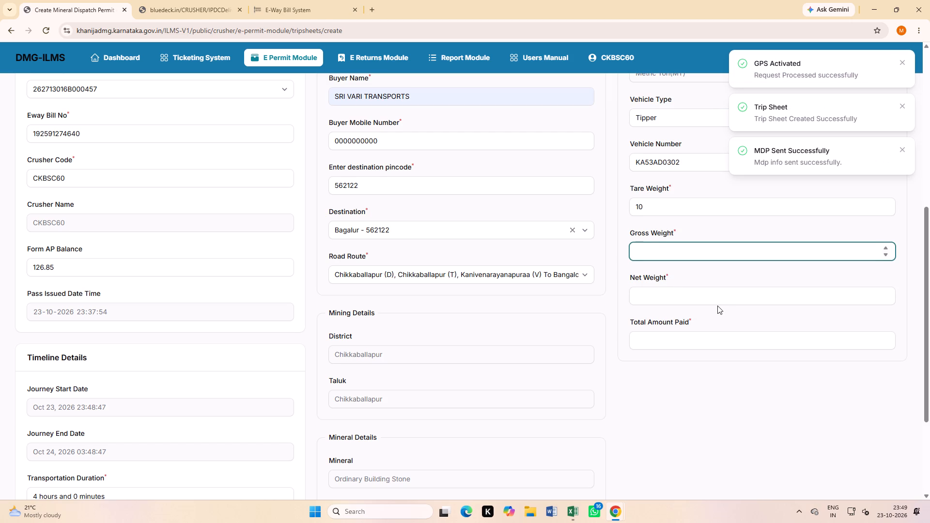
pyautogui.write('49.13')
pyautogui.click(663, 378)
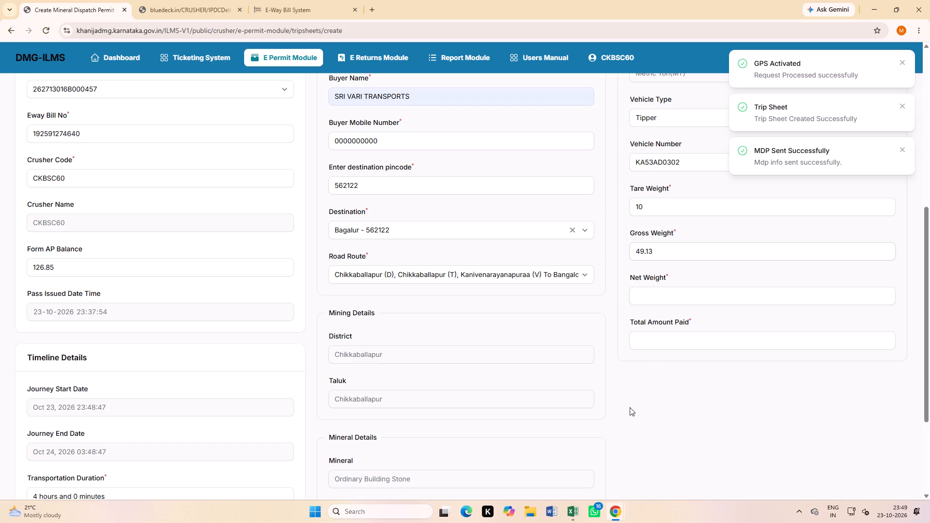
pyautogui.scroll(3, 624, 258)
pyautogui.scroll(3, 580, 232)
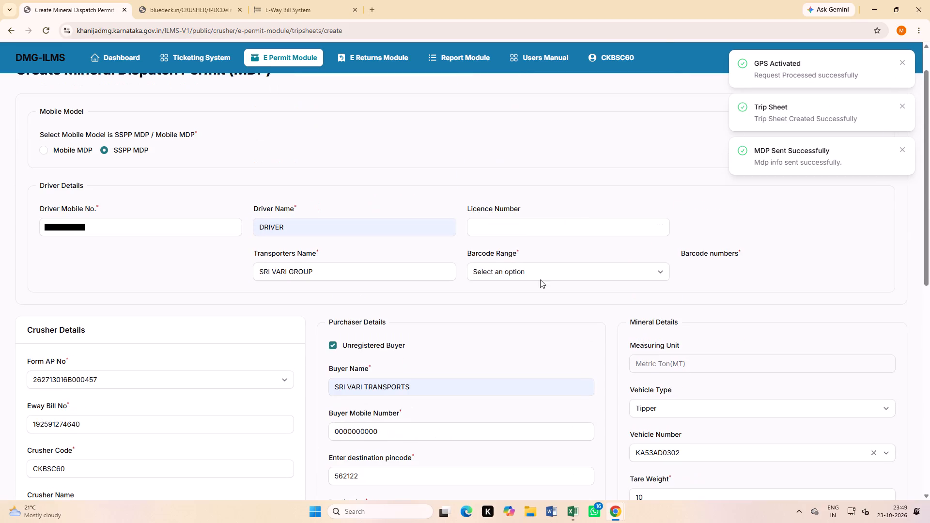
pyautogui.click(537, 274)
pyautogui.scroll(-20, 563, 219)
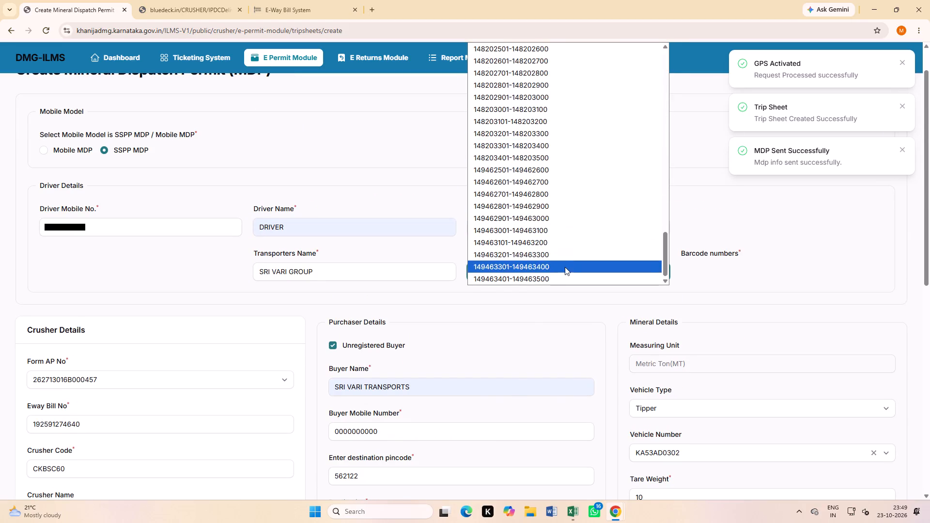
pyautogui.click(563, 266)
pyautogui.scroll(2, 724, 282)
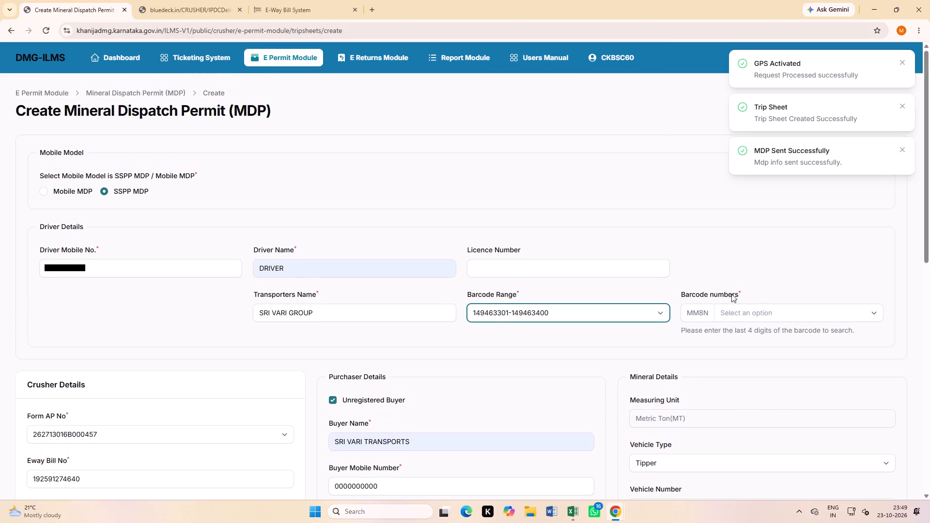
pyautogui.click(746, 308)
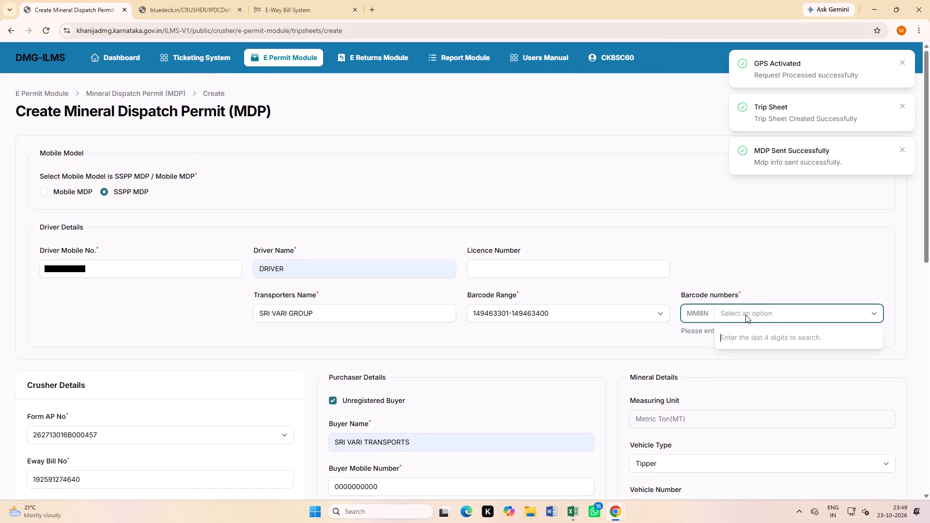
pyautogui.write('3387')
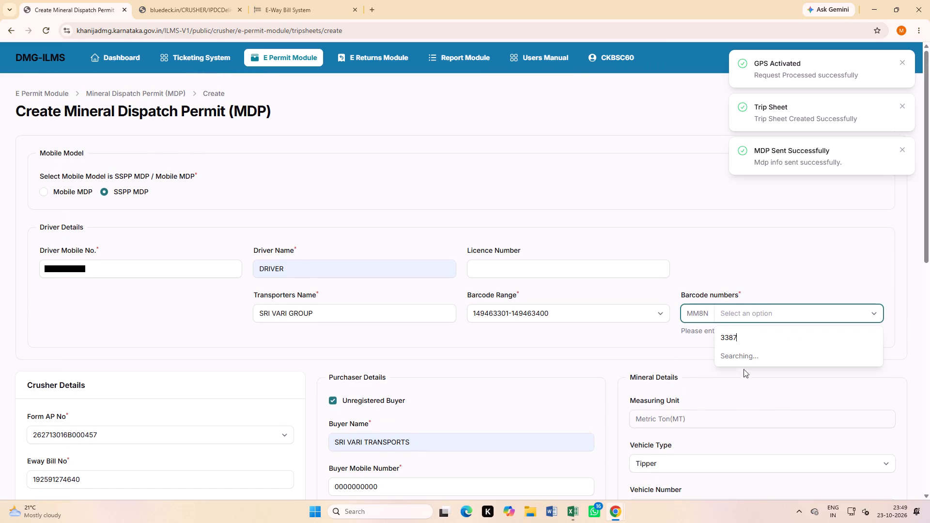
pyautogui.click(754, 357)
# Submit the completed mineral dispatch permit form to create the permit.
pyautogui.scroll(-12, 438, 366)
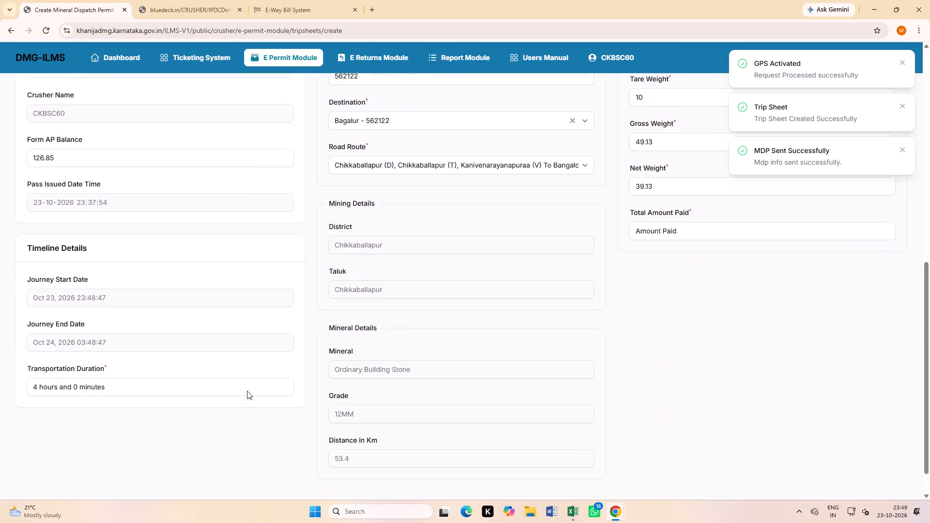
pyautogui.click(88, 475)
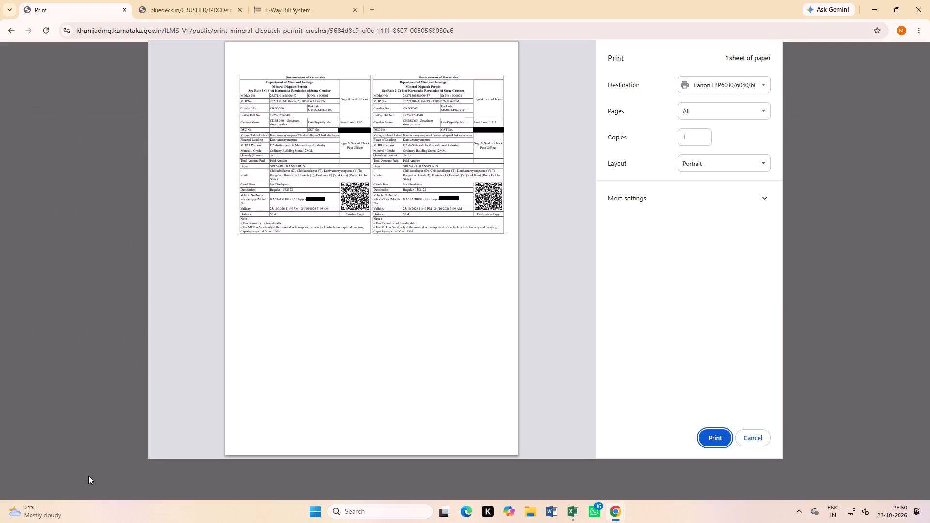
# Print the mineral dispatch permit in Landscape layout.
pyautogui.click(695, 163)
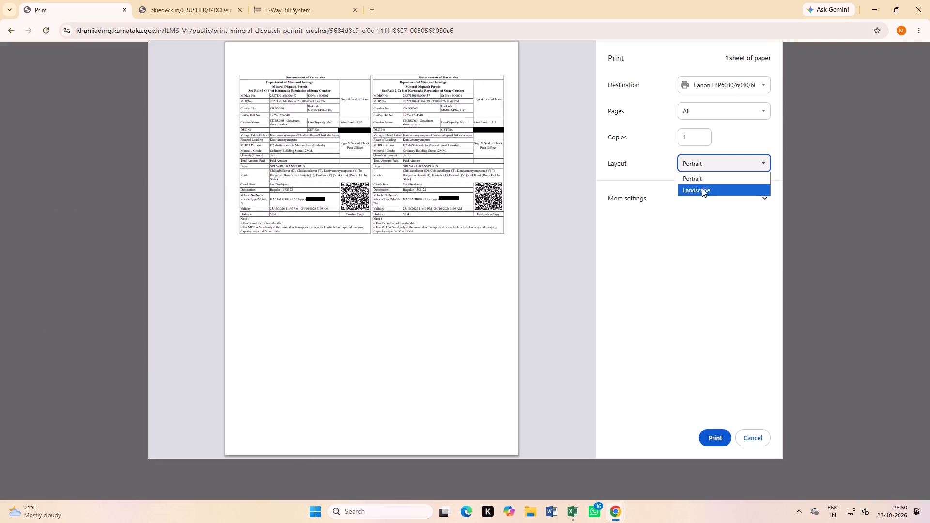
pyautogui.click(702, 188)
pyautogui.click(719, 437)
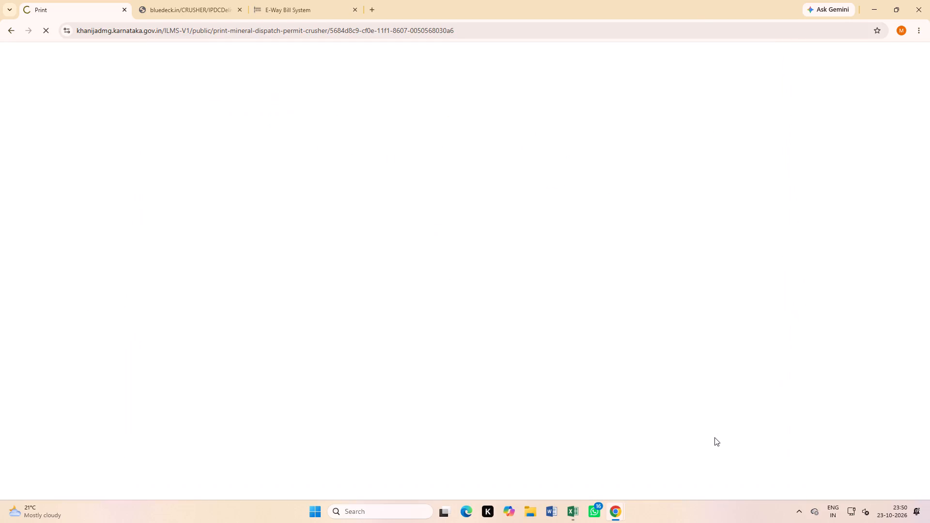
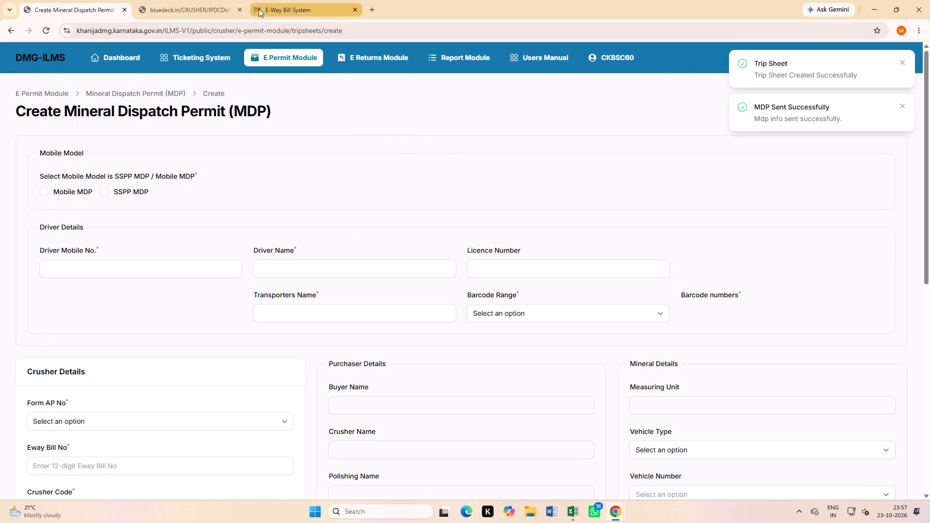
# Start an inward gross weight entry in the crusher system with terminal WEIGH1, type Vendor and vendor LAGUMAMMA QUARRY.
pyautogui.click(212, 9)
pyautogui.click(335, 314)
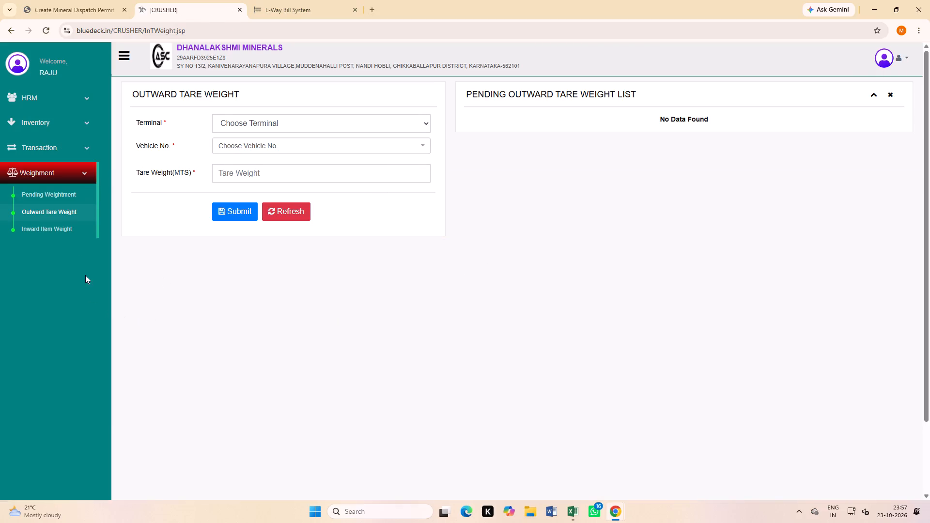
pyautogui.click(59, 232)
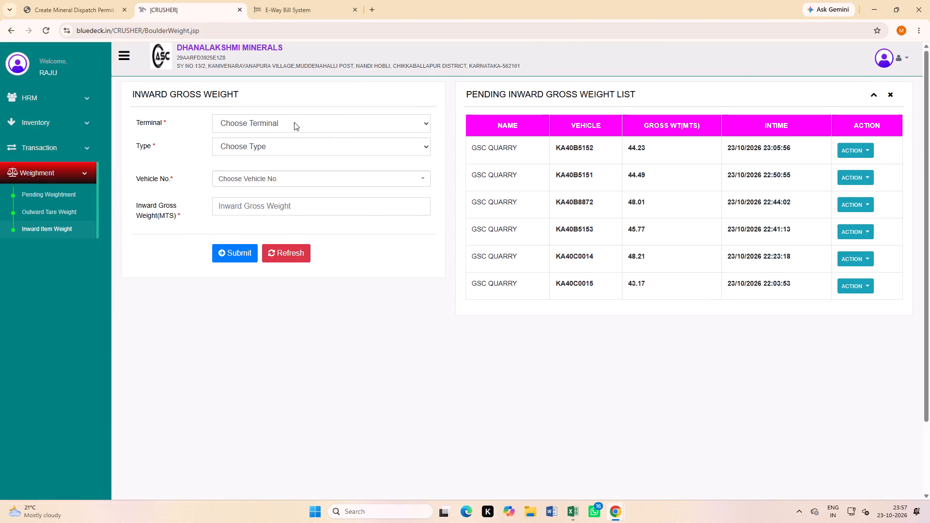
pyautogui.click(294, 122)
pyautogui.click(265, 154)
pyautogui.click(262, 147)
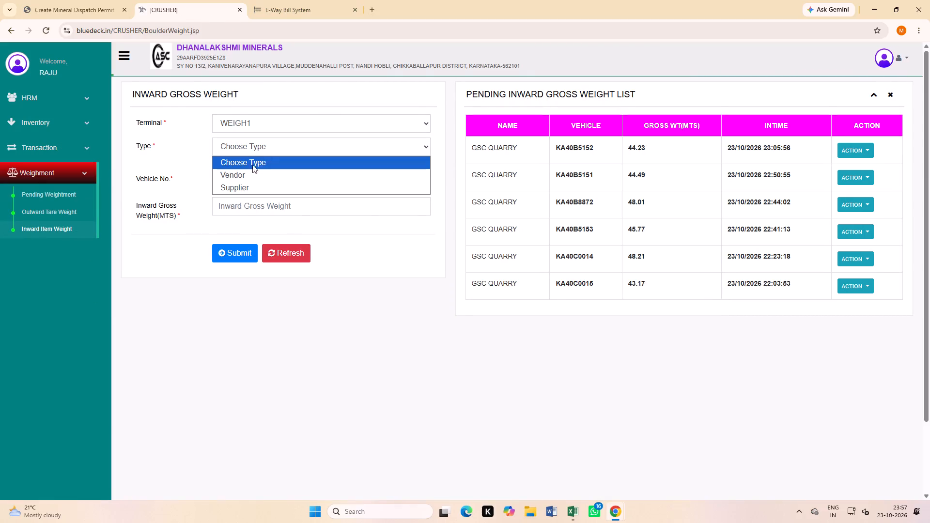
pyautogui.click(248, 172)
pyautogui.click(244, 169)
pyautogui.click(234, 286)
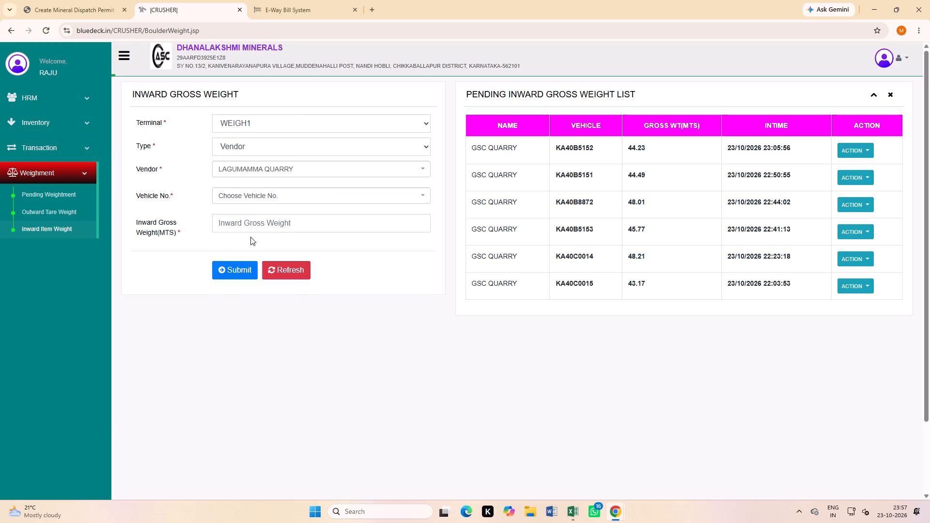
pyautogui.click(251, 201)
pyautogui.write('0014')
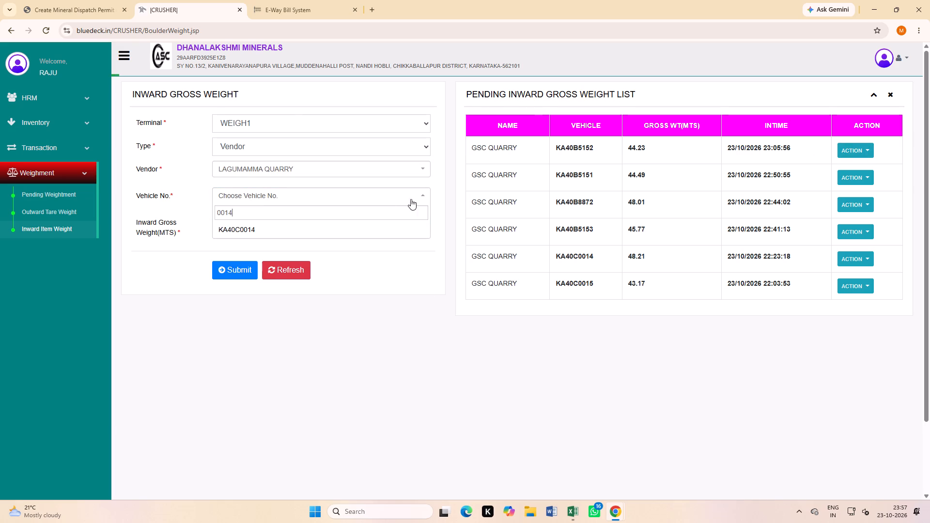
pyautogui.click(288, 231)
pyautogui.click(275, 231)
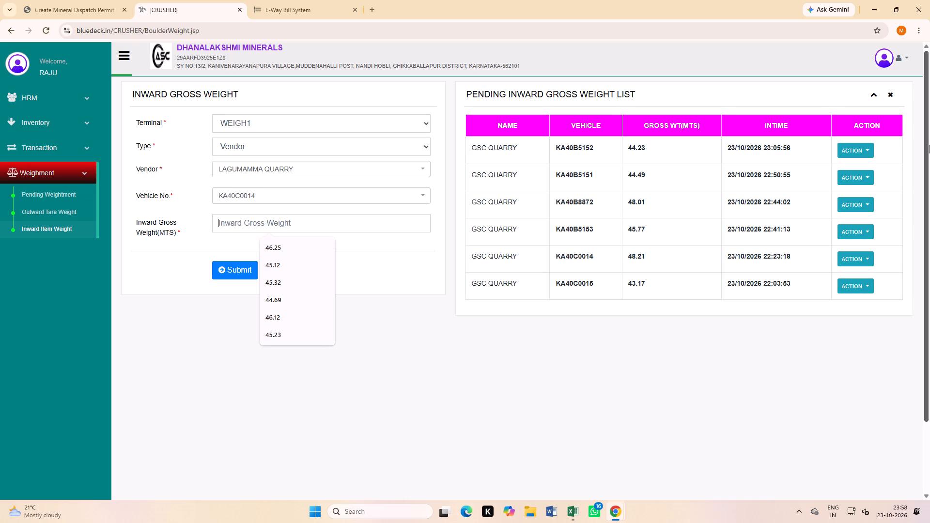
pyautogui.press('4')
pyautogui.write('6.25')
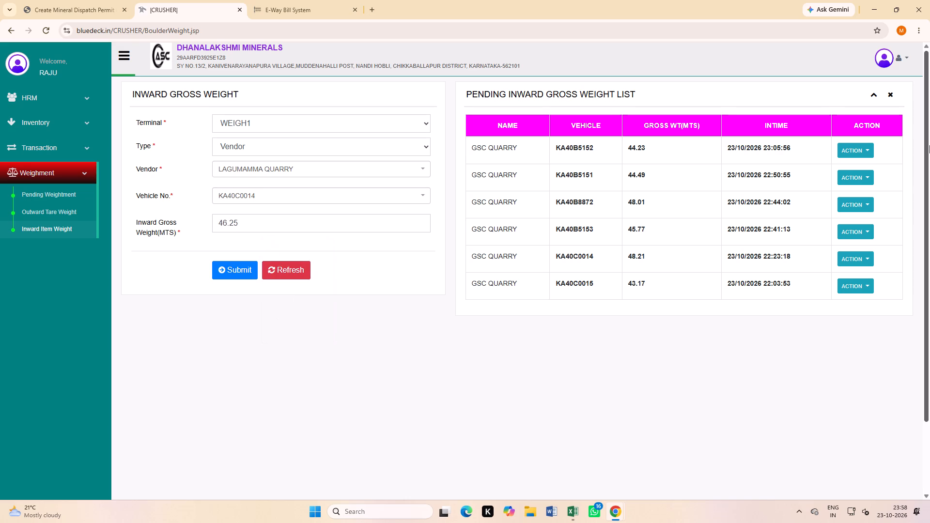
pyautogui.click(244, 263)
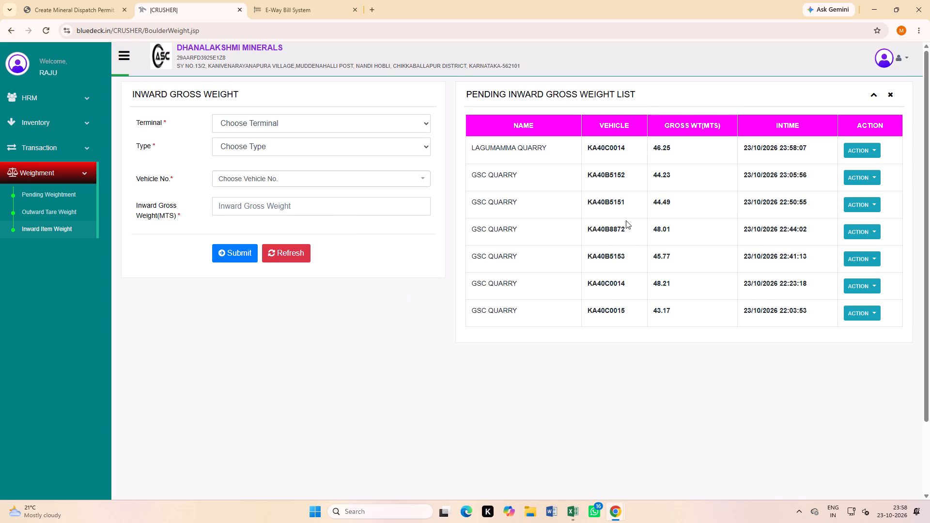
pyautogui.click(850, 285)
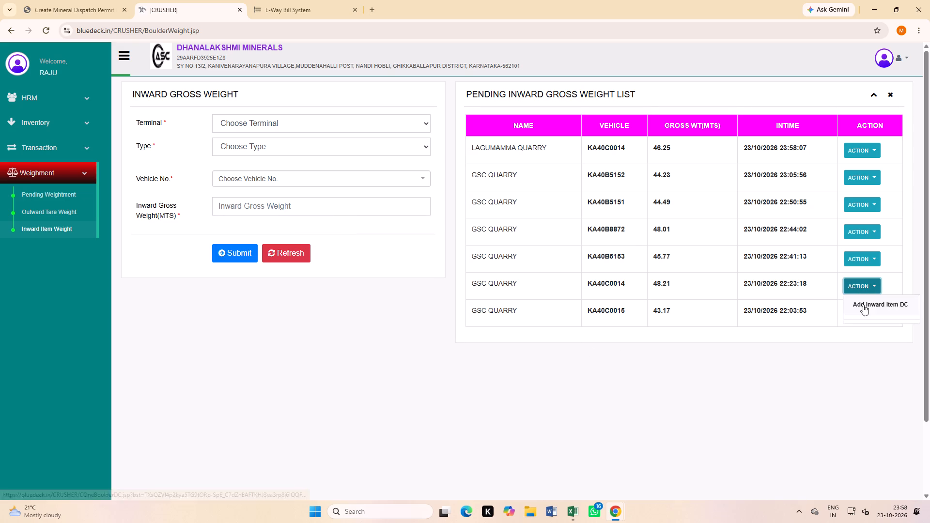
pyautogui.click(863, 305)
pyautogui.click(315, 150)
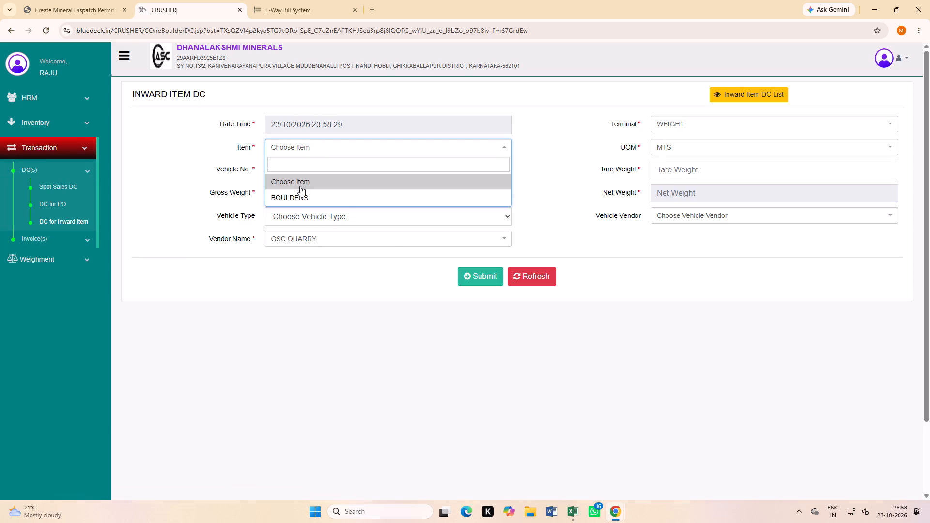
pyautogui.click(292, 197)
pyautogui.click(296, 240)
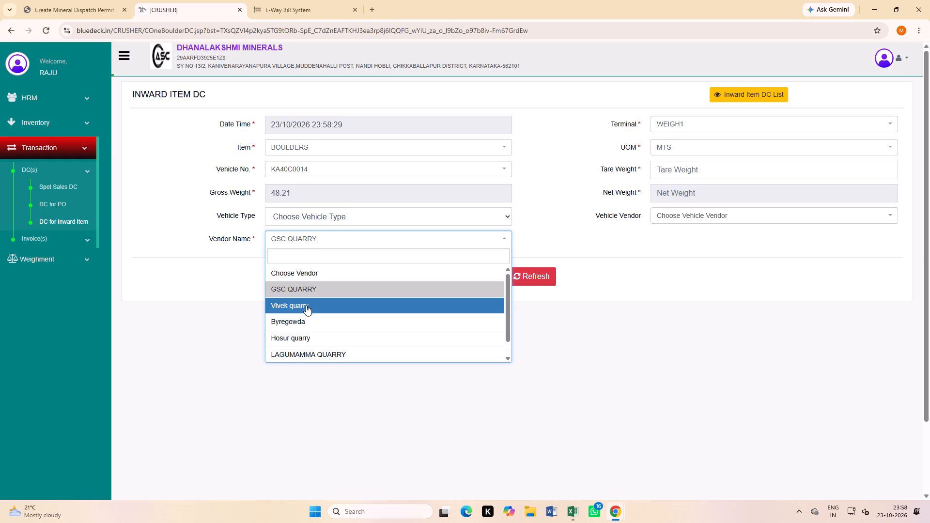
pyautogui.click(306, 357)
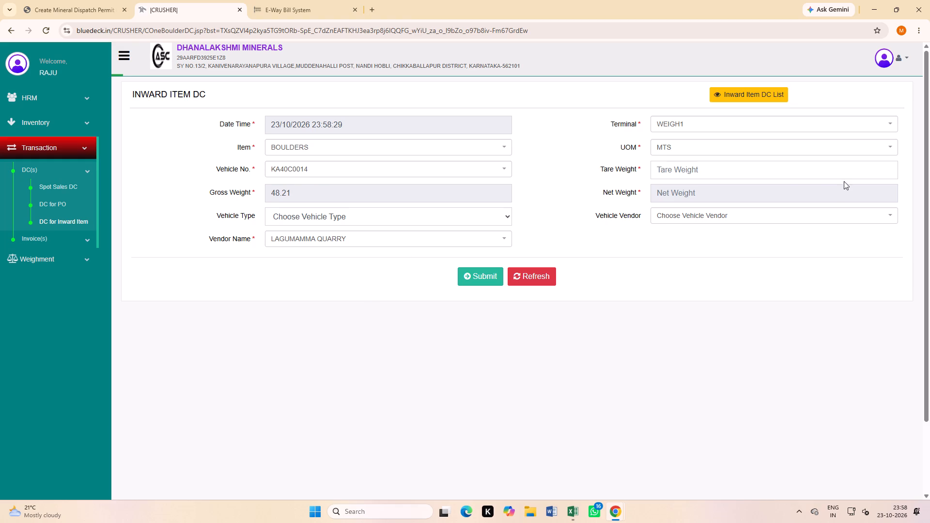
# Enter a tare weight of 15.58, submit the inward item DC and return from the receipt to the inward weight page.
pyautogui.click(707, 166)
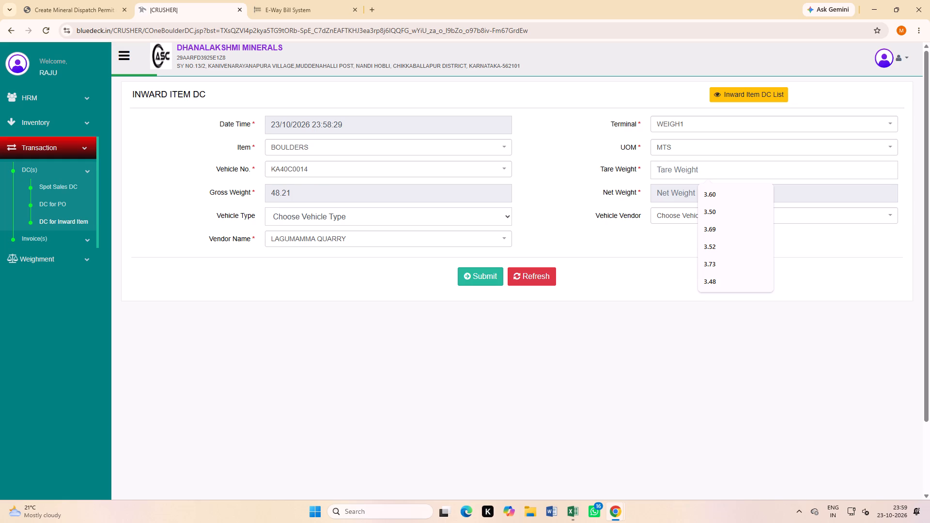
pyautogui.click(709, 171)
pyautogui.write('15.58')
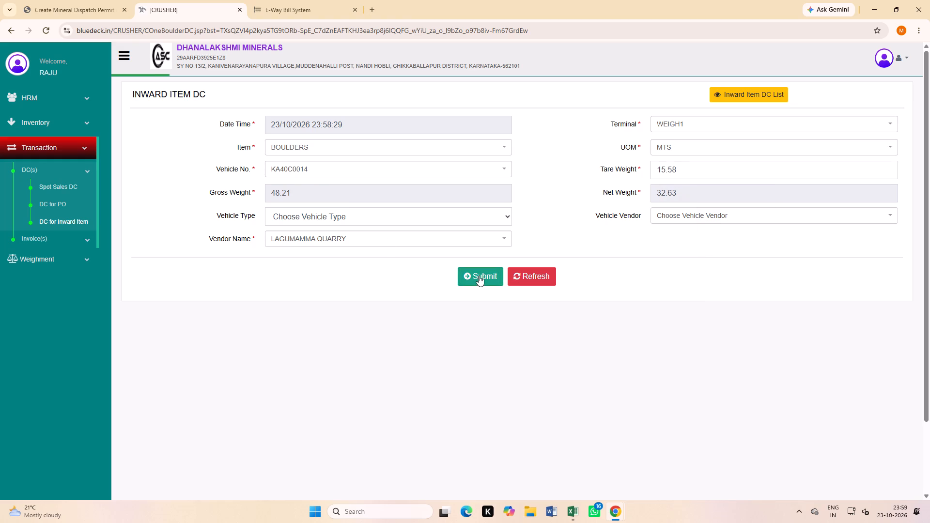
pyautogui.click(479, 276)
pyautogui.click(453, 233)
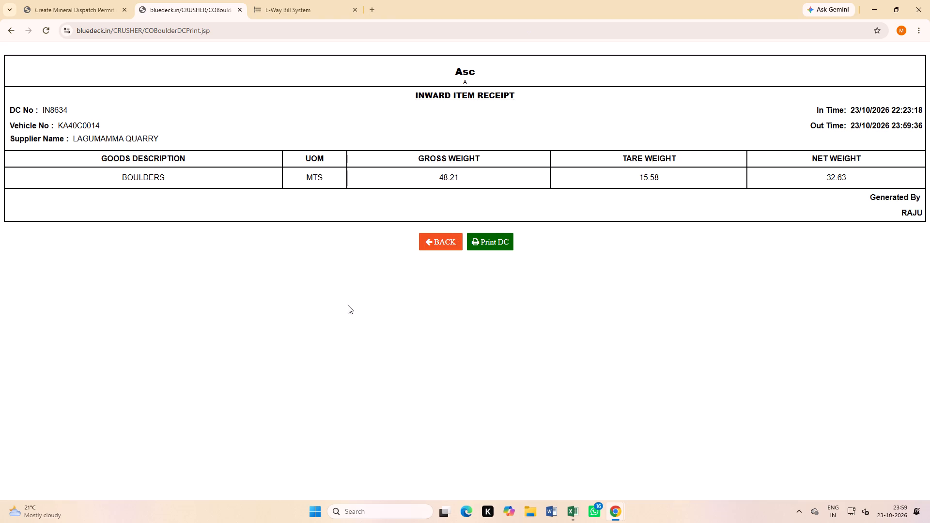
pyautogui.click(445, 242)
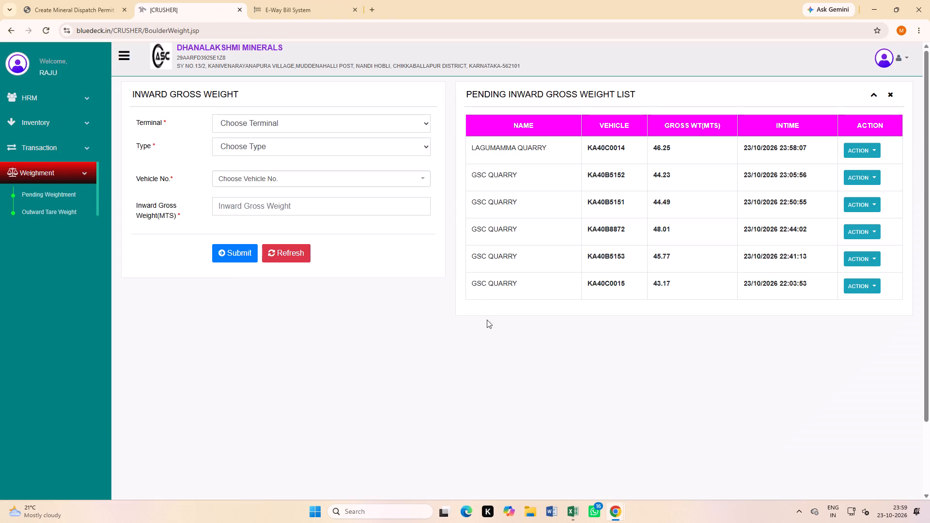
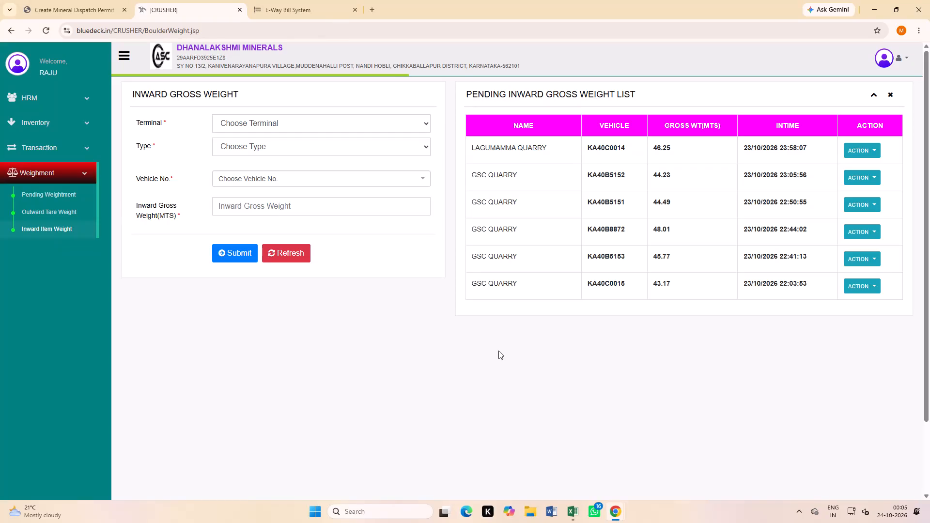
# Start another inward gross weight entry with terminal WEIGH1, type Vendor and vendor LAGUMAMMA QUARRY.
pyautogui.click(272, 122)
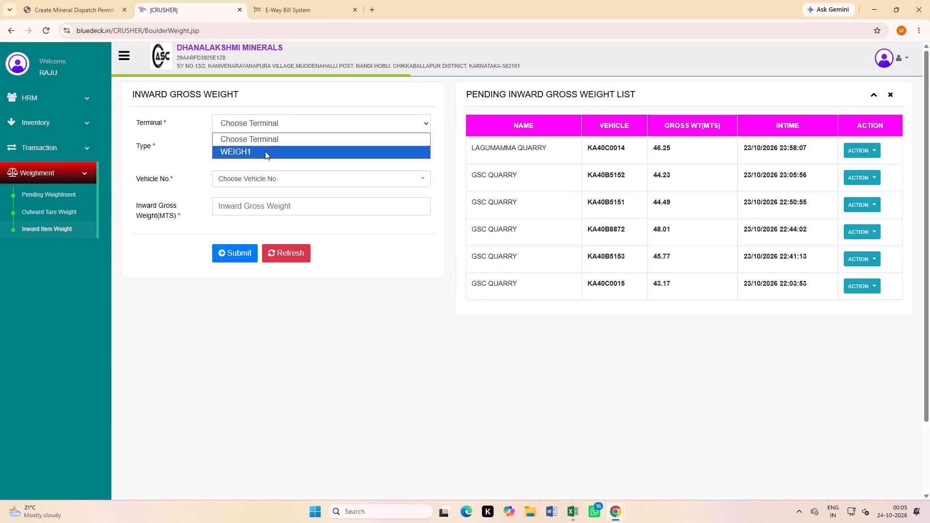
pyautogui.click(265, 151)
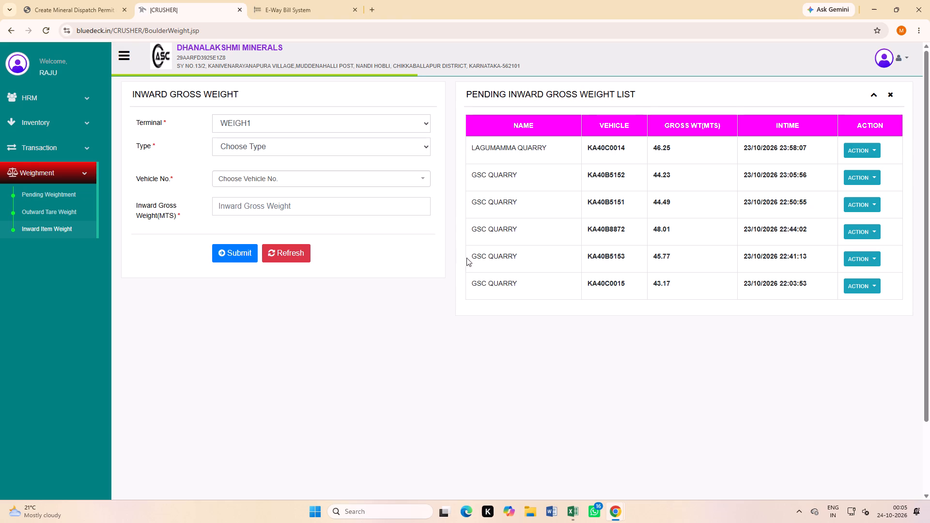
pyautogui.click(256, 148)
pyautogui.click(256, 191)
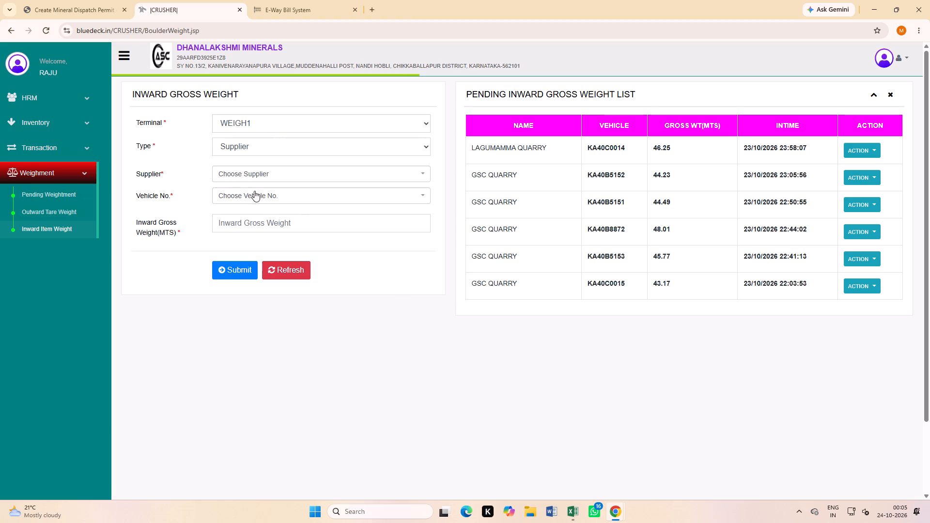
pyautogui.click(251, 148)
pyautogui.click(244, 175)
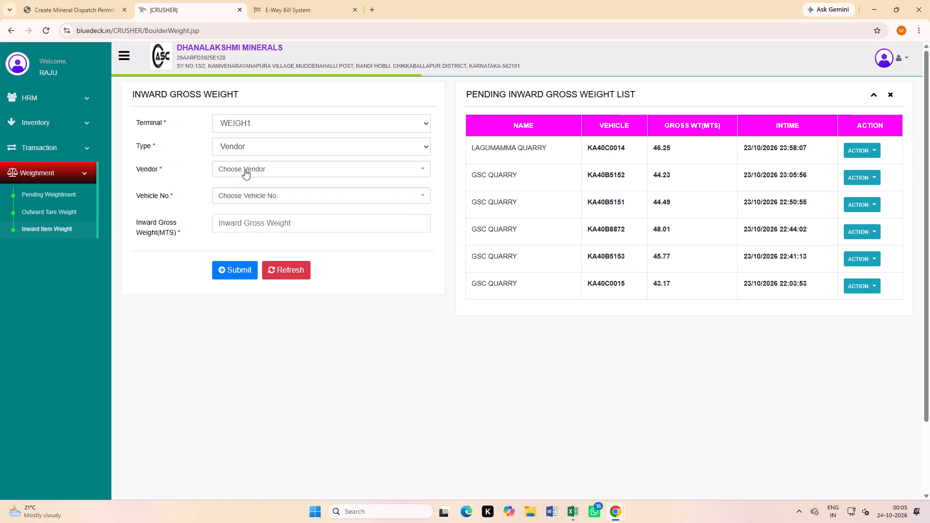
pyautogui.click(245, 169)
pyautogui.click(255, 287)
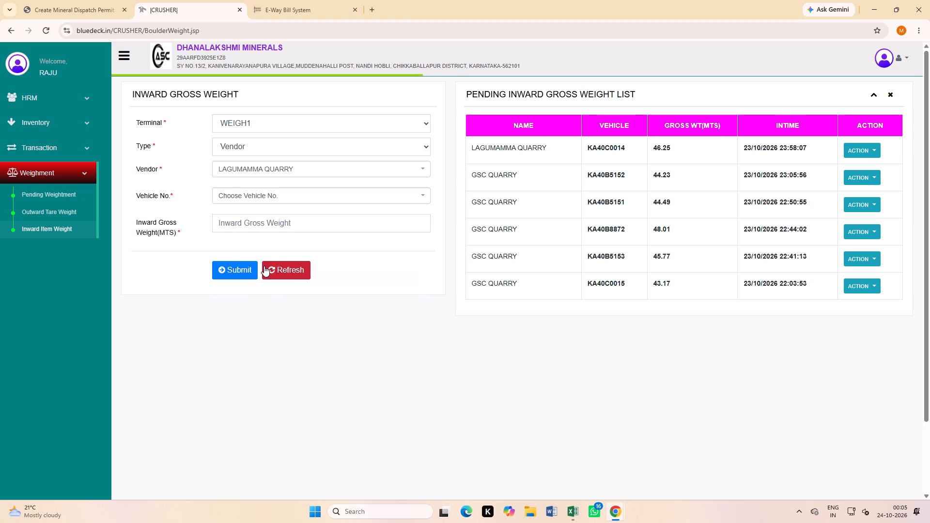
pyautogui.click(265, 199)
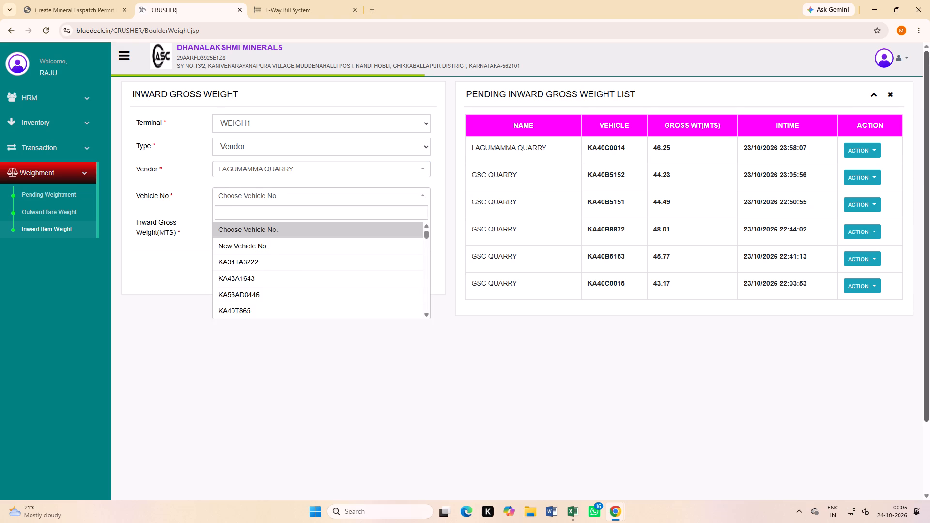
pyautogui.press('0')
pyautogui.write('014')
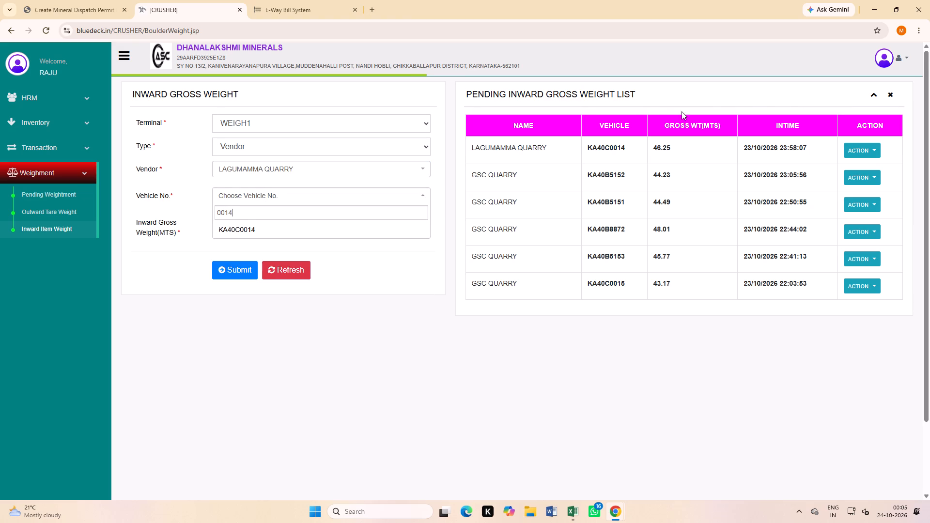
pyautogui.click(291, 234)
pyautogui.click(280, 225)
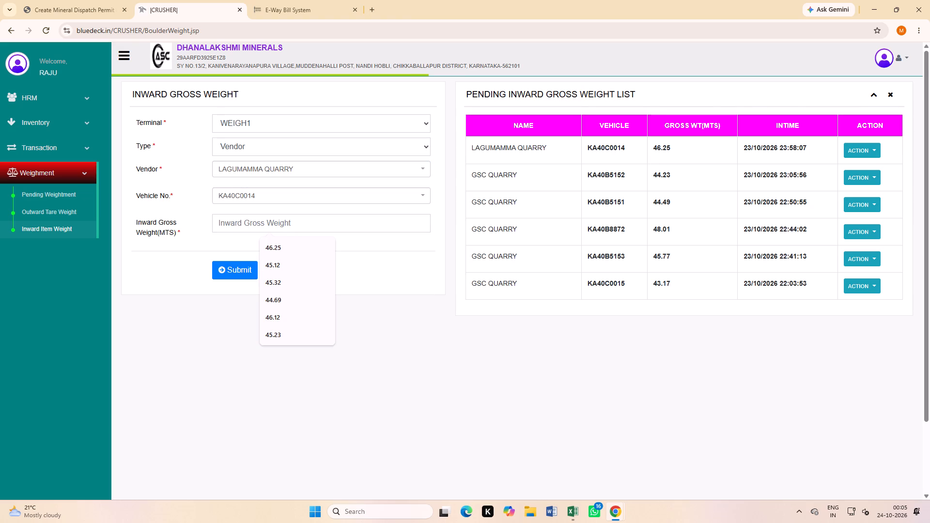
pyautogui.write('48')
pyautogui.press('.')
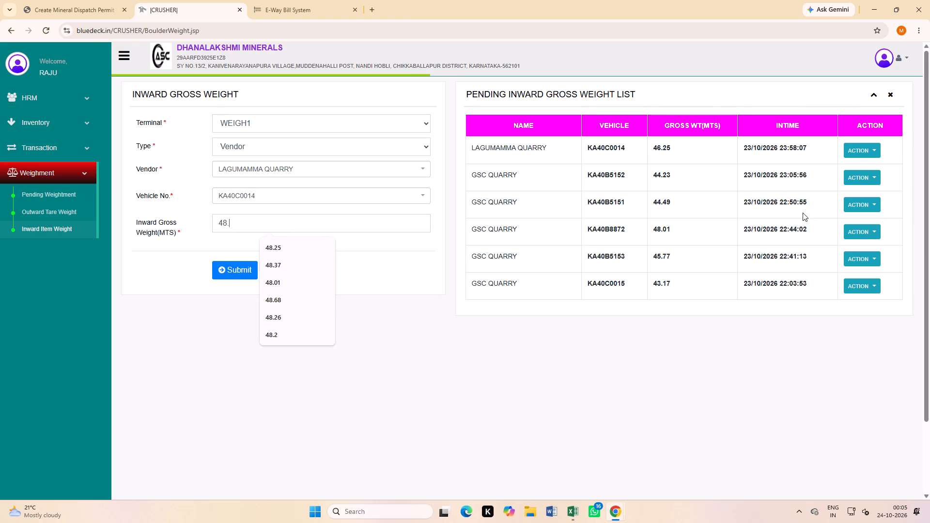
pyautogui.write('31')
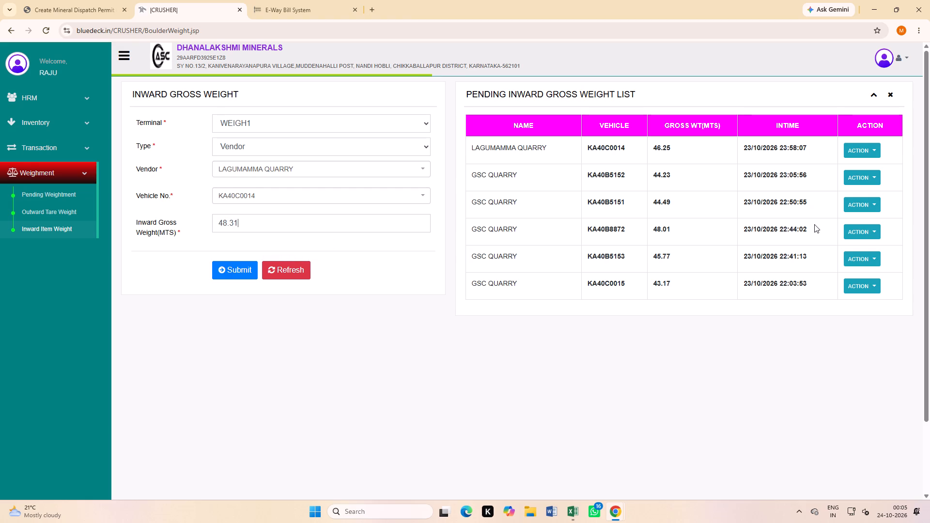
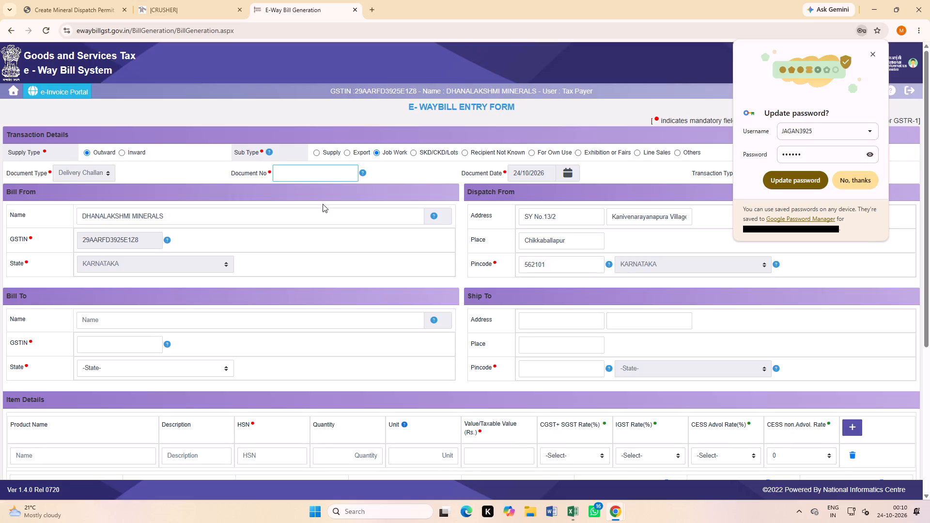
# Switch to the crusher system and open the printable delivery challan 6391 for FIRST CHOICE RMX LLP from the Pending DC list.
pyautogui.click(181, 10)
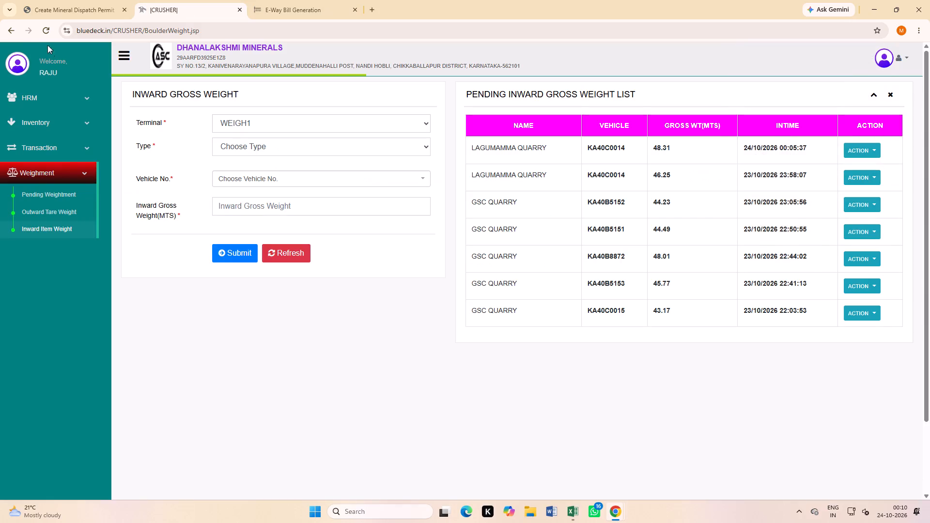
pyautogui.click(62, 143)
pyautogui.click(43, 182)
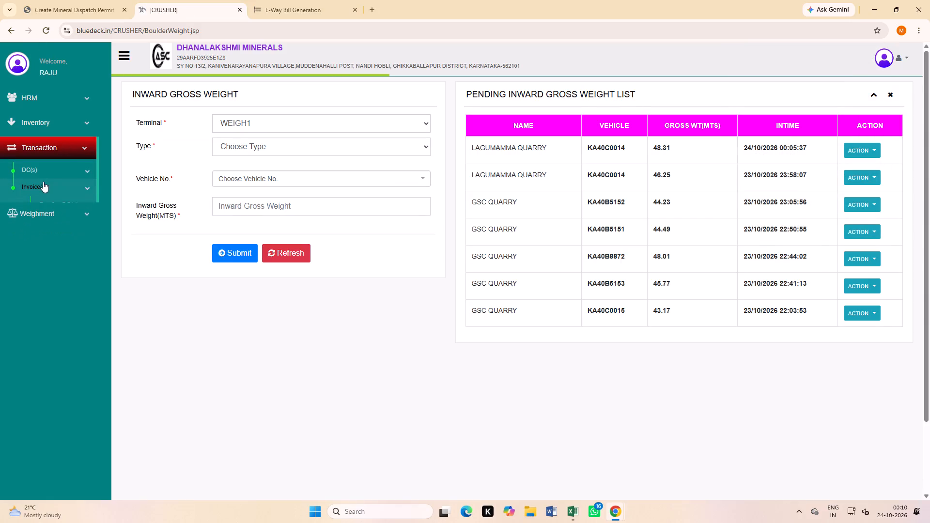
pyautogui.click(47, 206)
pyautogui.click(725, 99)
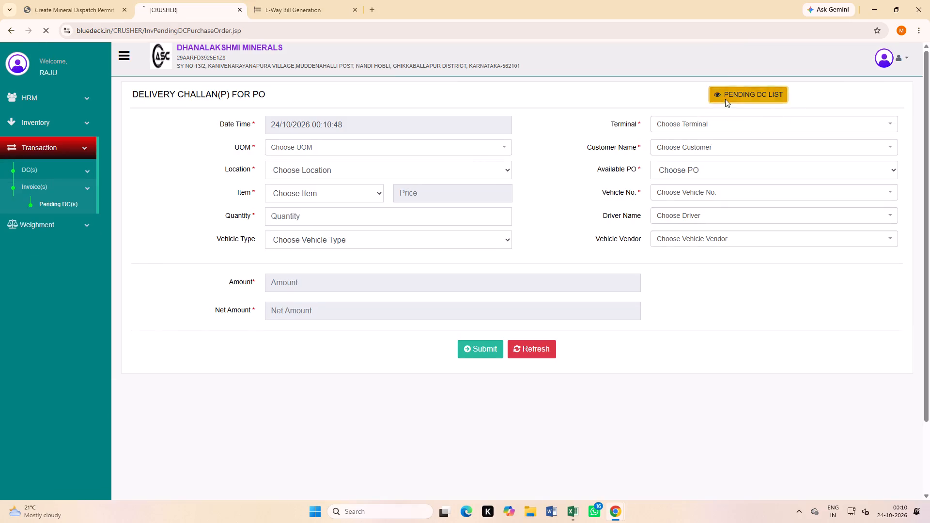
pyautogui.click(482, 153)
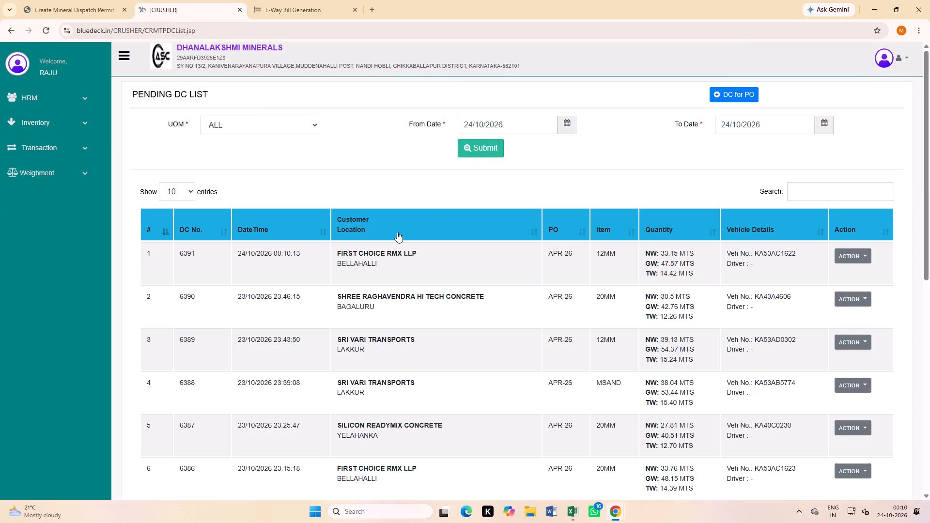
pyautogui.click(857, 254)
pyautogui.click(850, 270)
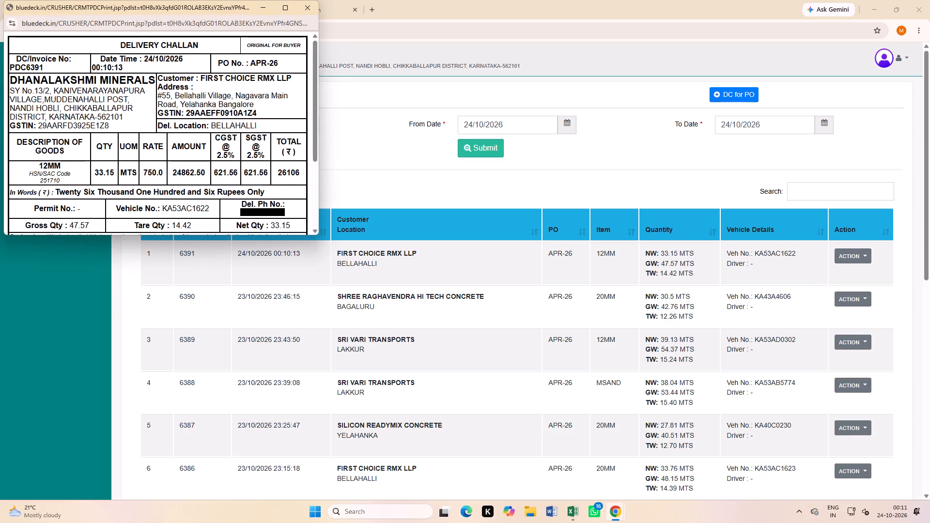
# Copy the customer's GSTIN from the challan into the Bill To GSTIN of the e-way bill form.
pyautogui.moveTo(186, 112); pyautogui.dragTo(253, 112)
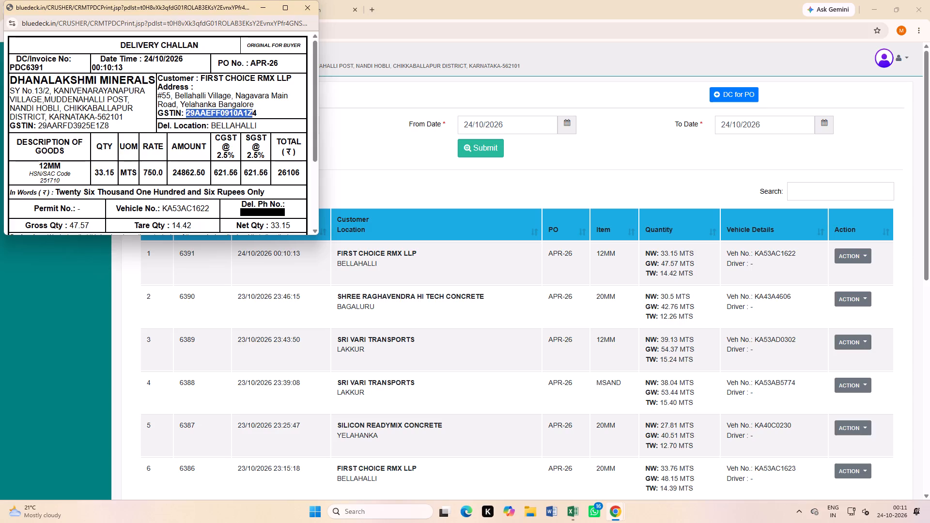
pyautogui.moveTo(253, 112); pyautogui.dragTo(255, 112)
pyautogui.hotkey('ctrl', 'c')
pyautogui.click(311, 10)
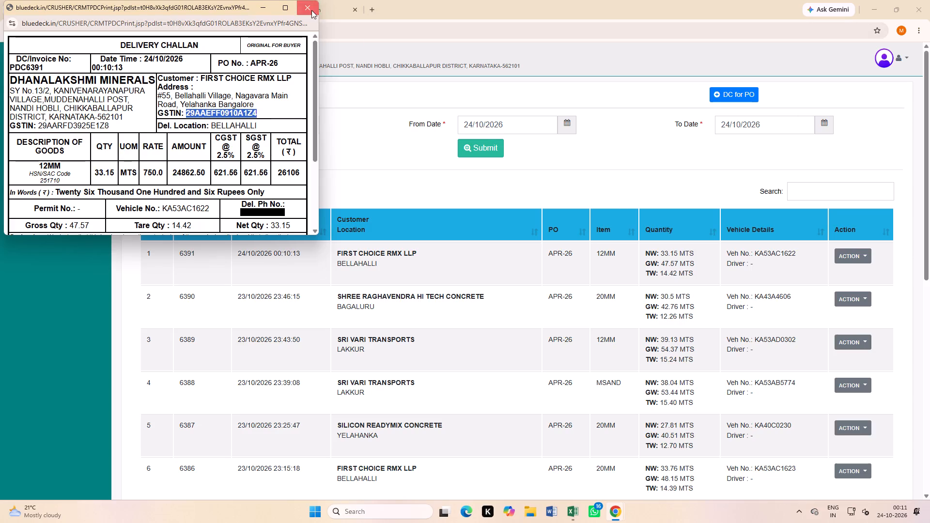
pyautogui.click(311, 10)
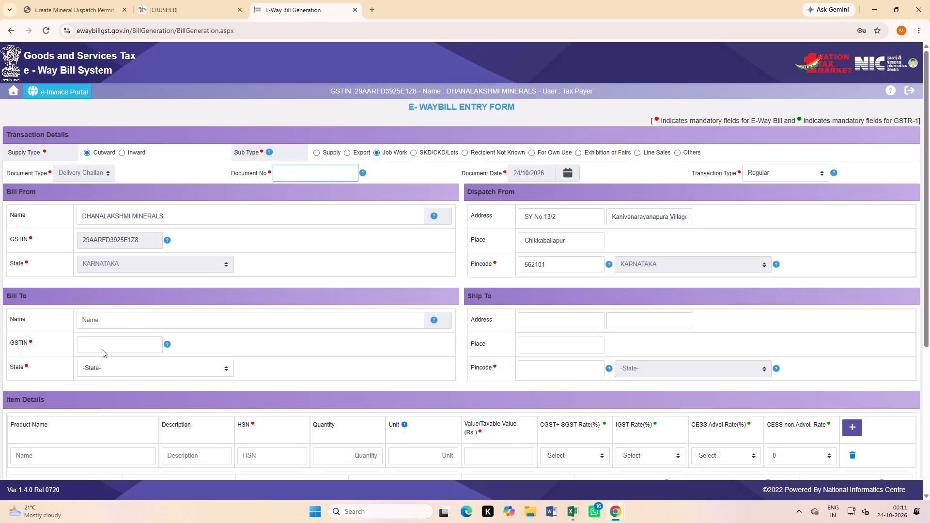
pyautogui.click(106, 344)
pyautogui.hotkey('ctrl', 'v')
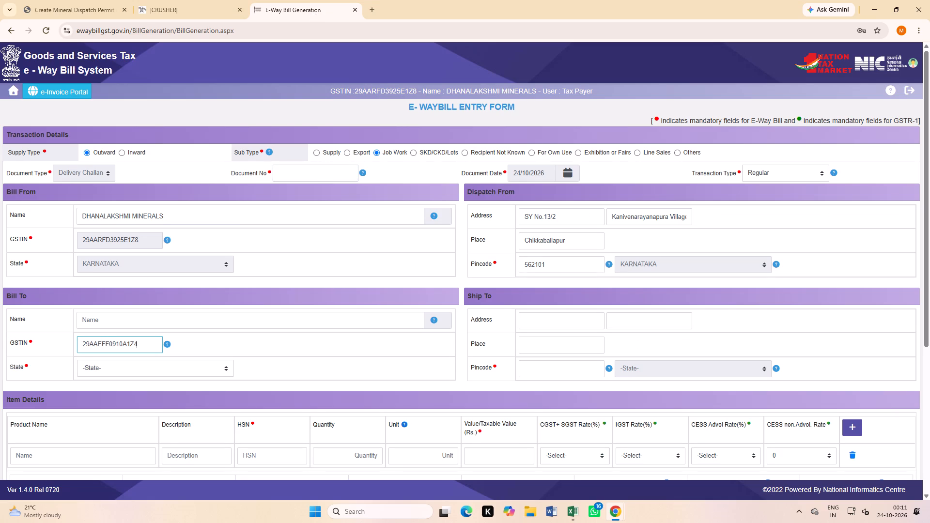
# Enter 12MM as the product name in the e-way bill's item details.
pyautogui.scroll(-2, 105, 415)
pyautogui.click(50, 359)
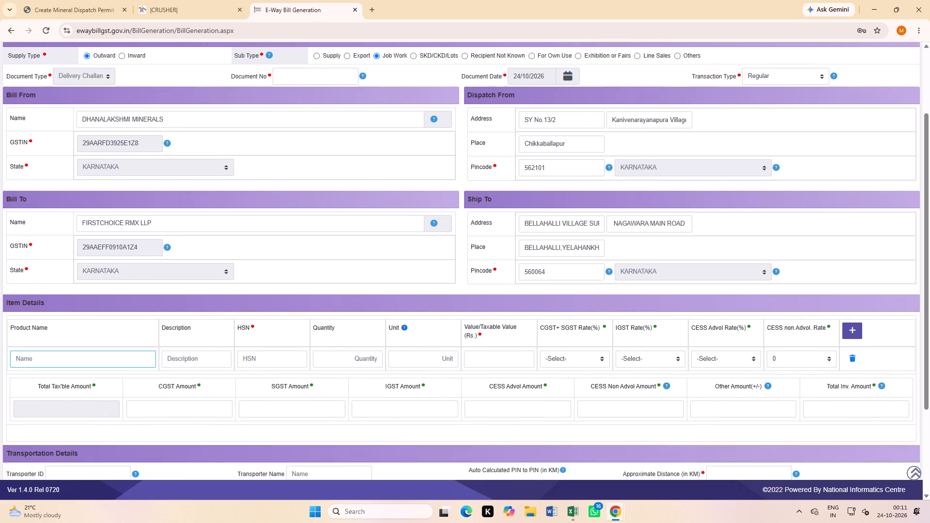
pyautogui.click(66, 361)
pyautogui.press('1')
pyautogui.press('2')
pyautogui.write('MM')
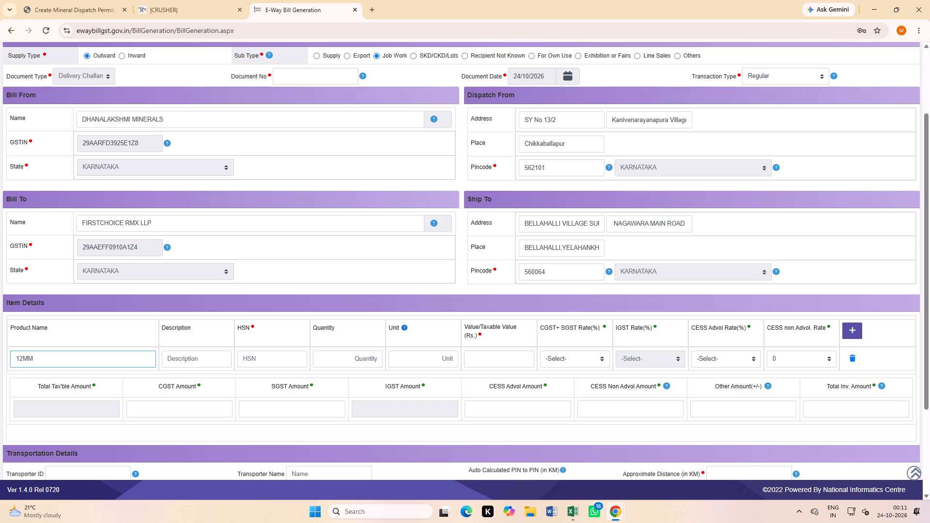
# Copy the amount 24862.50 from delivery challan 6391 into the item's taxable value on the e-way bill form.
pyautogui.click(211, 9)
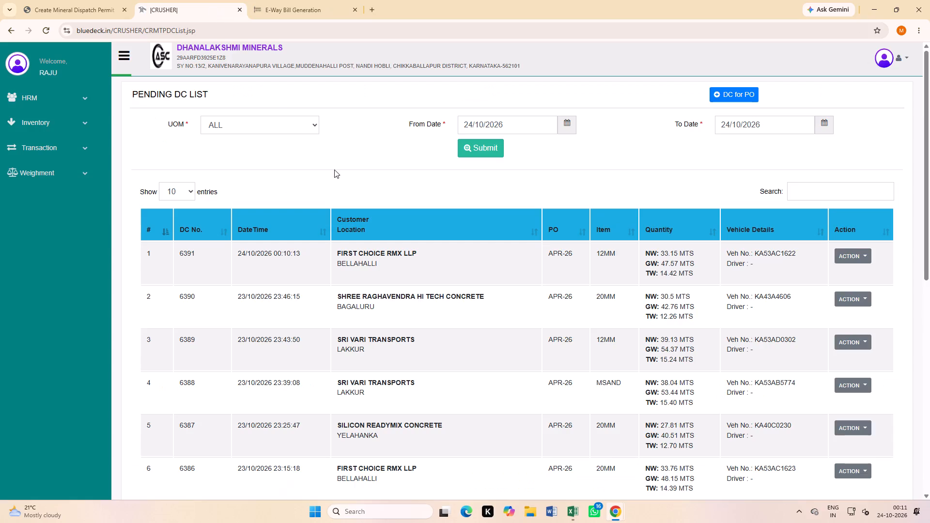
pyautogui.click(859, 259)
pyautogui.click(855, 275)
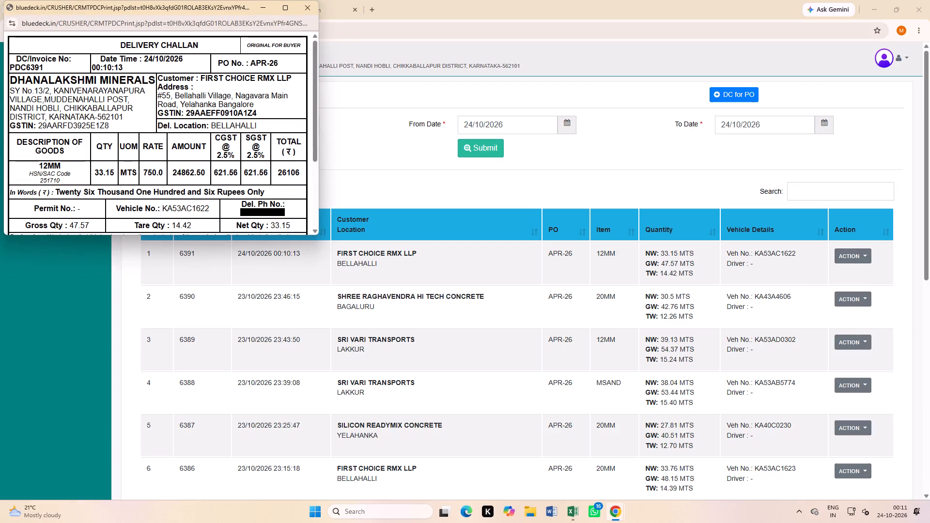
pyautogui.moveTo(203, 171); pyautogui.dragTo(174, 172)
pyautogui.moveTo(174, 172); pyautogui.dragTo(174, 172)
pyautogui.hotkey('ctrl', 'c')
pyautogui.click(301, 8)
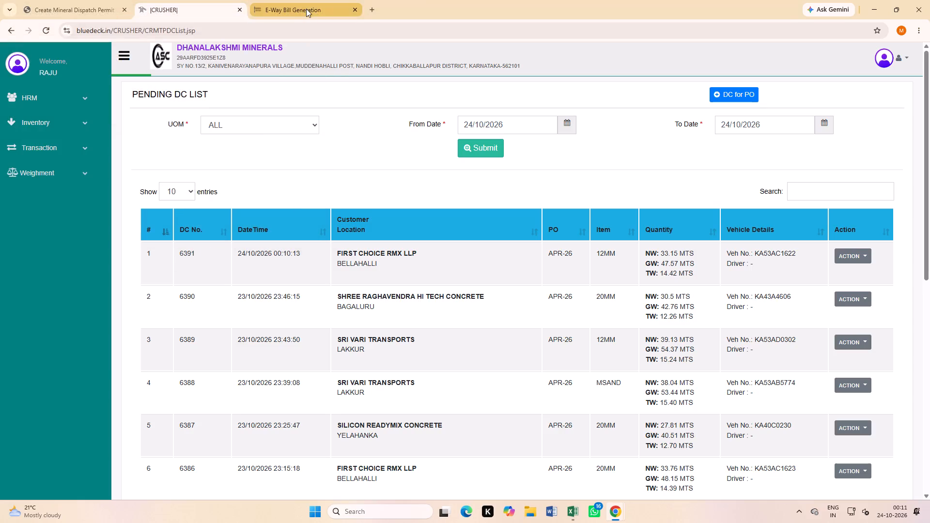
pyautogui.click(306, 9)
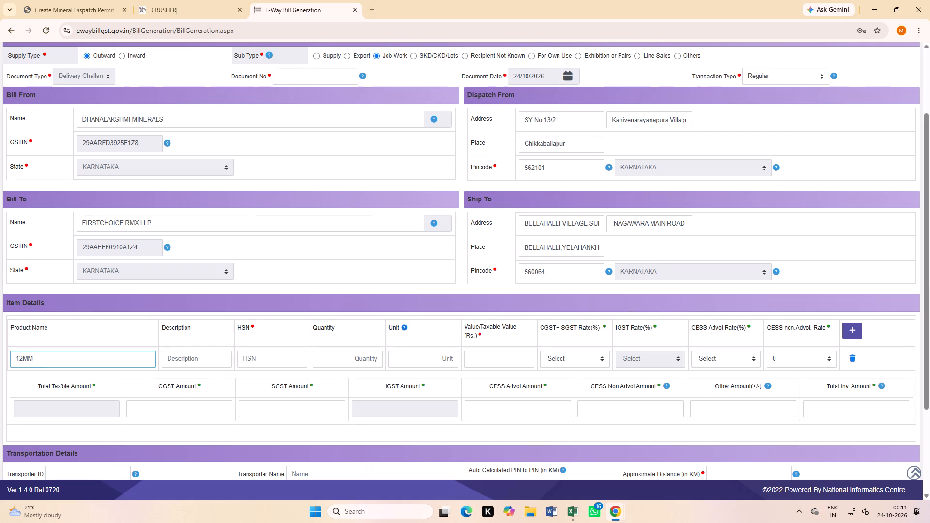
pyautogui.click(410, 359)
pyautogui.click(502, 355)
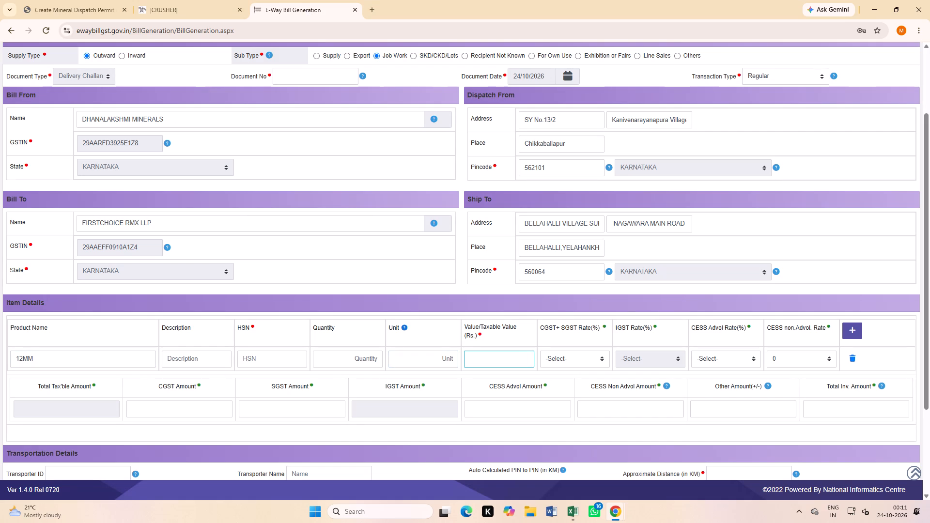
pyautogui.hotkey('ctrl', 'v')
# Enter the item description AGGREGATES and HSN code 251710.
pyautogui.click(172, 356)
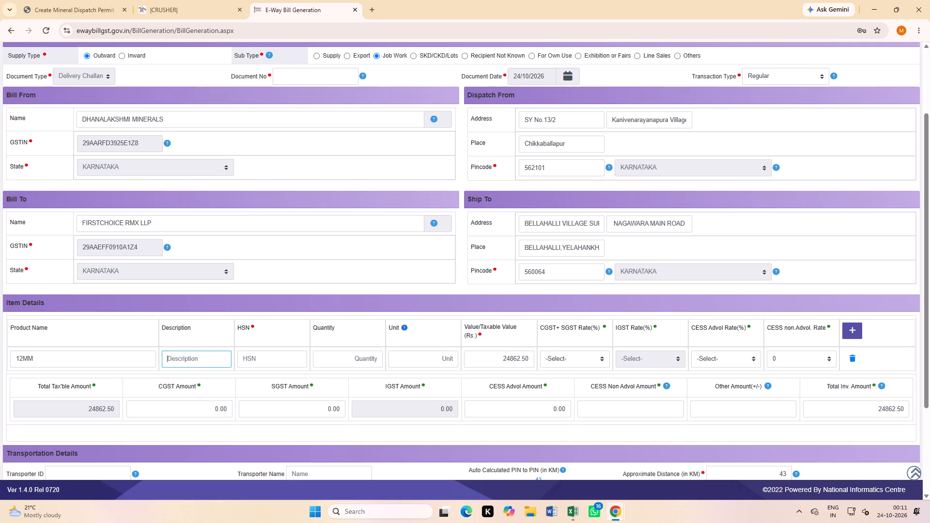
pyautogui.write('AGGREGATES')
pyautogui.click(266, 360)
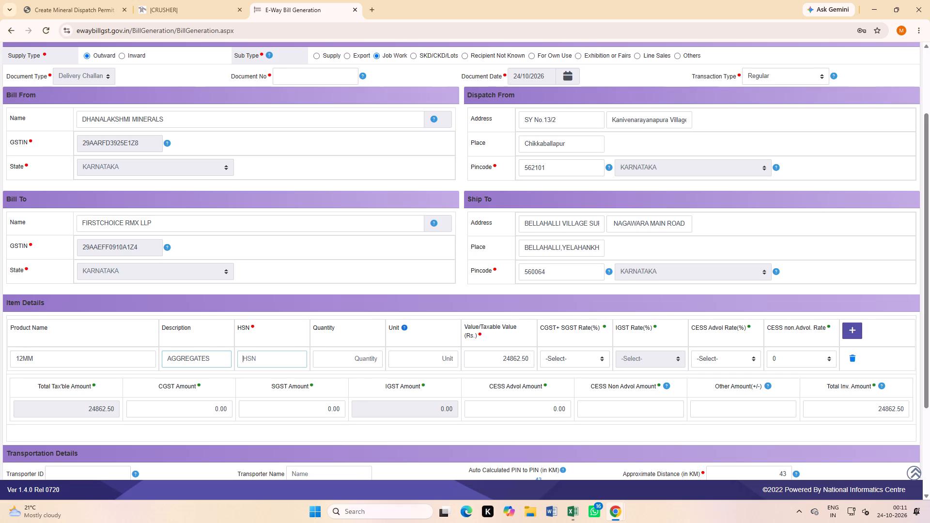
pyautogui.press('2')
pyautogui.press('5')
pyautogui.write('17')
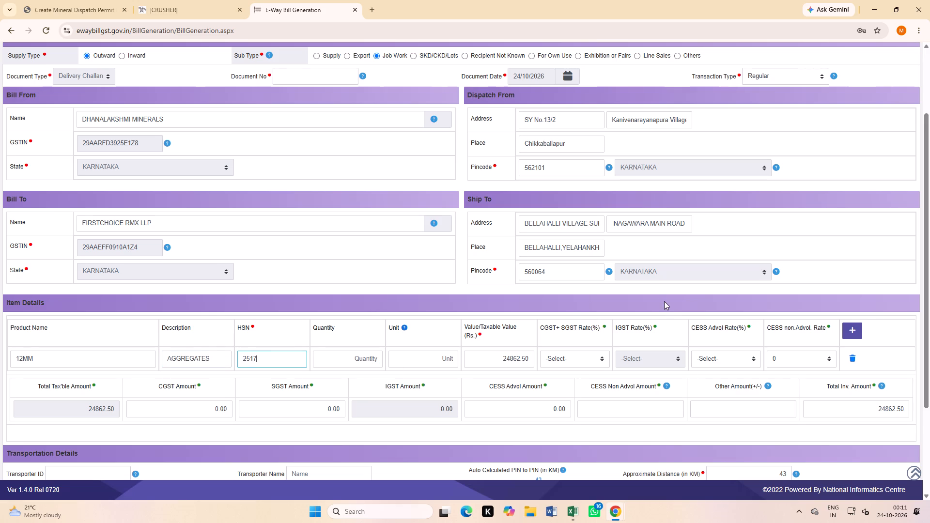
pyautogui.write('10')
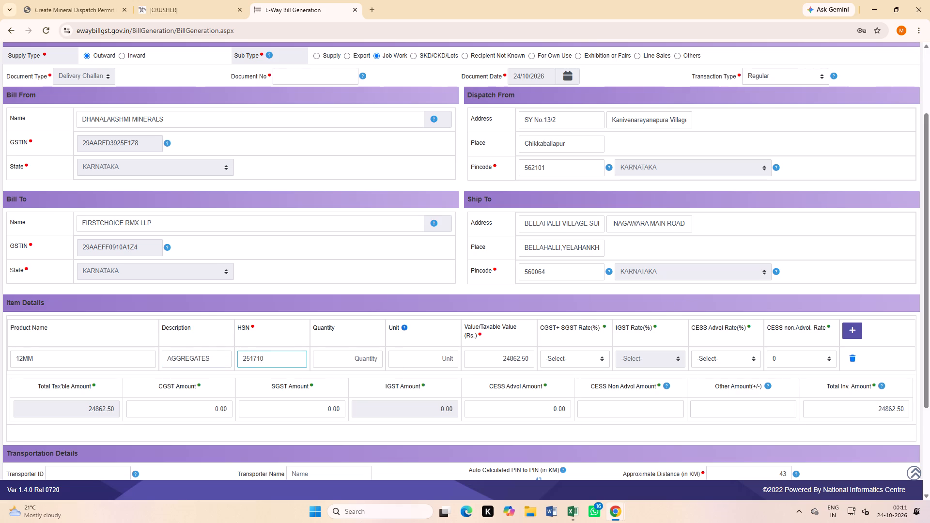
# Set the item quantity to 33.15, unit to TON and CGST+SGST rate to 2.500 + 2.500.
pyautogui.click(351, 359)
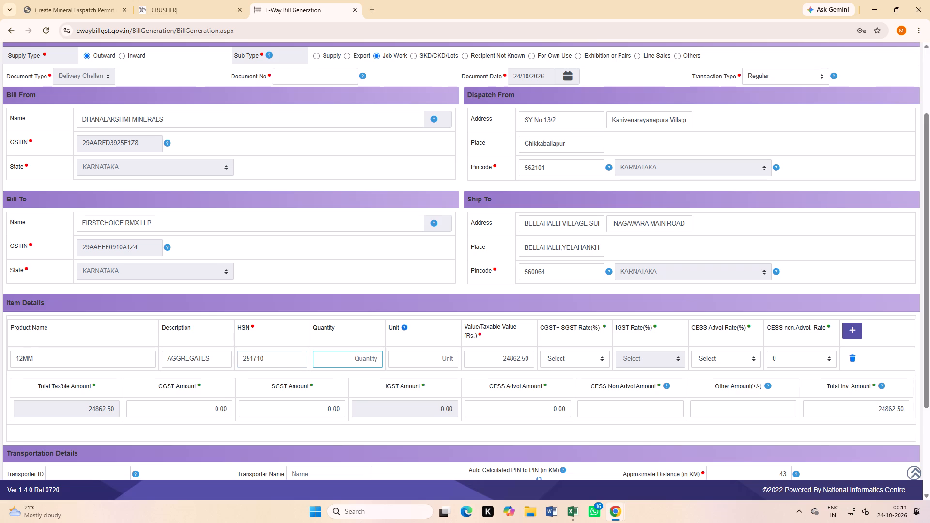
pyautogui.write('33.15')
pyautogui.click(418, 361)
pyautogui.press('t')
pyautogui.press('o')
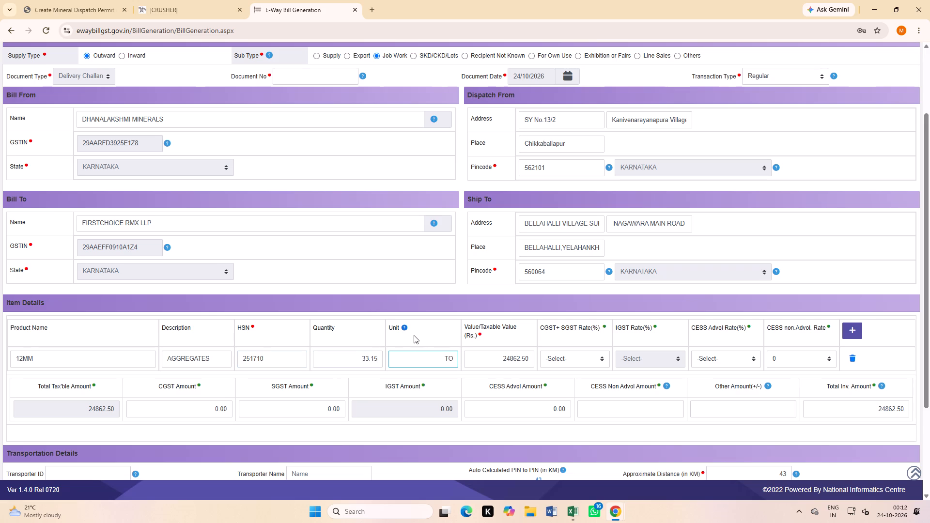
pyautogui.press('n')
pyautogui.click(565, 360)
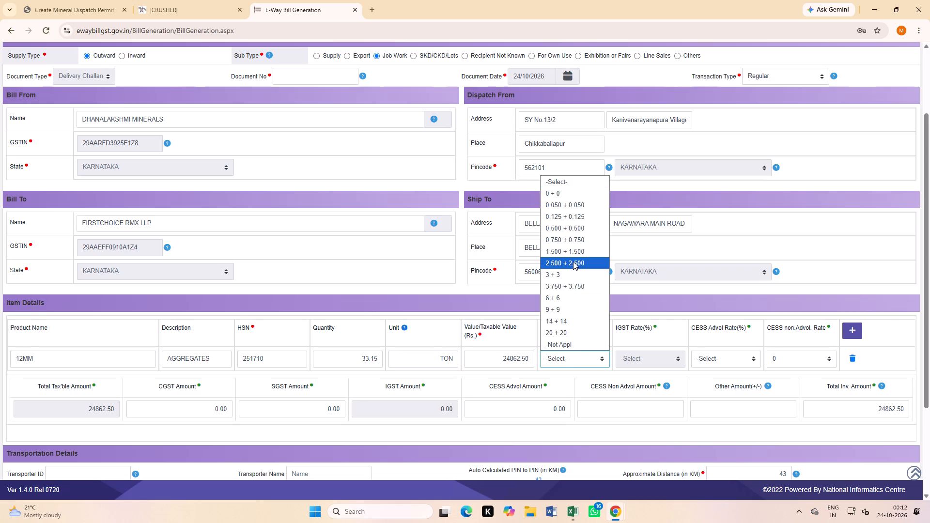
pyautogui.click(573, 261)
pyautogui.scroll(-5, 514, 404)
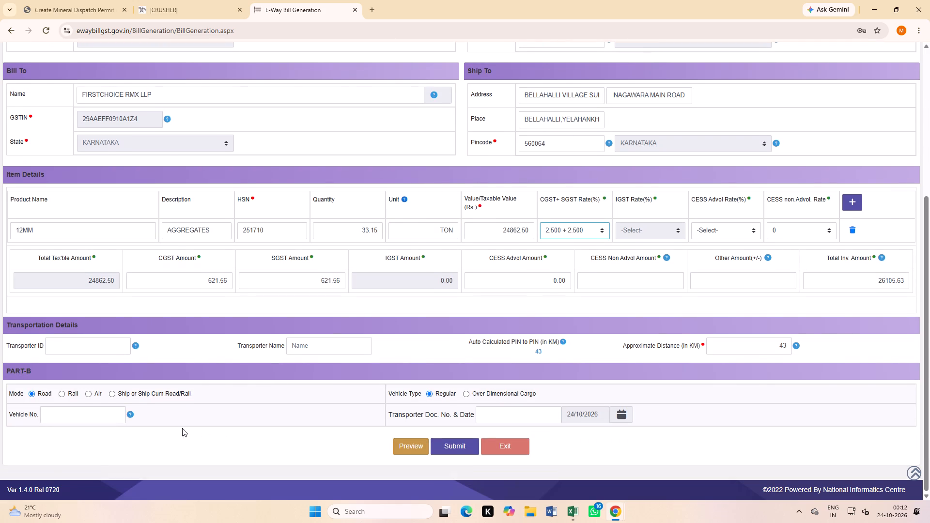
pyautogui.click(84, 417)
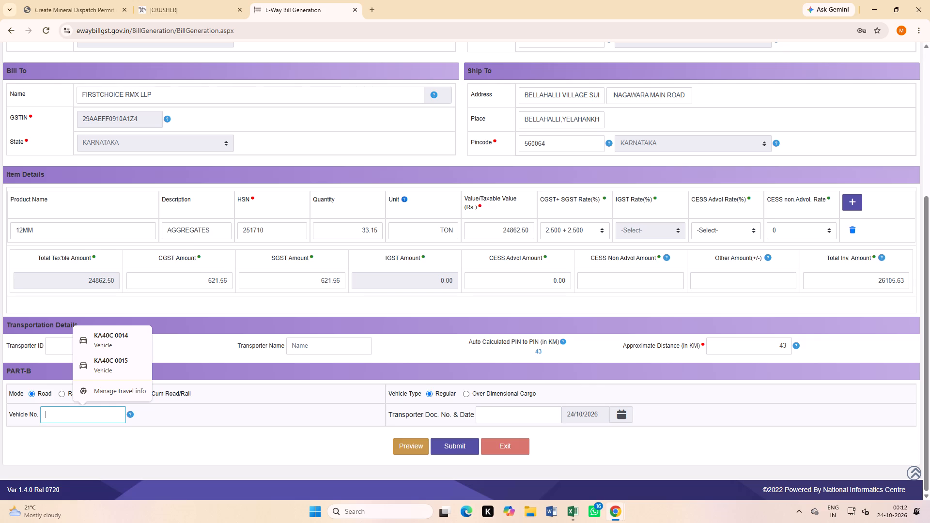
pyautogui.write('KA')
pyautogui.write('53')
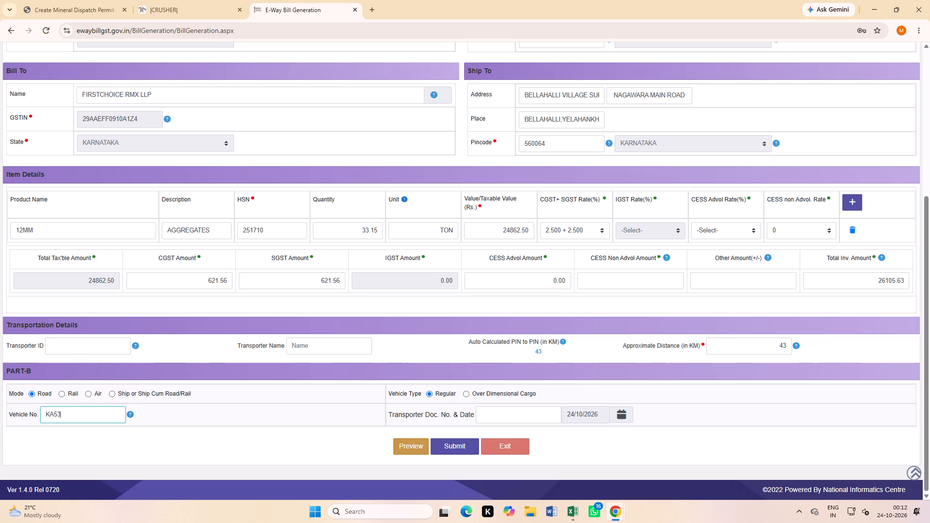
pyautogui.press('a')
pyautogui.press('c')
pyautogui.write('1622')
pyautogui.click(450, 445)
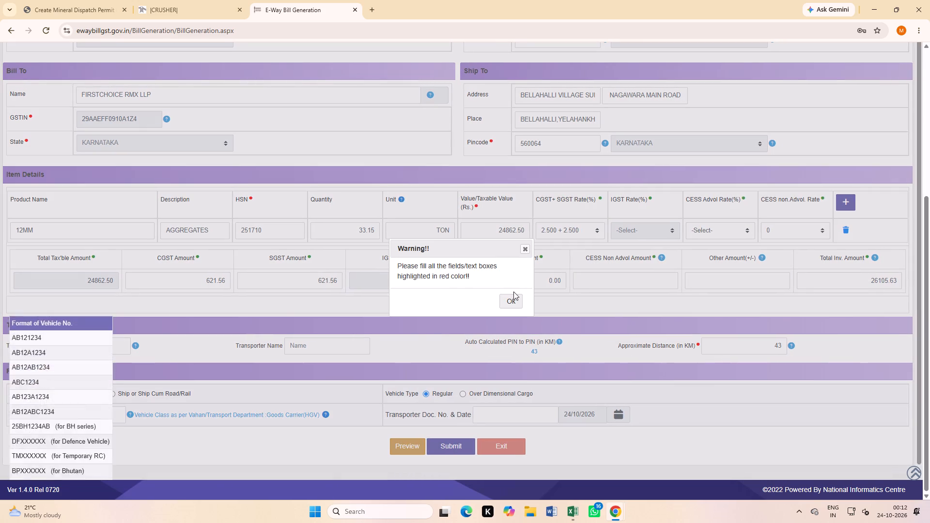
pyautogui.click(516, 297)
# Enter PDC6391 as the document number and submit the e-way bill, continuing past the alerts.
pyautogui.scroll(5, 311, 284)
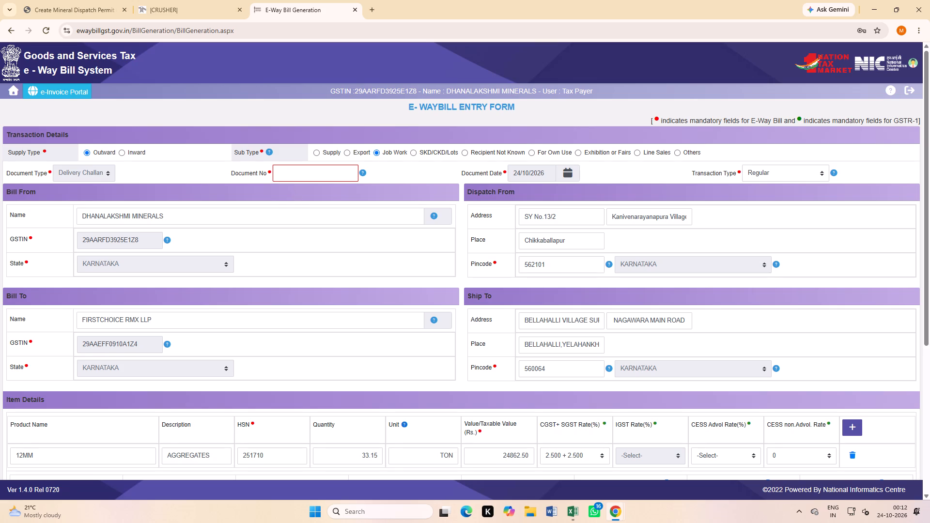
pyautogui.click(294, 176)
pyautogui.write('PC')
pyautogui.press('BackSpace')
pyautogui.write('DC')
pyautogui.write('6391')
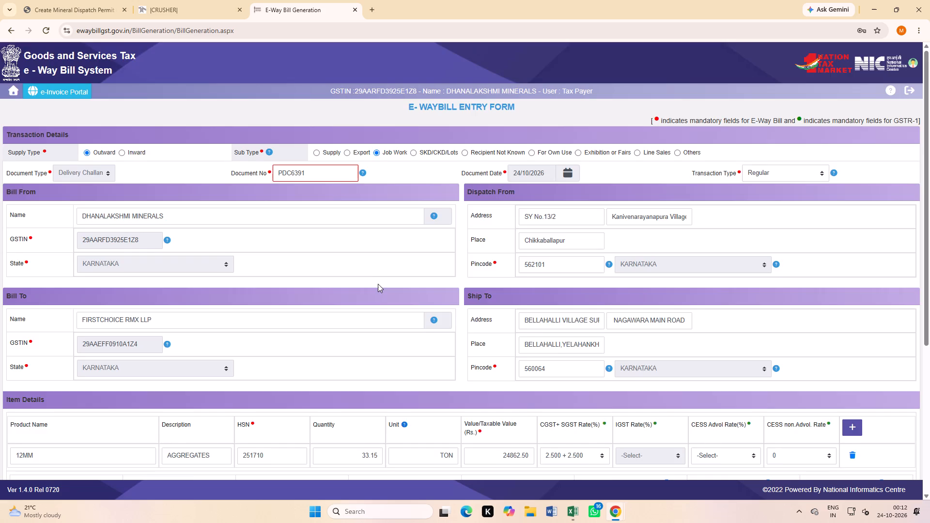
pyautogui.scroll(-7, 378, 285)
pyautogui.click(453, 452)
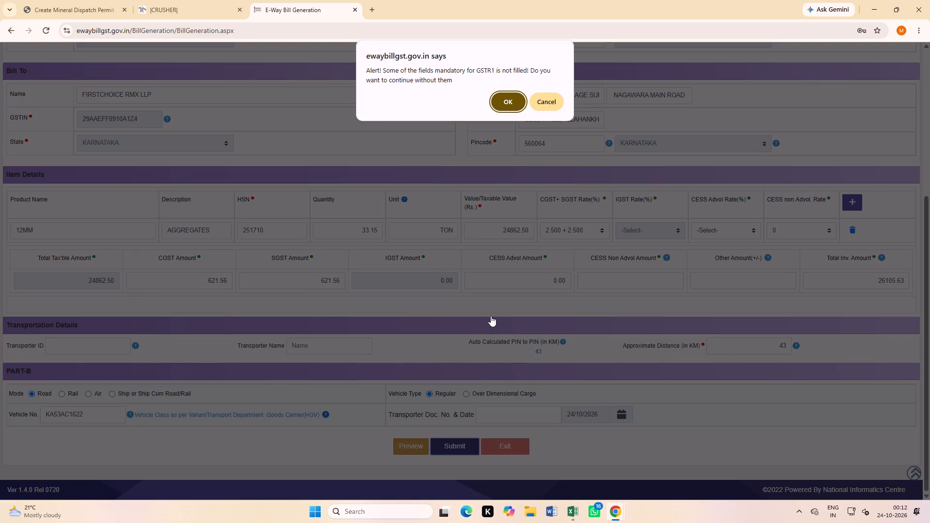
pyautogui.click(512, 107)
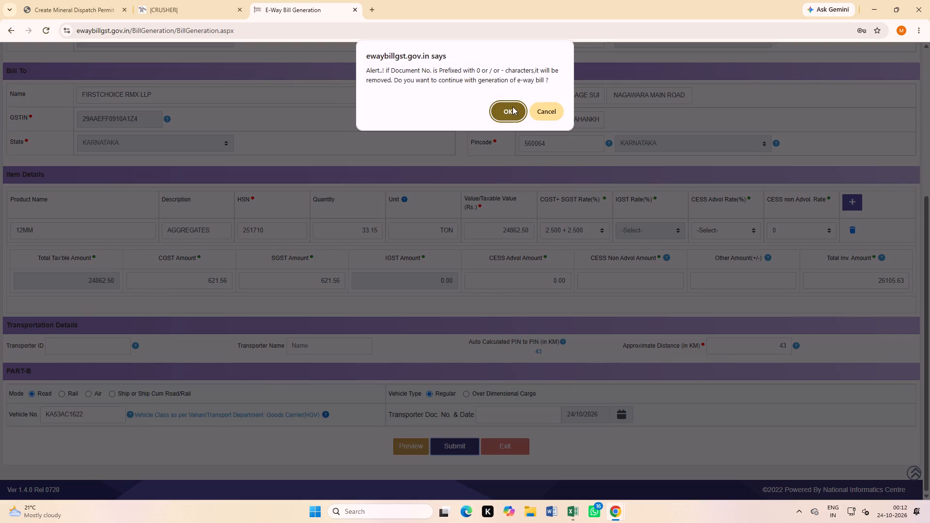
pyautogui.click(512, 111)
# Print the detailed version of the generated e-way bill in portrait layout.
pyautogui.scroll(-7, 411, 345)
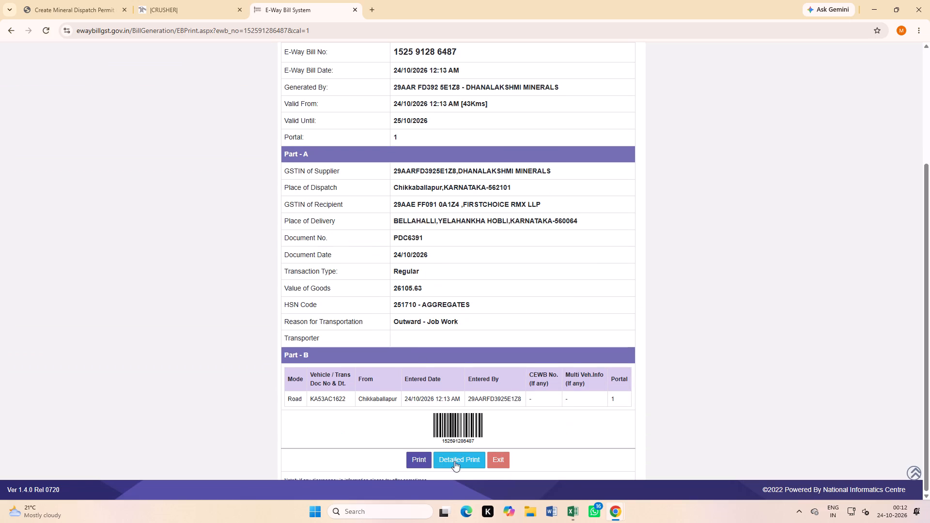
pyautogui.click(463, 461)
pyautogui.scroll(-7, 460, 246)
pyautogui.scroll(-5, 455, 288)
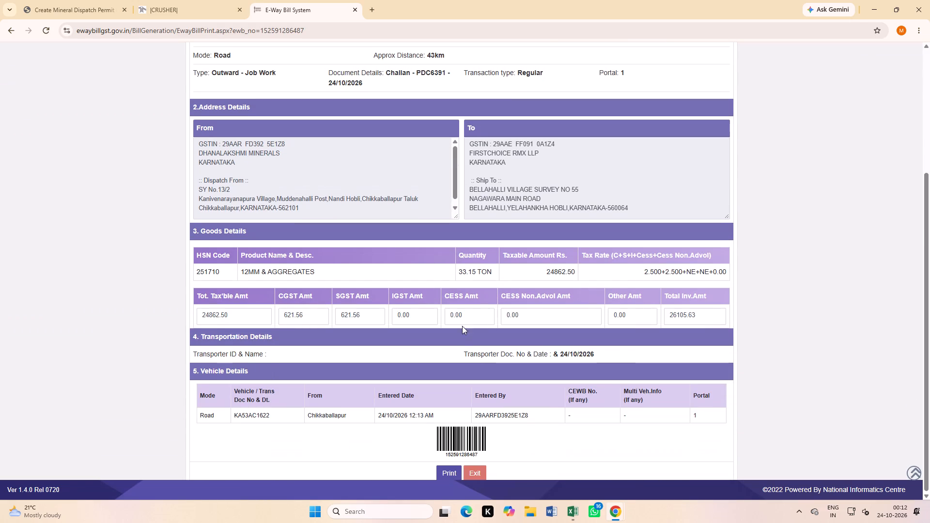
pyautogui.click(453, 472)
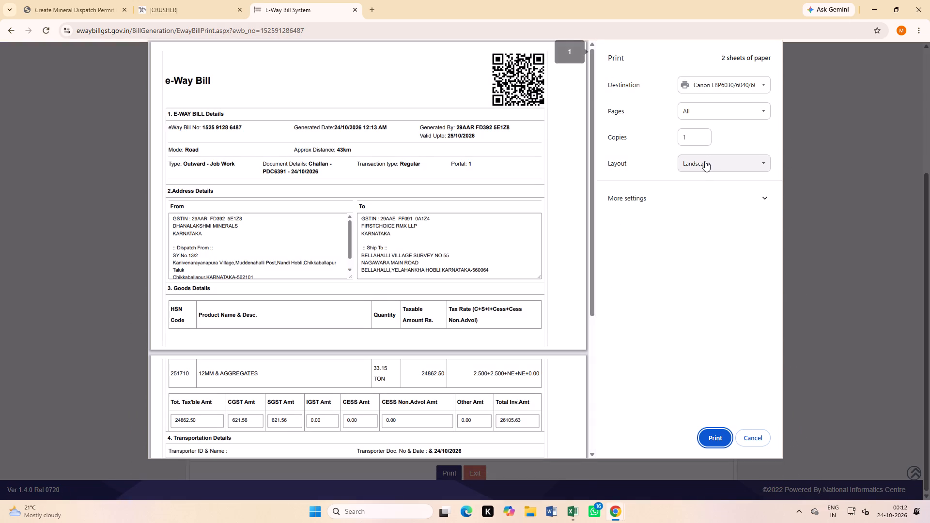
pyautogui.click(707, 162)
pyautogui.click(709, 179)
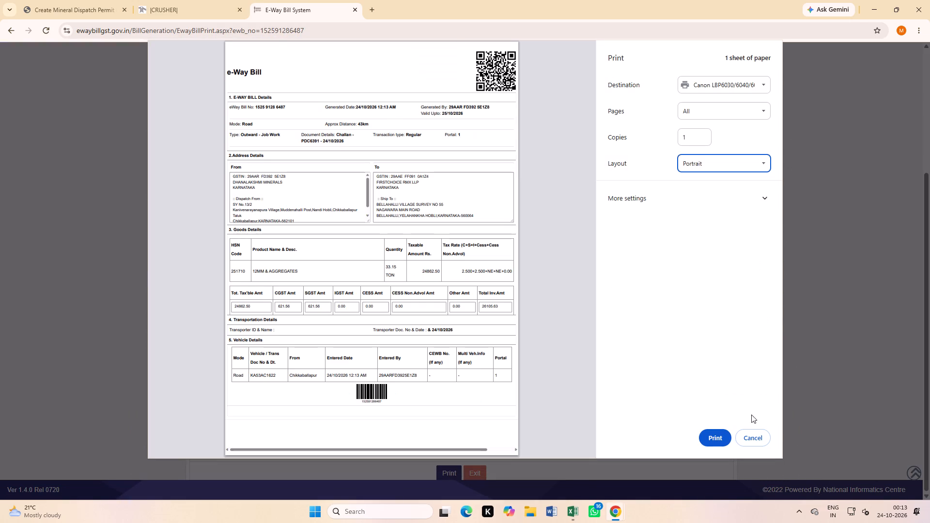
pyautogui.click(721, 435)
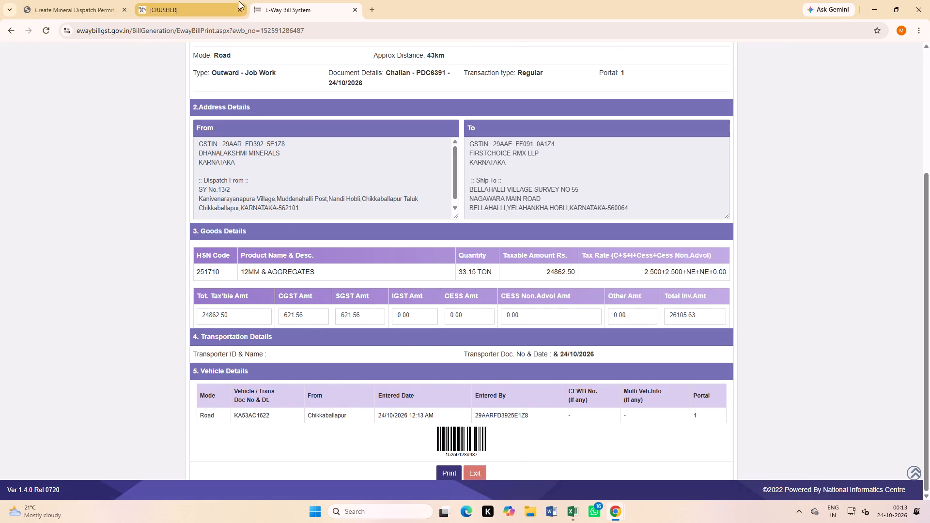
# In the Mineral Dispatch Permit form, choose SSPP MDP and fill in a saved driver mobile number and the driver name DRIVER.
pyautogui.click(96, 11)
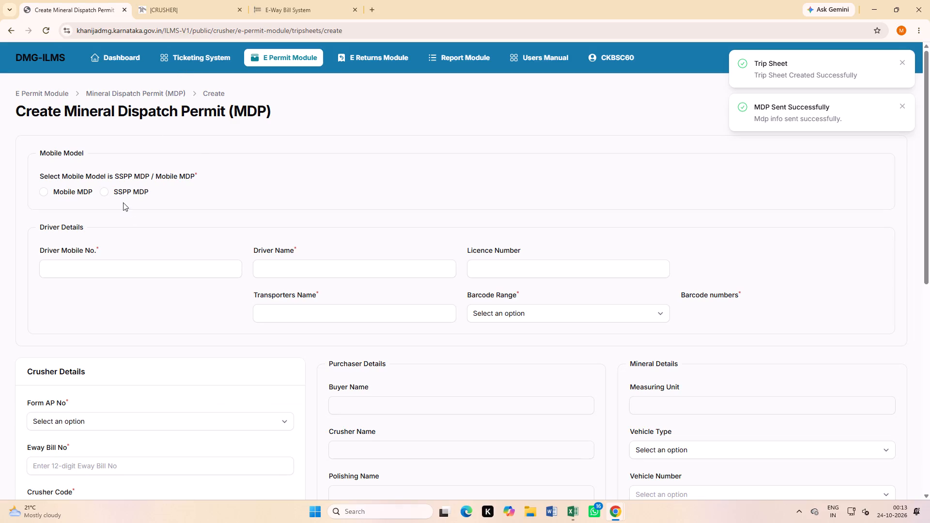
pyautogui.click(100, 192)
pyautogui.click(120, 266)
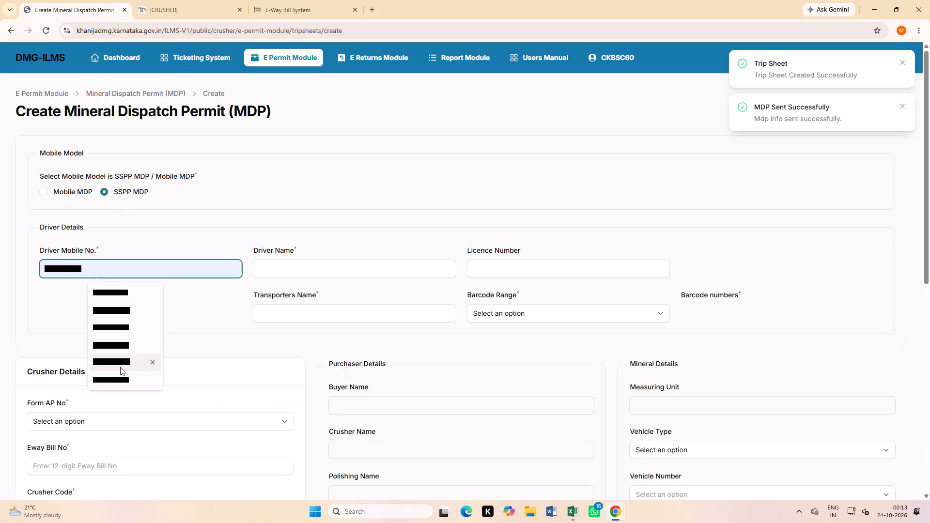
pyautogui.click(119, 367)
pyautogui.click(281, 272)
pyautogui.click(329, 296)
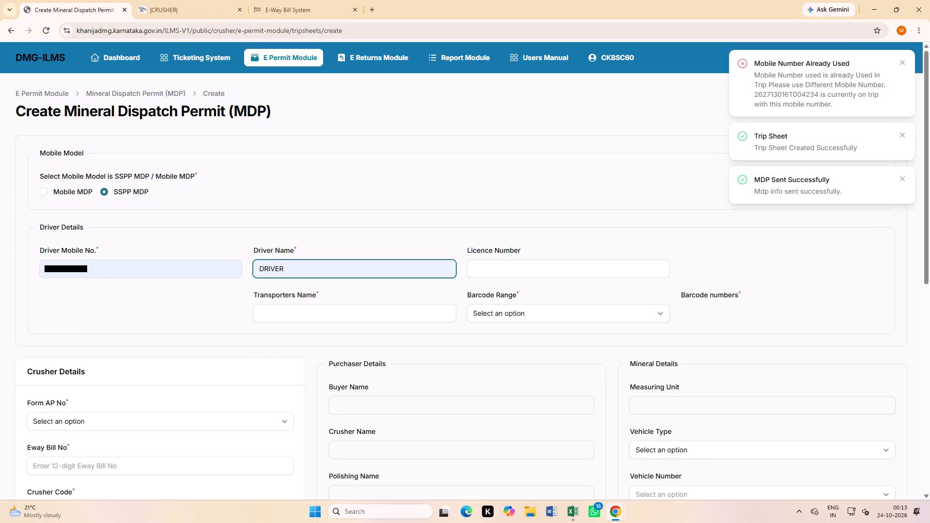
# Change digits in the driver mobile number to use a different number and dismiss the mobile number error notice.
pyautogui.moveTo(79, 266); pyautogui.dragTo(74, 267)
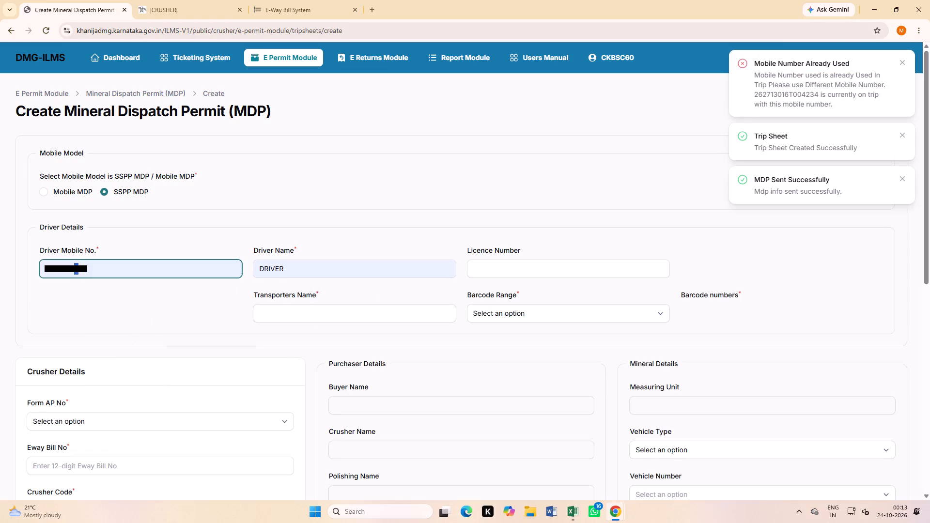
pyautogui.moveTo(74, 267); pyautogui.dragTo(70, 269)
pyautogui.press('0')
pyautogui.press('2')
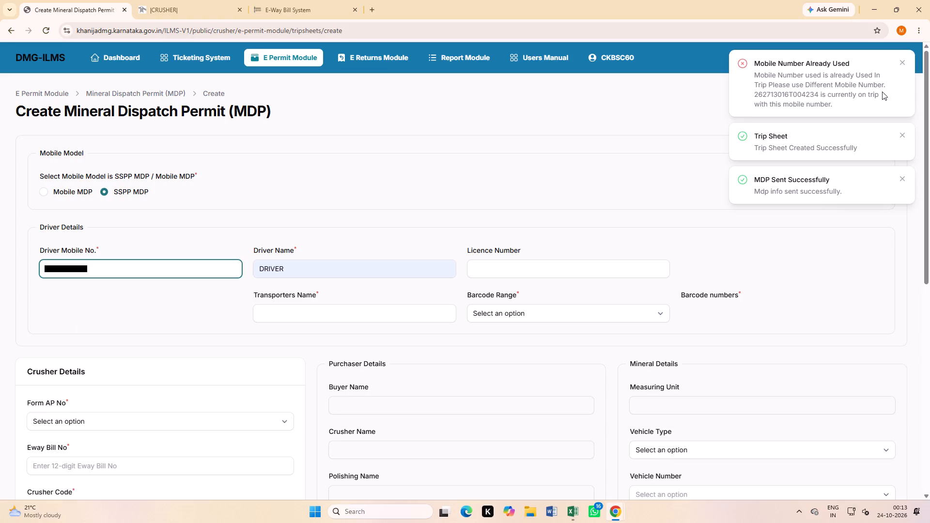
pyautogui.click(899, 60)
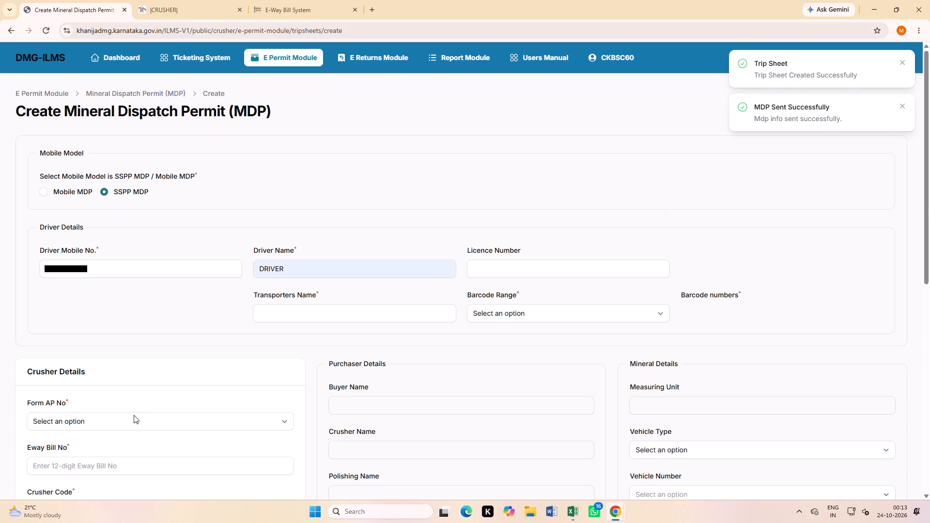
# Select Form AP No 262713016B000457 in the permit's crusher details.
pyautogui.click(116, 424)
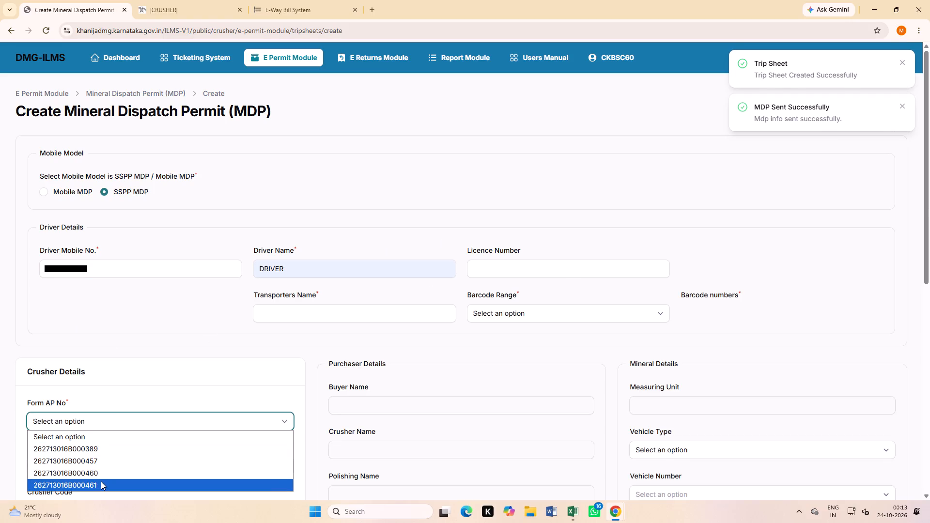
pyautogui.click(105, 462)
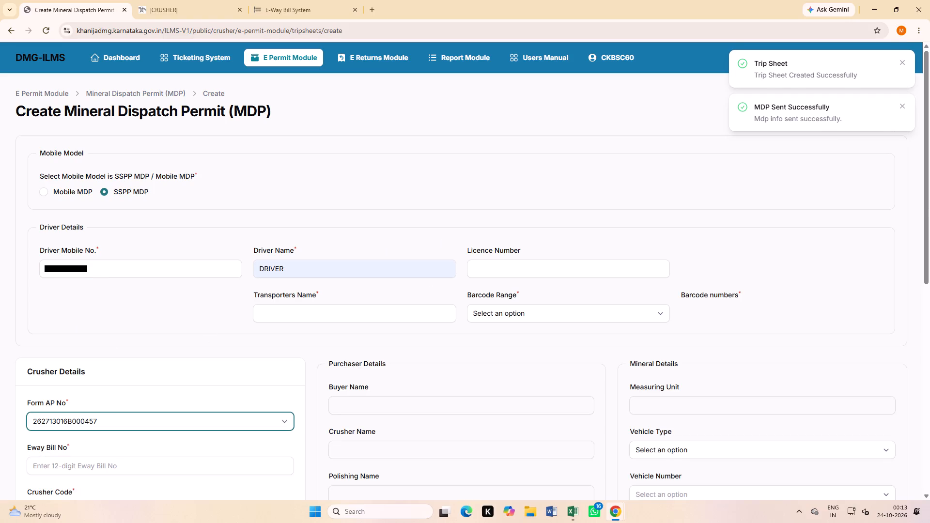
pyautogui.scroll(-2, 233, 315)
pyautogui.click(94, 368)
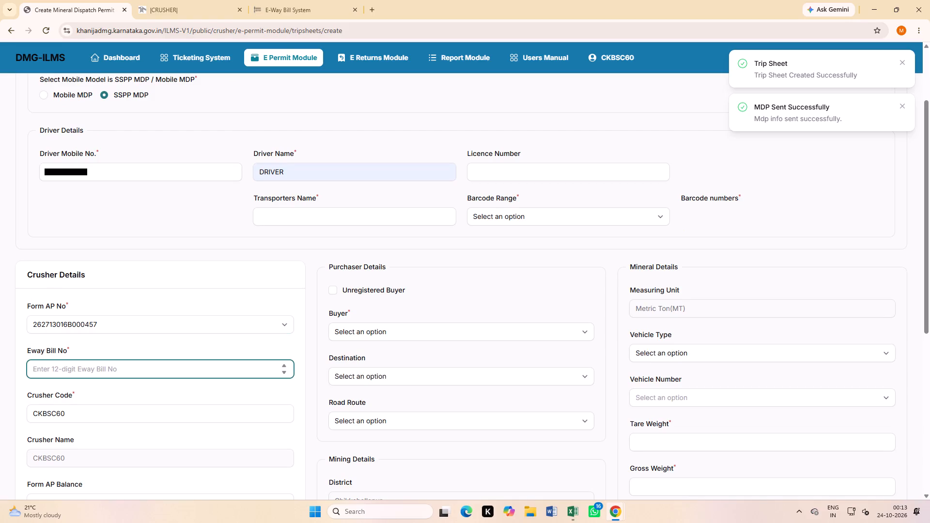
pyautogui.click(292, 17)
pyautogui.scroll(3, 298, 176)
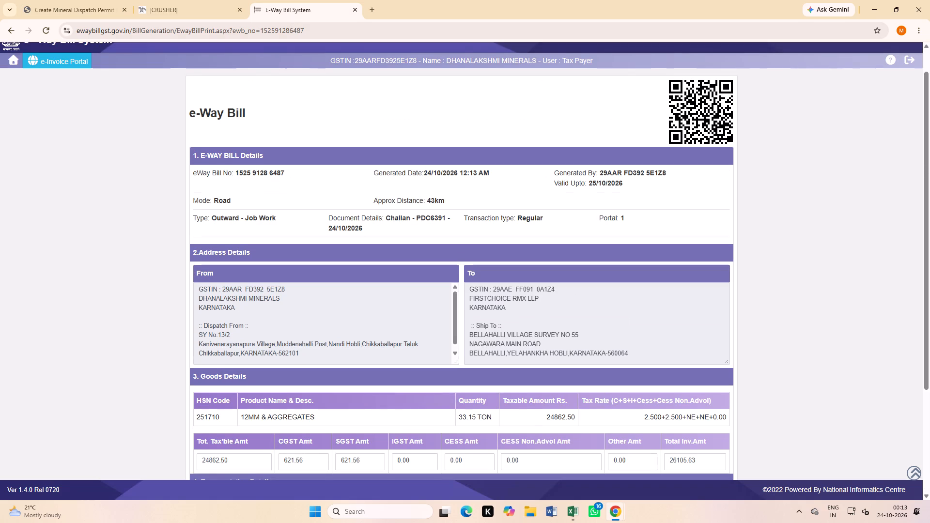
pyautogui.moveTo(283, 172); pyautogui.dragTo(237, 174)
pyautogui.moveTo(237, 174); pyautogui.dragTo(237, 174)
pyautogui.hotkey('ctrl', 'c')
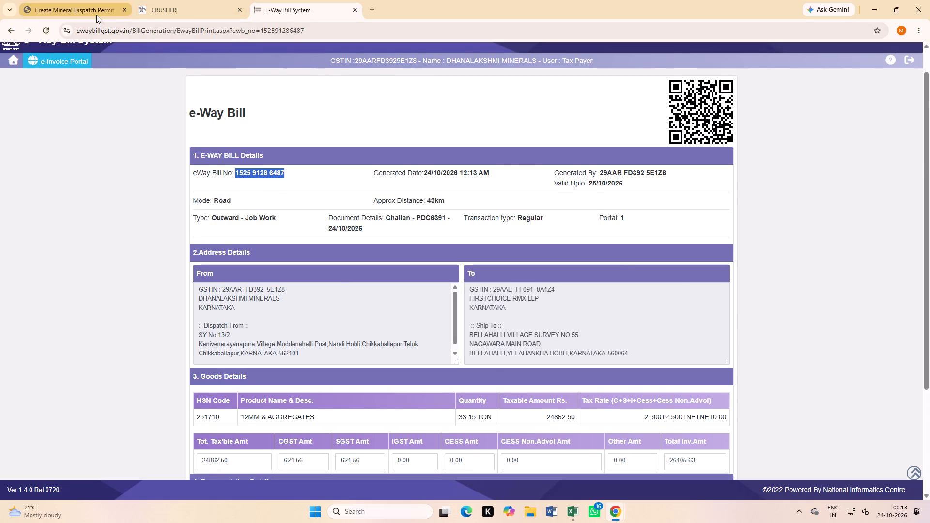
pyautogui.click(96, 15)
pyautogui.click(95, 367)
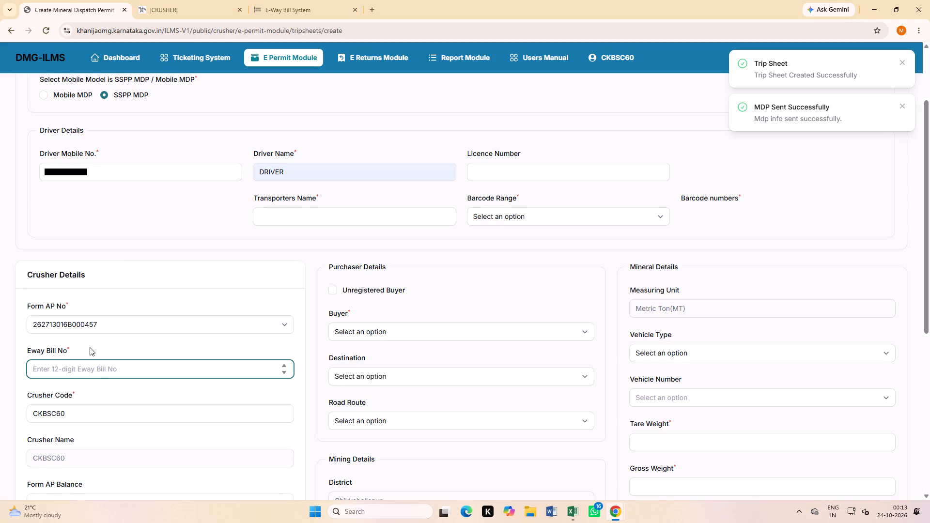
pyautogui.hotkey('ctrl', 'v')
# Mark the purchaser as an unregistered buyer named FIRST CHOICE RMX LLP, with an all-zero ten-digit placeholder as the mobile number.
pyautogui.click(330, 290)
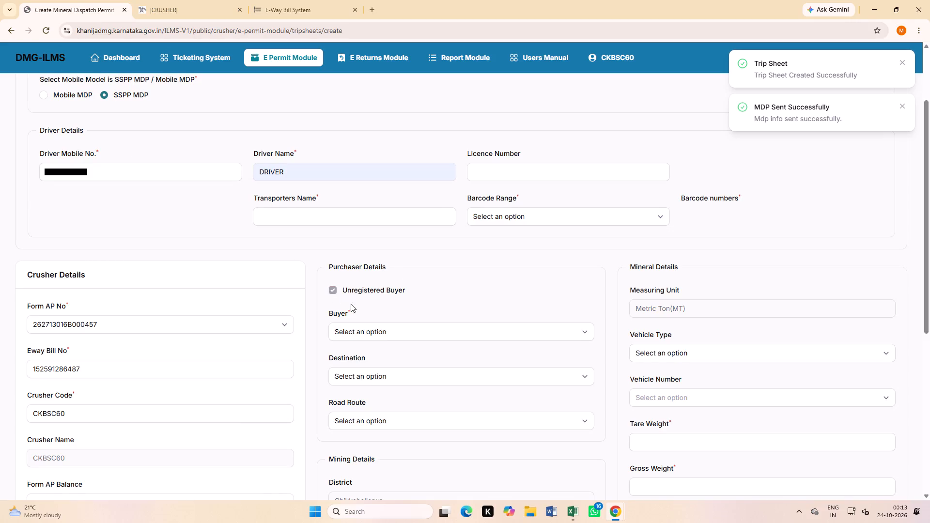
pyautogui.click(370, 325)
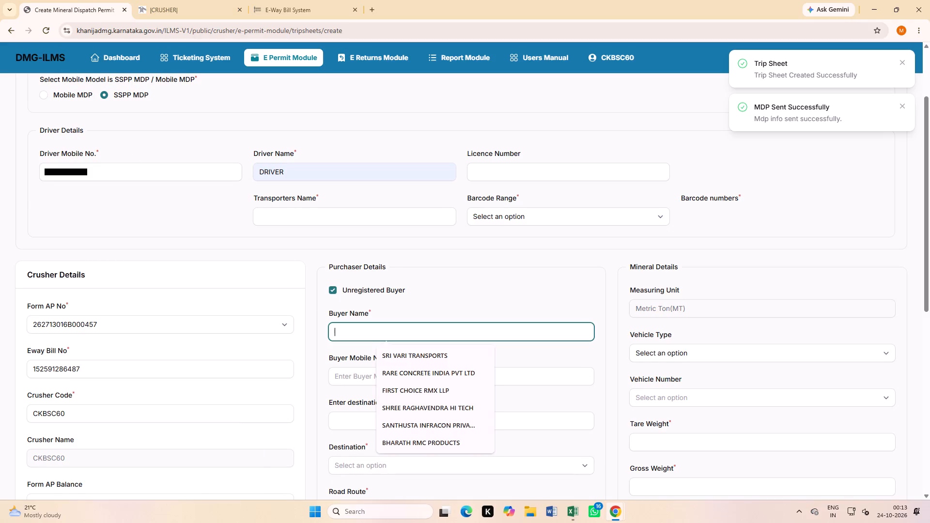
pyautogui.click(407, 393)
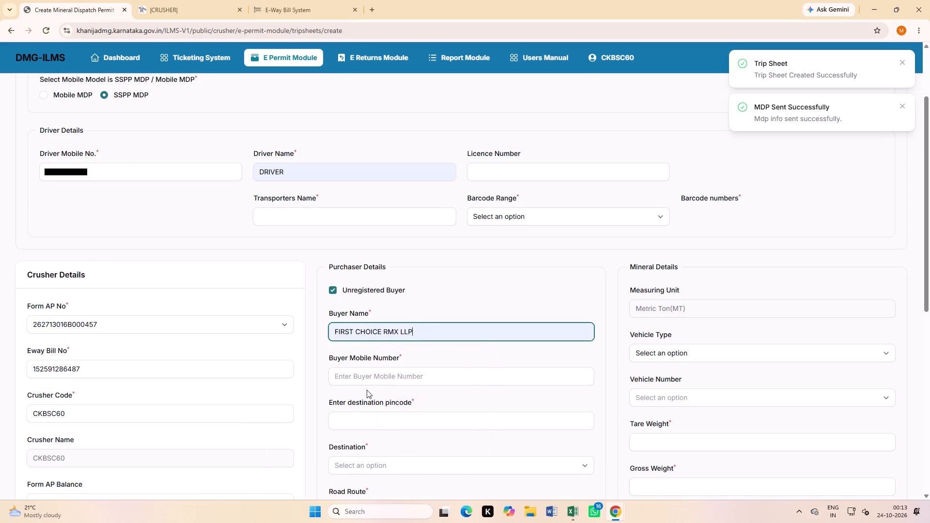
pyautogui.click(352, 377)
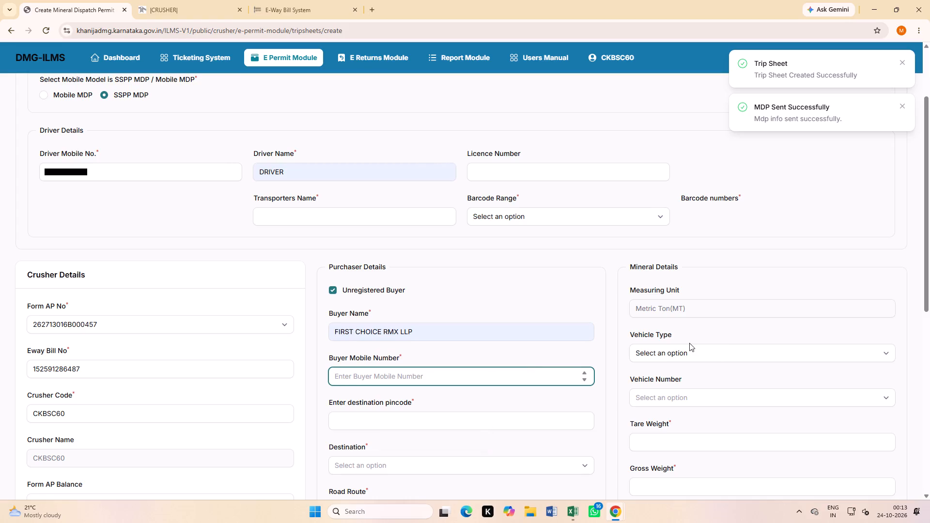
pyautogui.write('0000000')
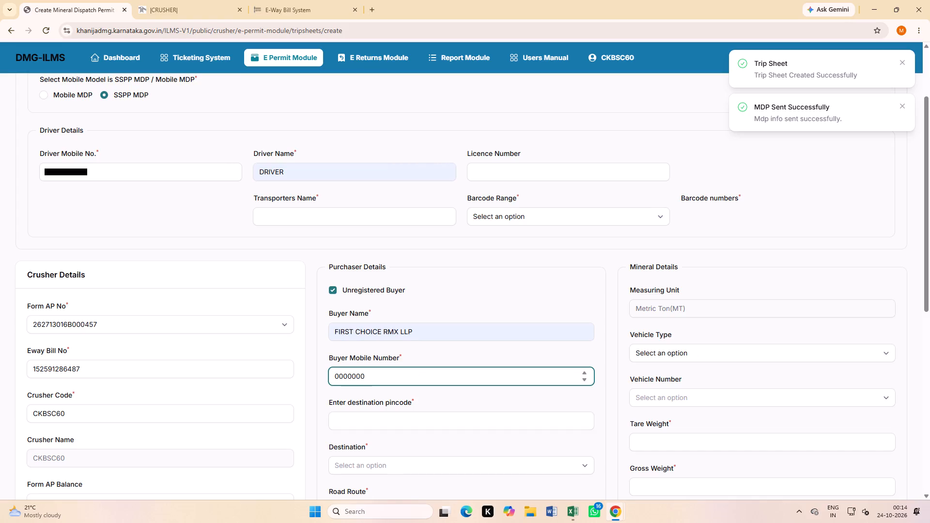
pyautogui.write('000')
# Enter destination pincode 560064 and choose Bellahalli - 560064 as the purchaser's destination.
pyautogui.click(401, 420)
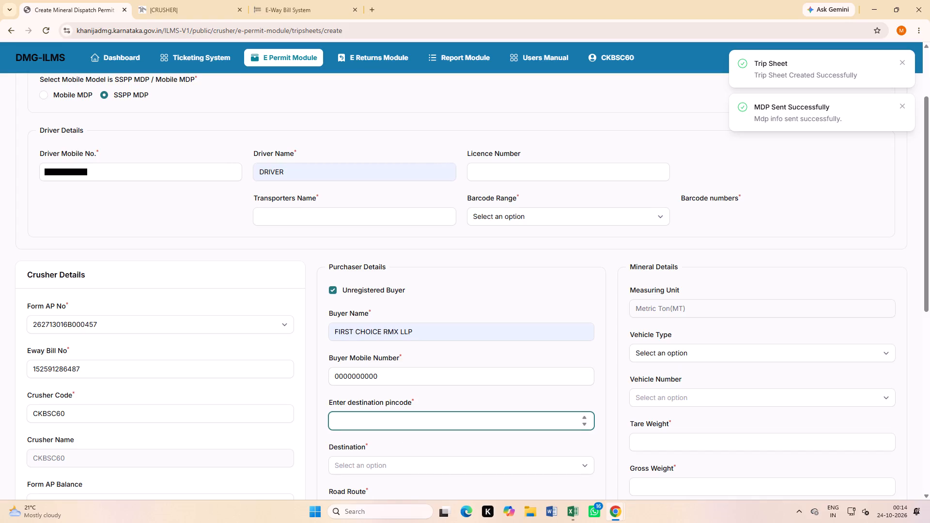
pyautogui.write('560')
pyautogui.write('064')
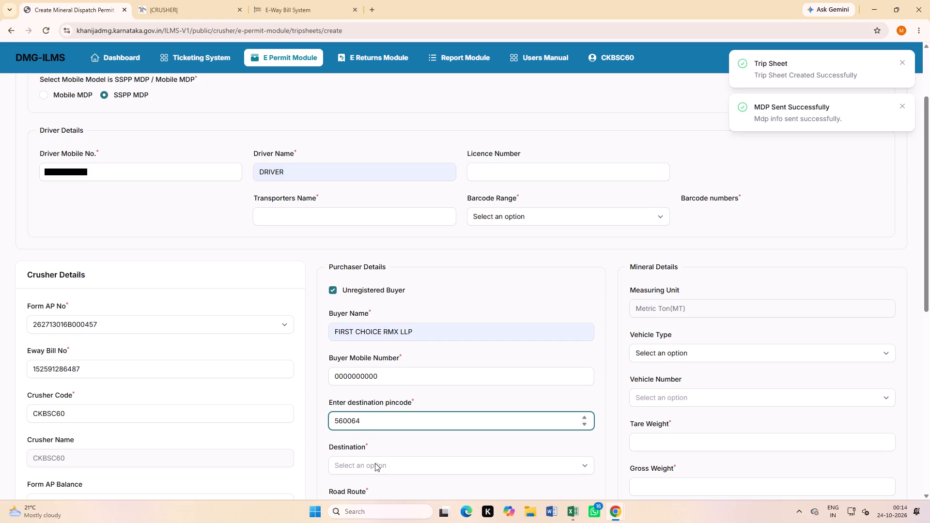
pyautogui.click(375, 463)
pyautogui.scroll(-4, 449, 435)
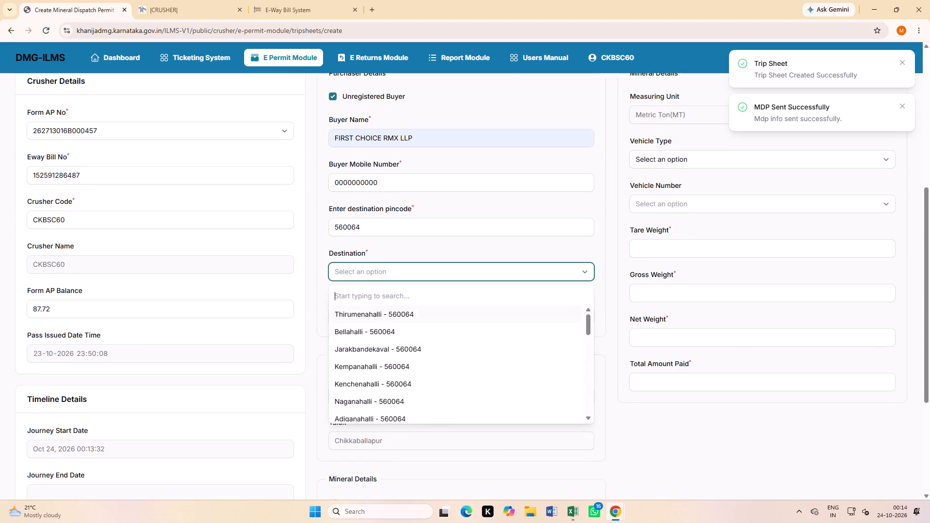
pyautogui.click(355, 336)
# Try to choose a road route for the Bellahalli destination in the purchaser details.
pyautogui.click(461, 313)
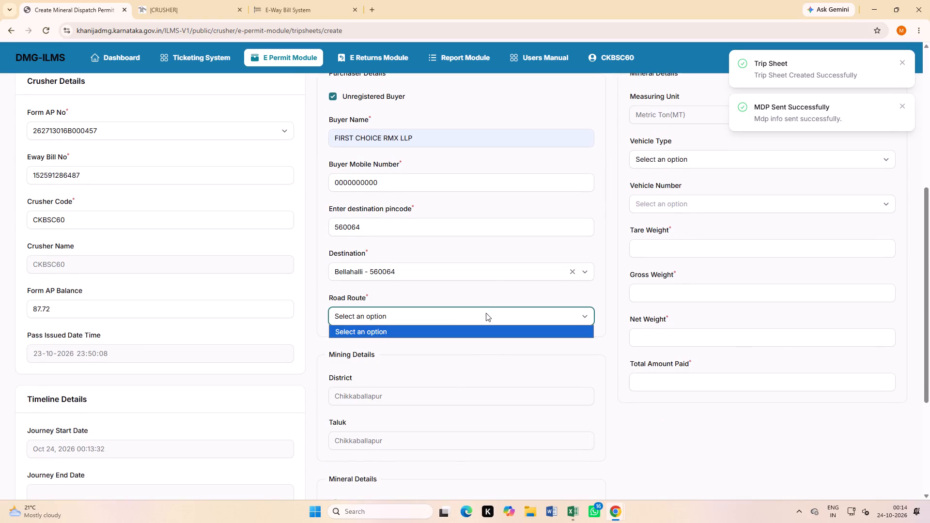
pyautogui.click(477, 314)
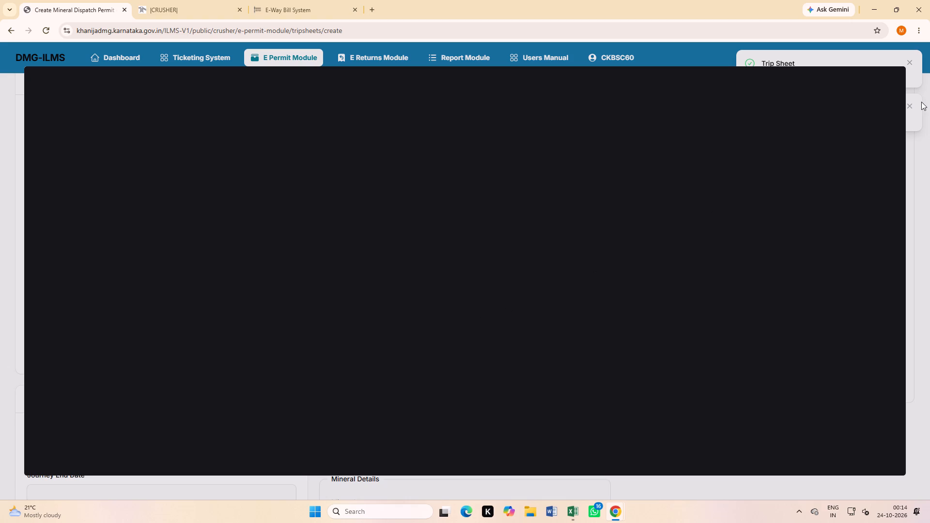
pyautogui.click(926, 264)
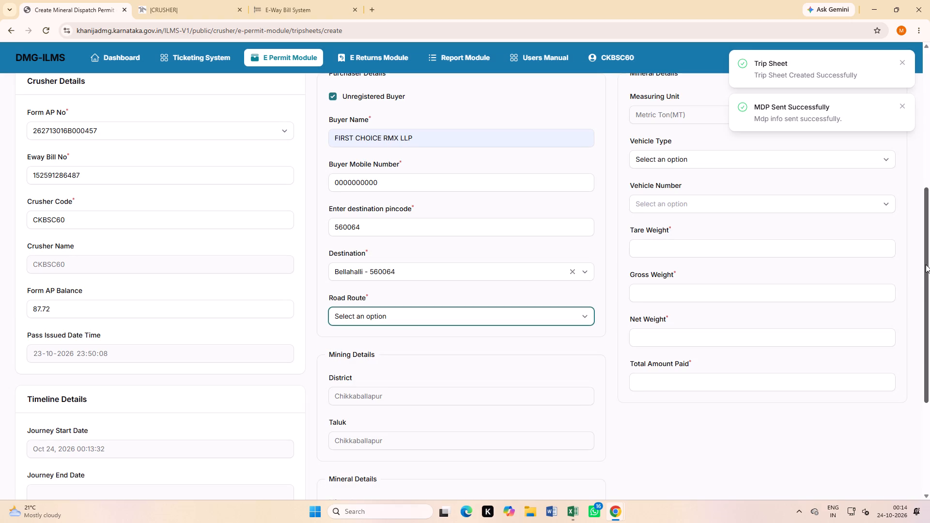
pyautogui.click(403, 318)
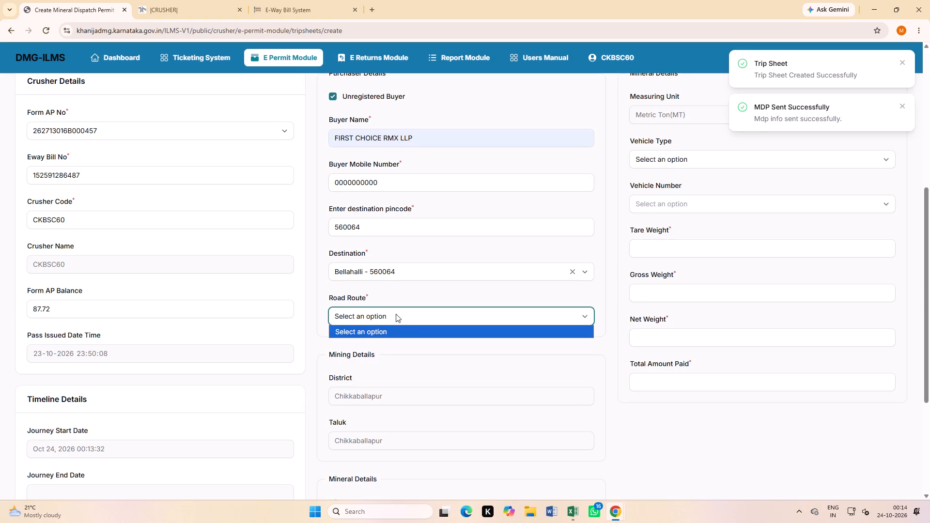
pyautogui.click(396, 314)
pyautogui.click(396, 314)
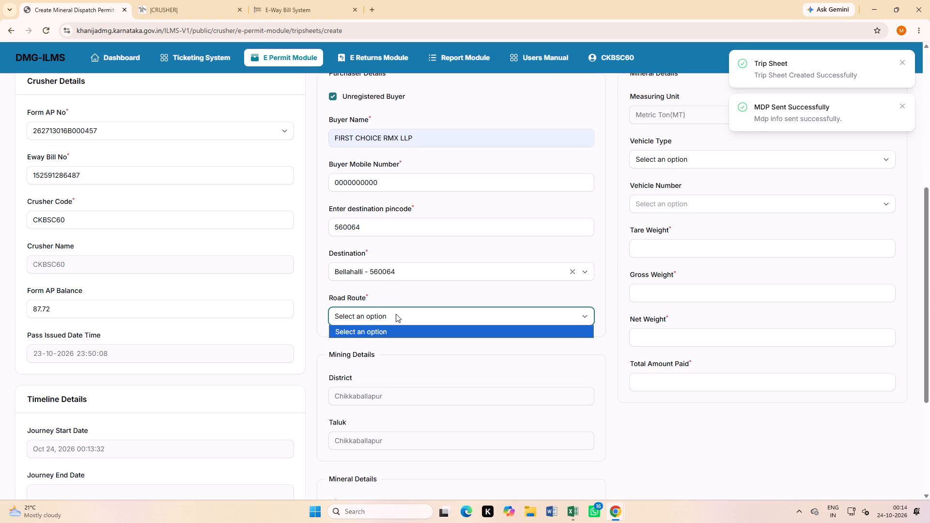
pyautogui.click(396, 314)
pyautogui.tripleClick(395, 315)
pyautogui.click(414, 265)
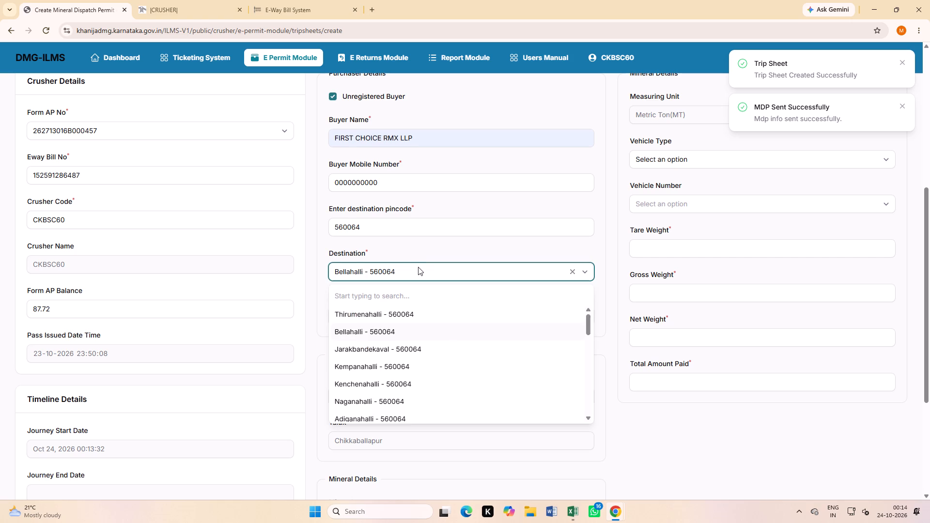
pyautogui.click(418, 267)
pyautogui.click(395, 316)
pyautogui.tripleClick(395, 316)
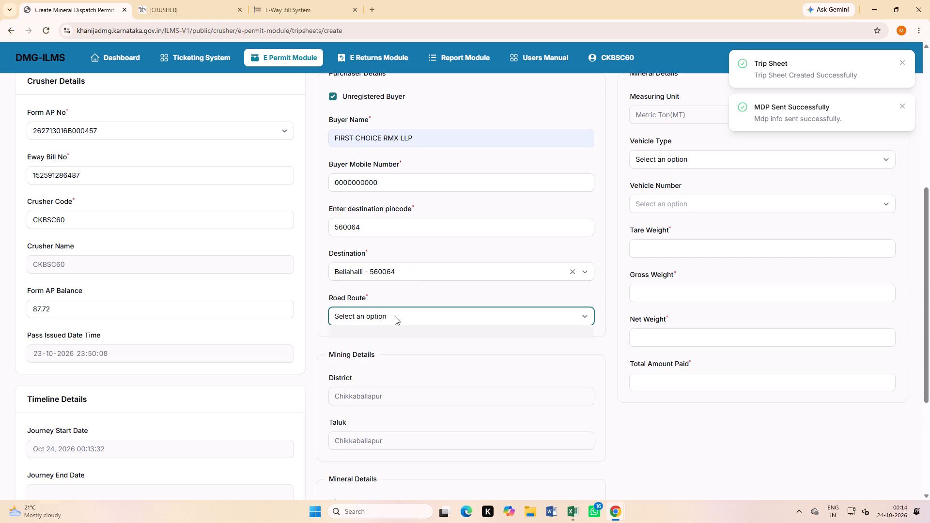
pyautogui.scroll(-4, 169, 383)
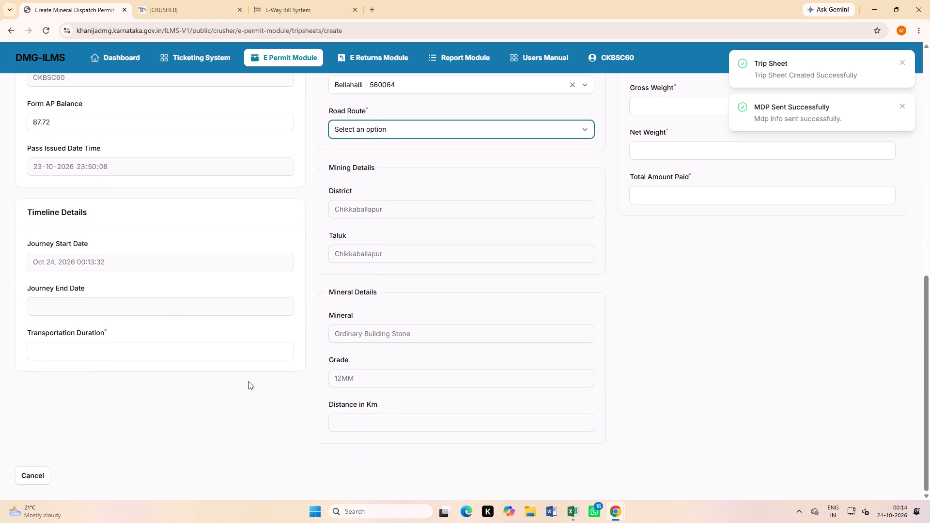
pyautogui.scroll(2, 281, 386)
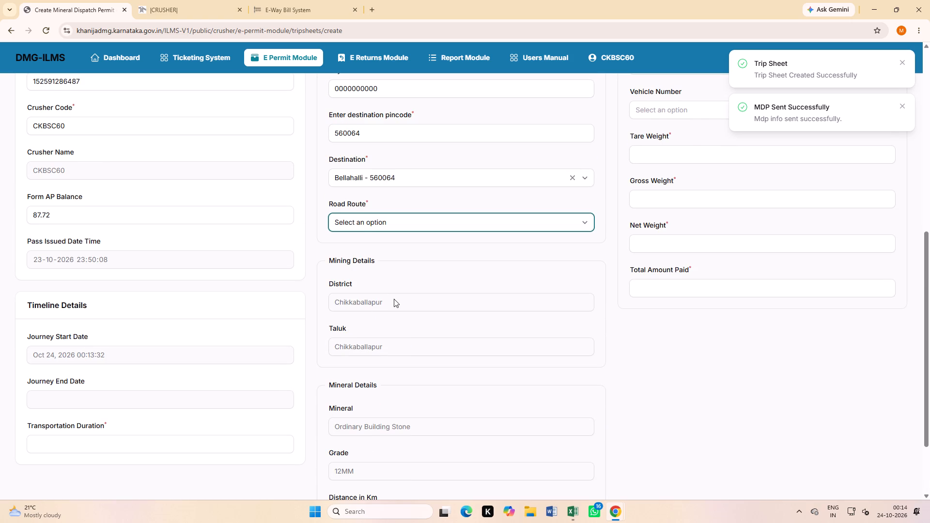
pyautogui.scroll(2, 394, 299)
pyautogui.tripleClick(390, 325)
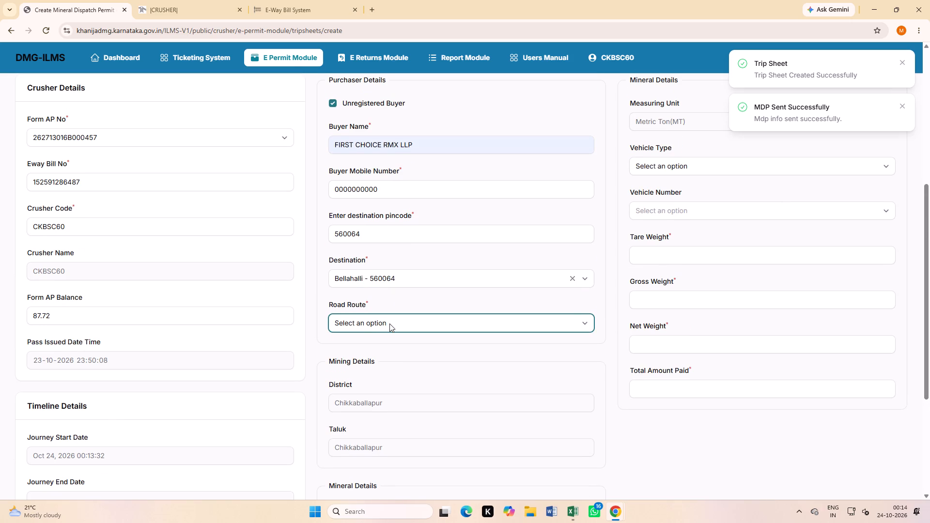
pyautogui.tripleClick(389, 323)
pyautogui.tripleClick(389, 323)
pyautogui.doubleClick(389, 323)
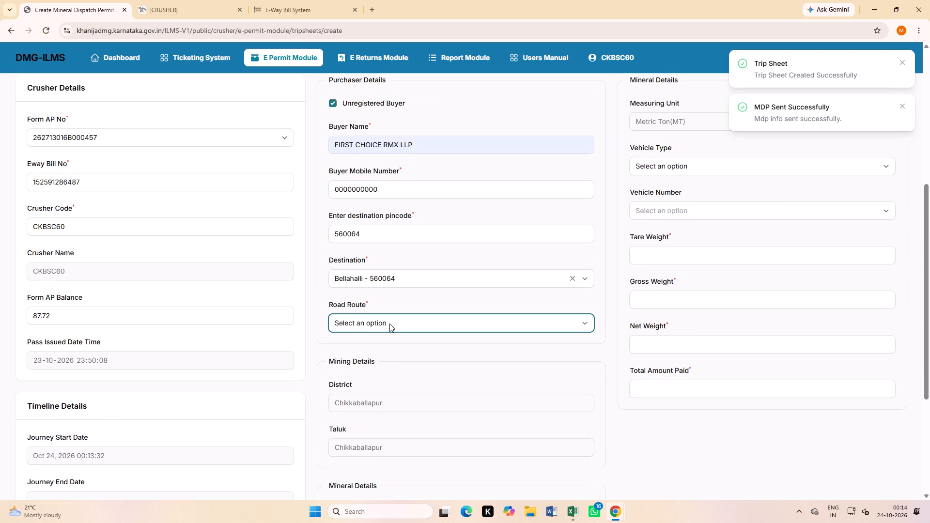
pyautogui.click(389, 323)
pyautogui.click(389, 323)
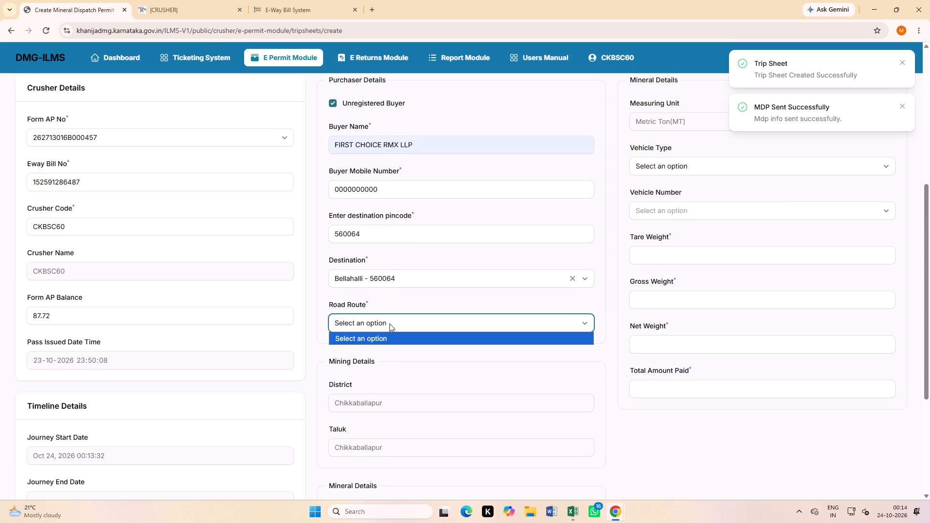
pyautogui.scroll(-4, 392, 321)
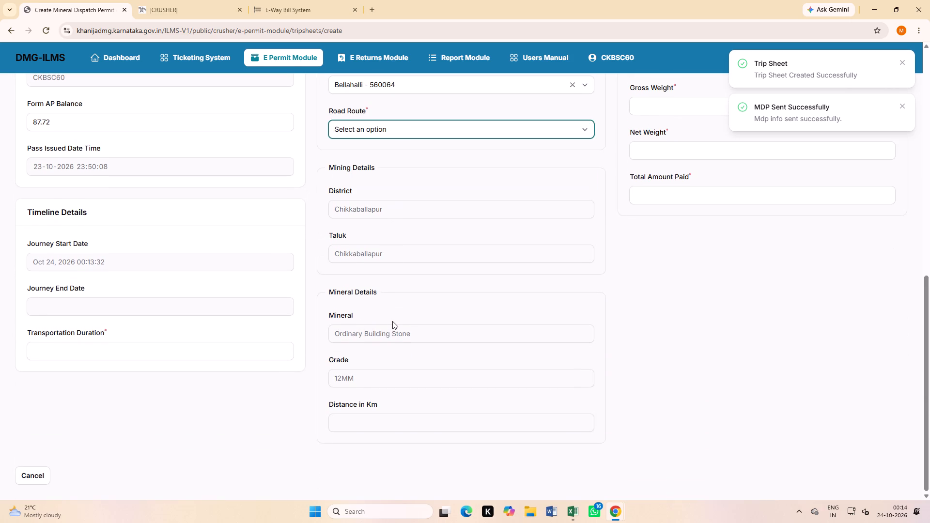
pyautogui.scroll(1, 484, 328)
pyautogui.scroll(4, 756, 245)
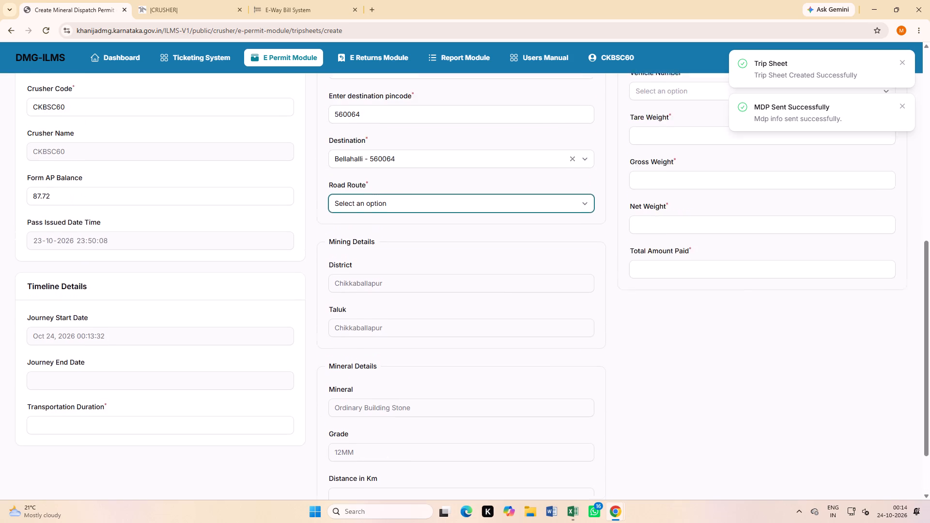
# Set the vehicle type to Tipper in the permit's mineral details.
pyautogui.click(655, 215)
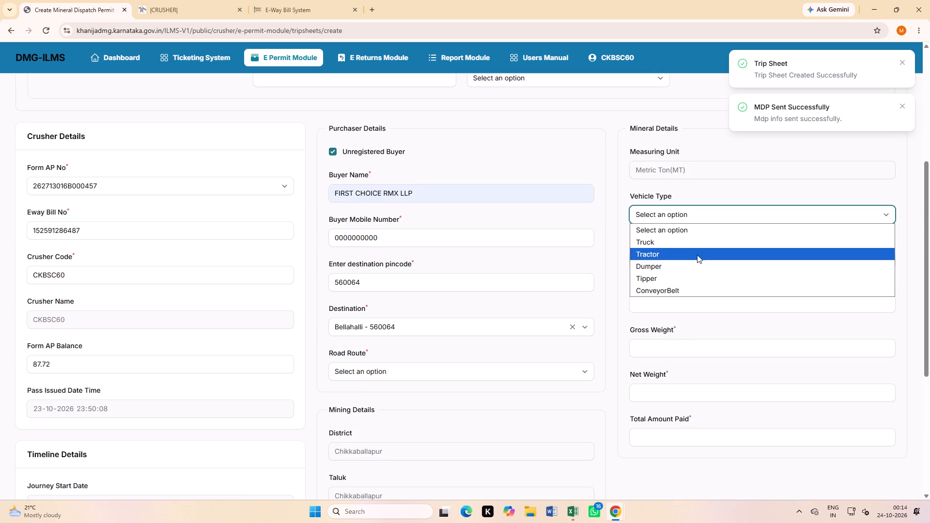
pyautogui.click(671, 277)
pyautogui.click(671, 261)
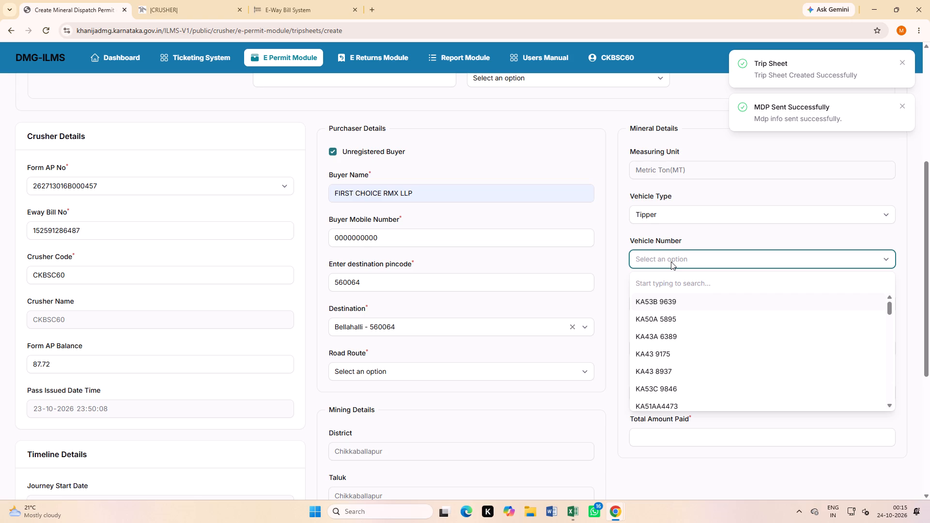
pyautogui.click(389, 373)
pyautogui.click(710, 483)
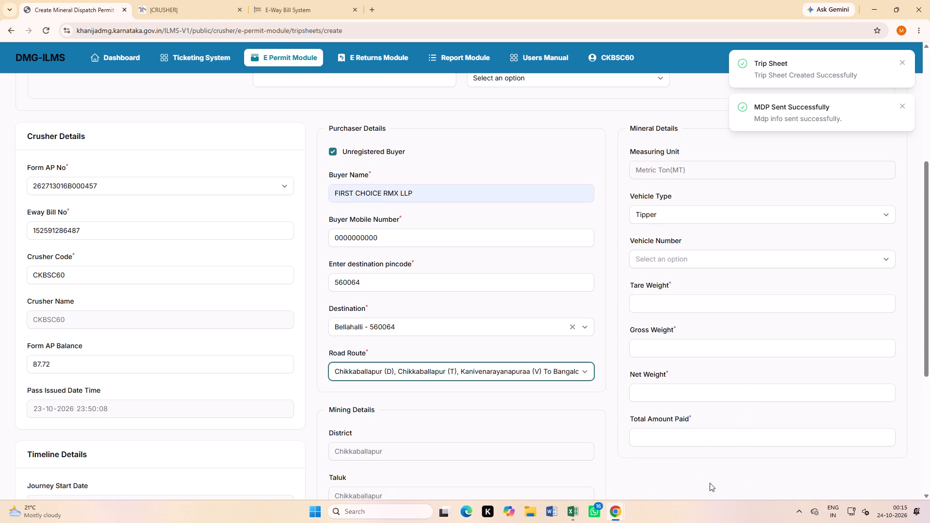
# Open the vehicle number choices for the tipper in the mineral details.
pyautogui.click(678, 263)
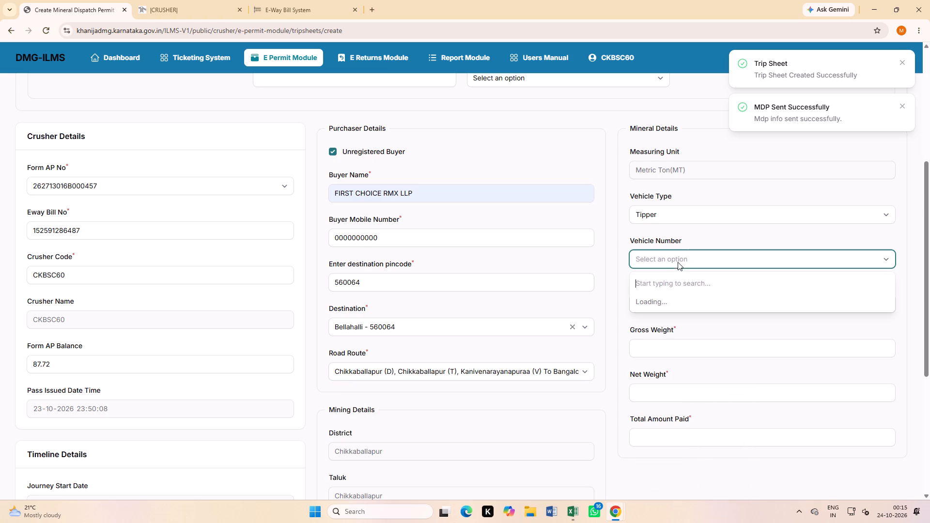
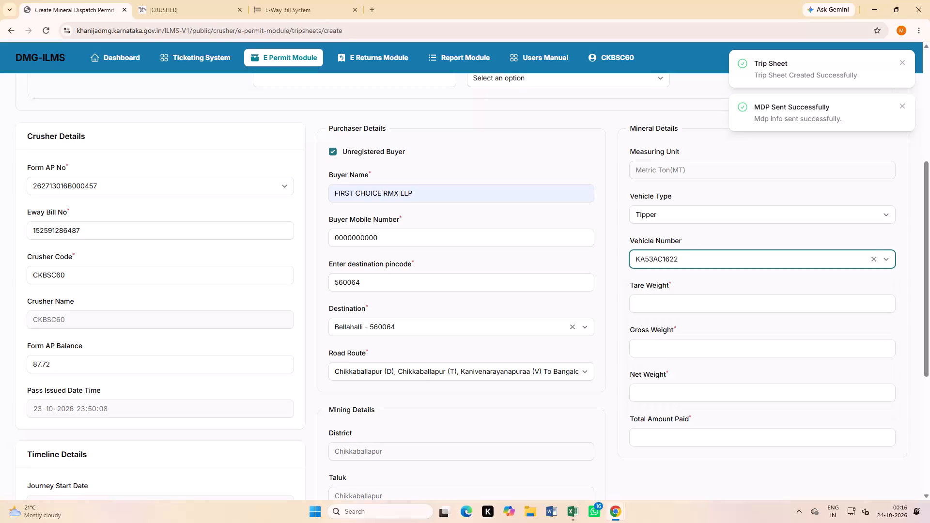
pyautogui.click(656, 350)
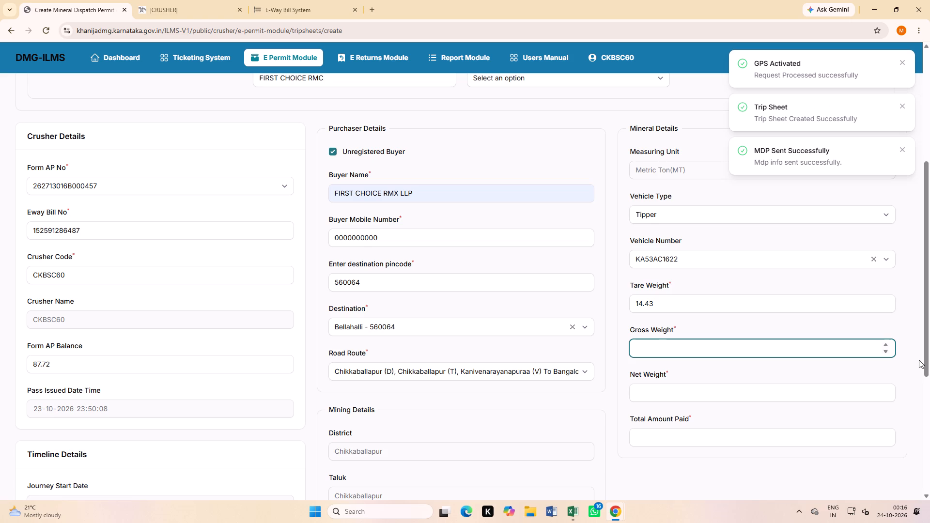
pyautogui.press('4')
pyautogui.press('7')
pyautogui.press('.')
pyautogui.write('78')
pyautogui.moveTo(657, 346); pyautogui.dragTo(646, 347)
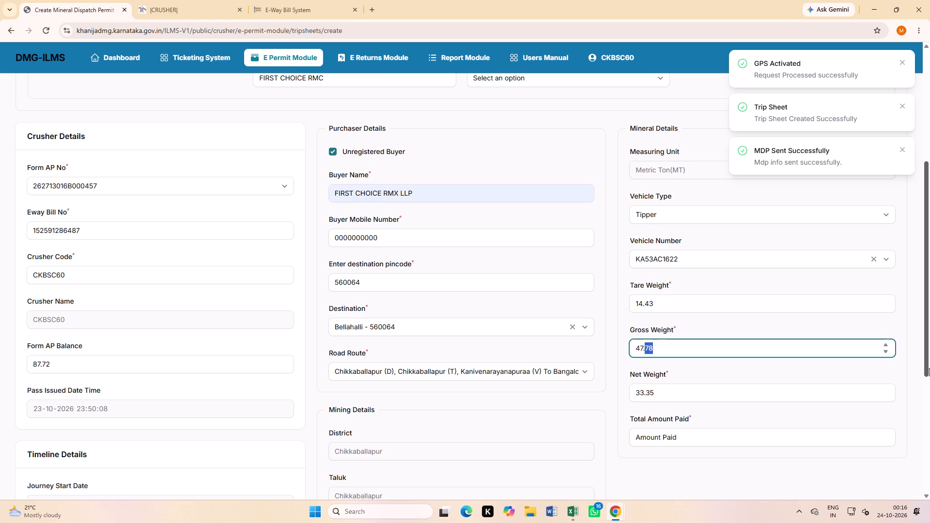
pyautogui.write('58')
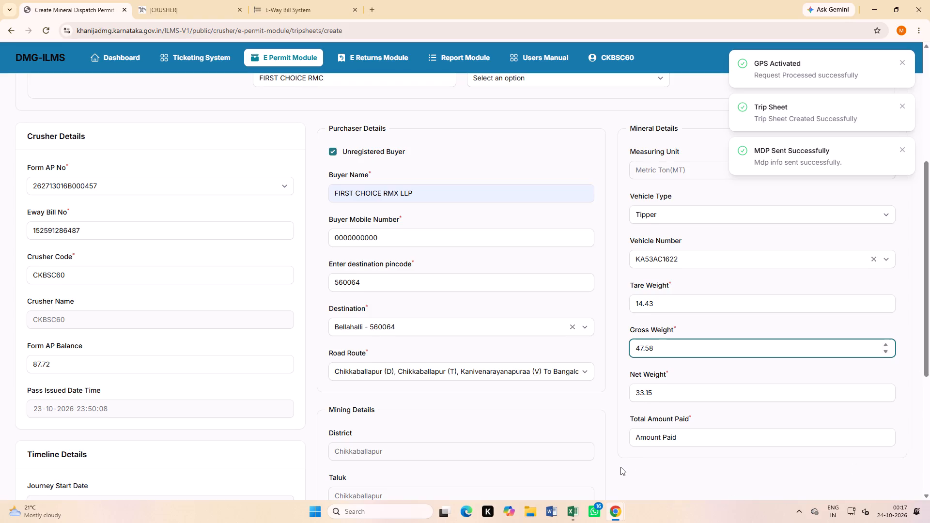
pyautogui.scroll(-1, 620, 467)
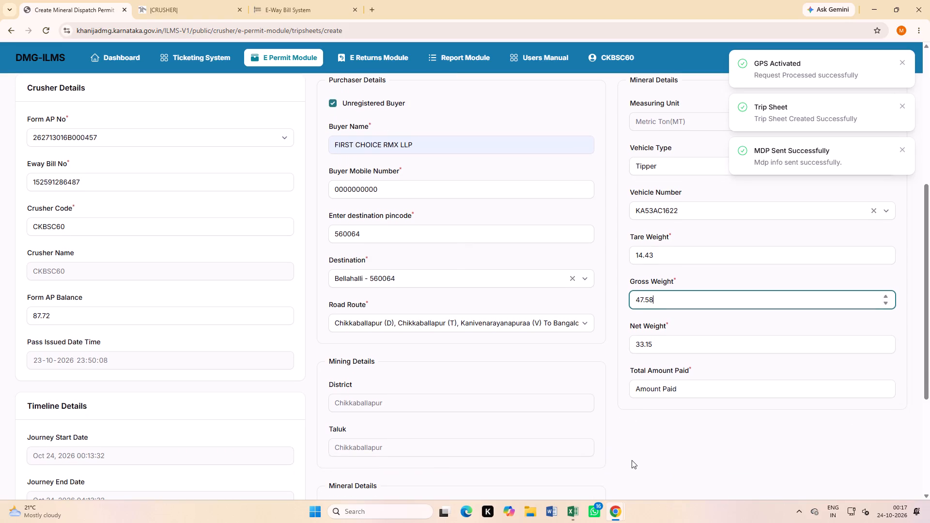
pyautogui.scroll(3, 632, 458)
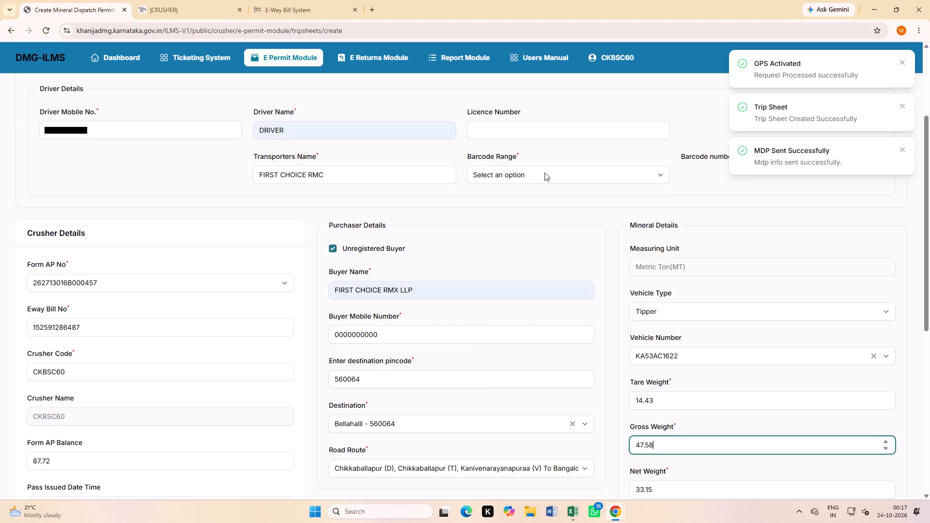
pyautogui.click(544, 172)
pyautogui.scroll(-18, 553, 385)
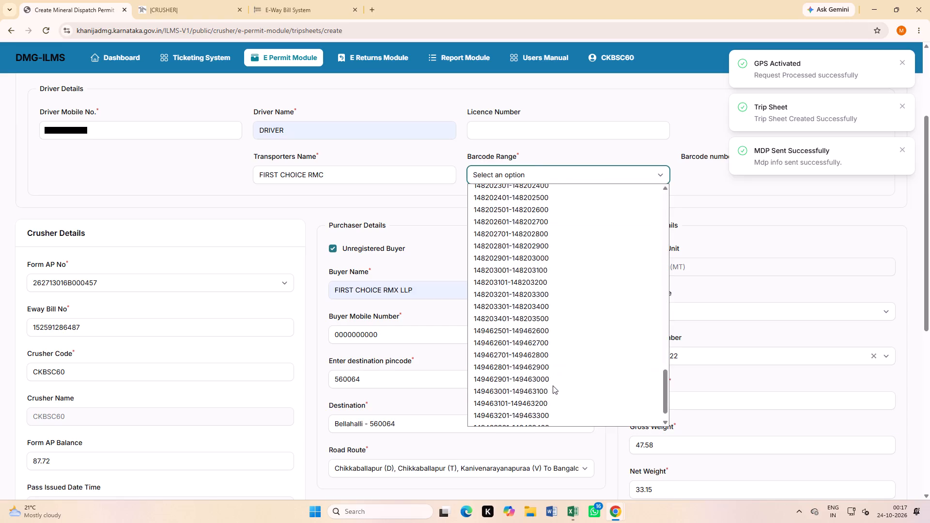
pyautogui.click(551, 407)
pyautogui.scroll(2, 701, 358)
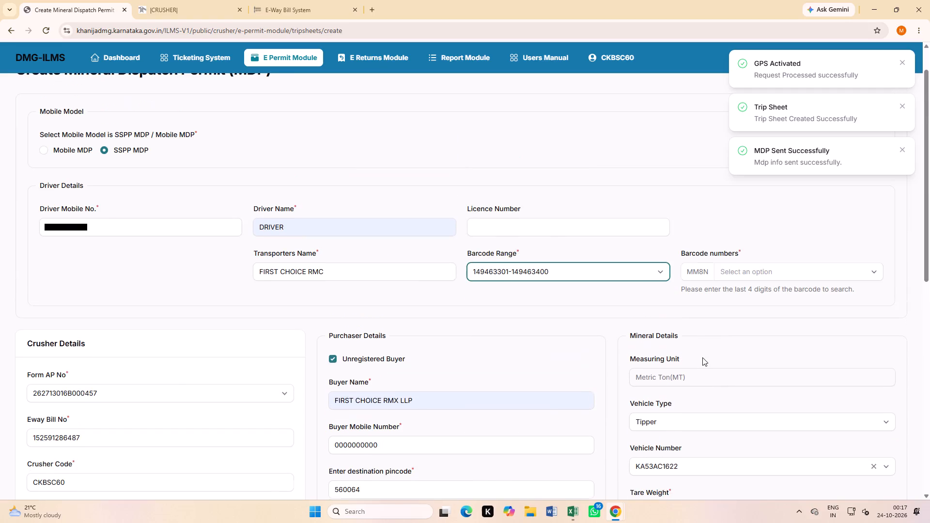
pyautogui.click(743, 269)
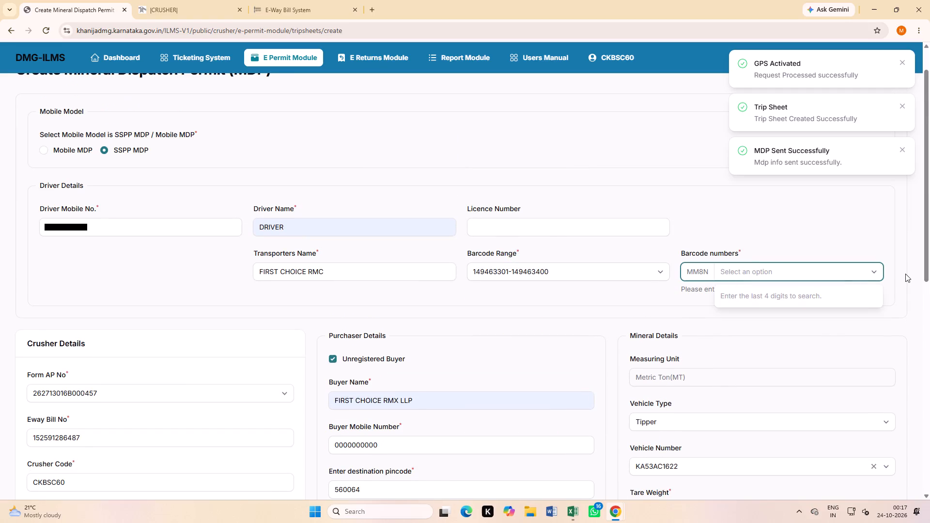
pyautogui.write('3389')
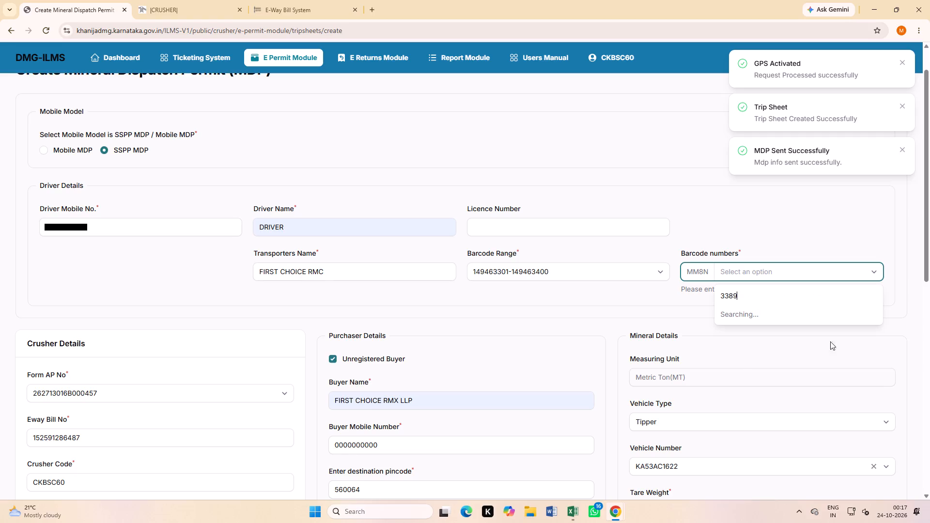
pyautogui.click(738, 312)
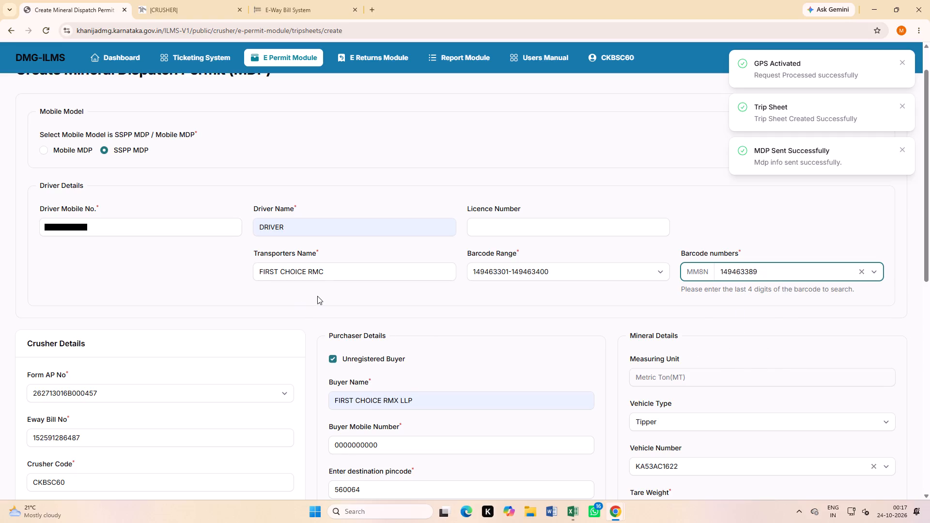
# Issue the FIRST CHOICE RMX LLP dispatch permit and print it in Landscape layout.
pyautogui.scroll(-11, 318, 296)
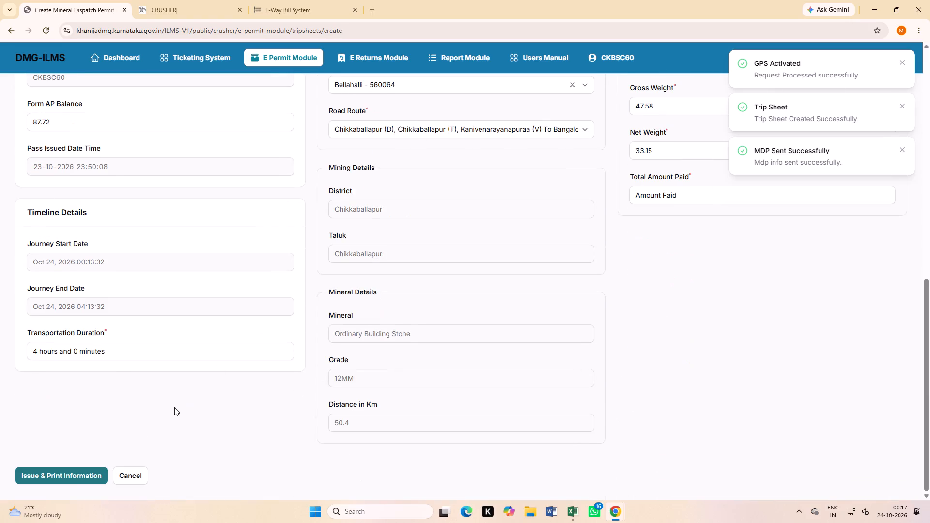
pyautogui.click(70, 478)
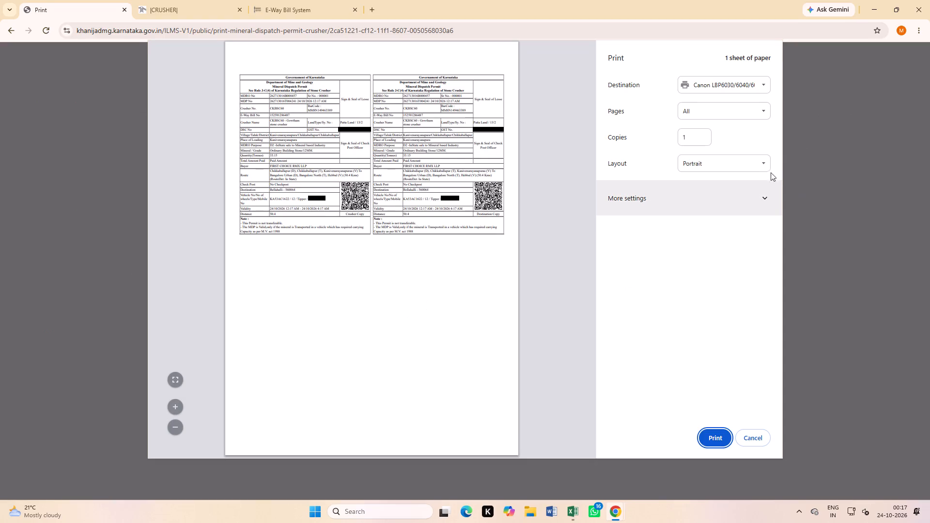
pyautogui.click(739, 165)
pyautogui.click(730, 189)
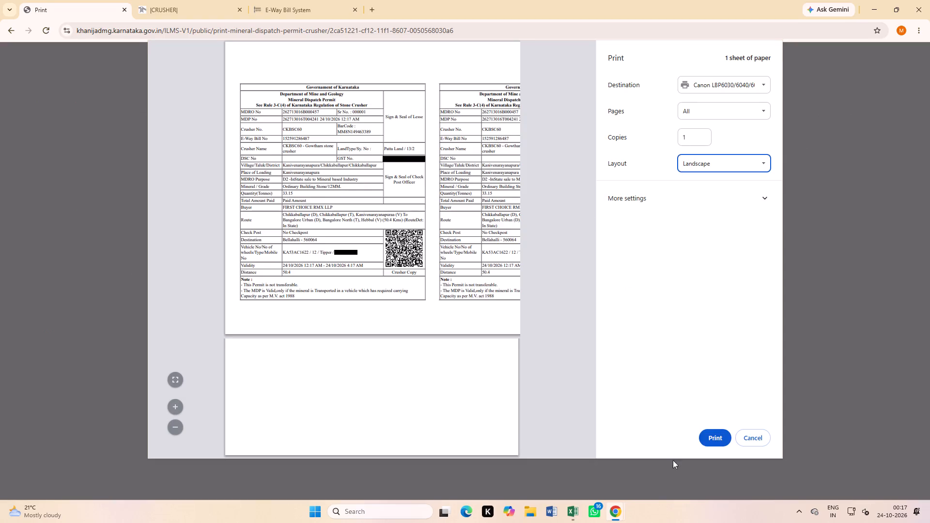
pyautogui.click(709, 441)
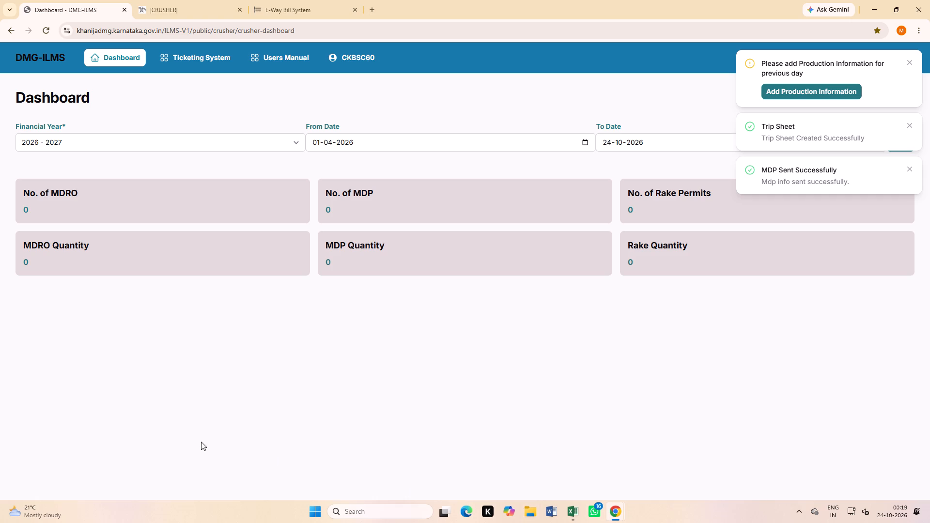
# Create the previous day's production information for Ordinary Building Stone, grade 12MM, with a production quantity of 300 Metric Ton(MT).
pyautogui.click(843, 92)
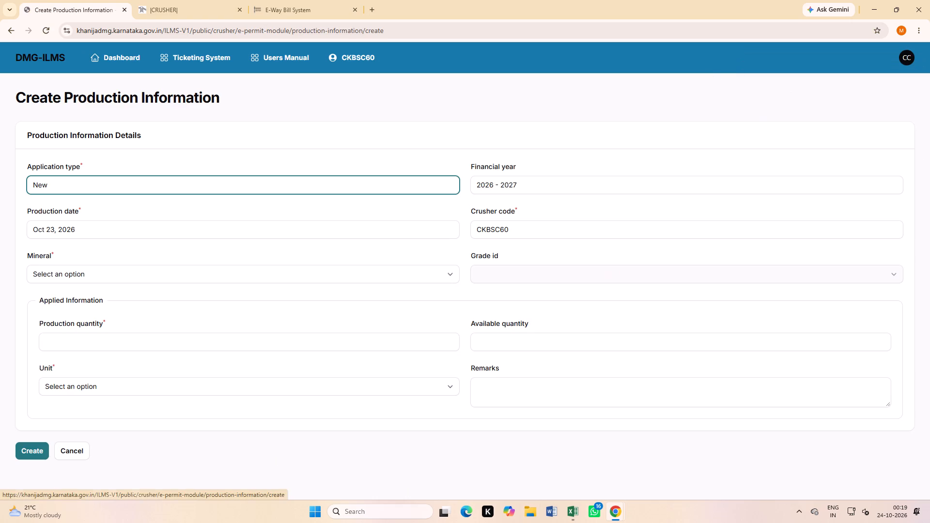
pyautogui.click(98, 279)
pyautogui.click(76, 305)
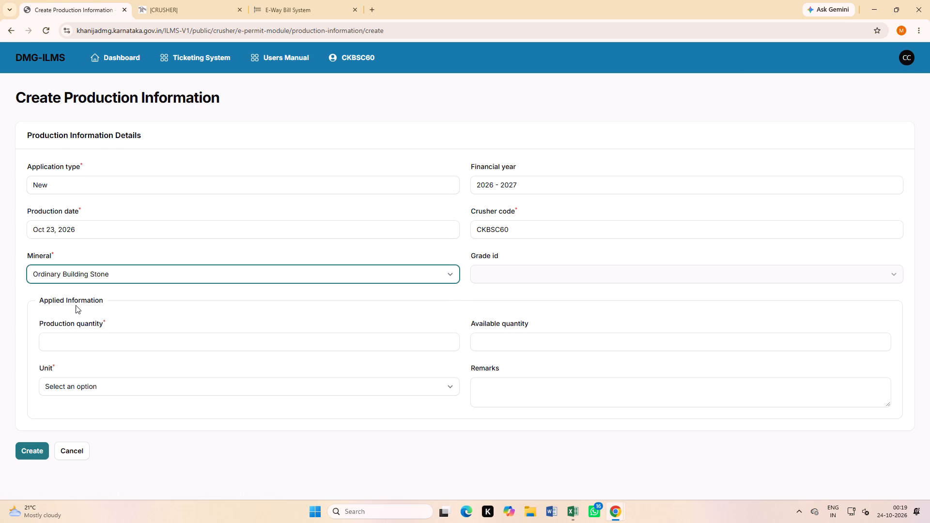
pyautogui.click(506, 271)
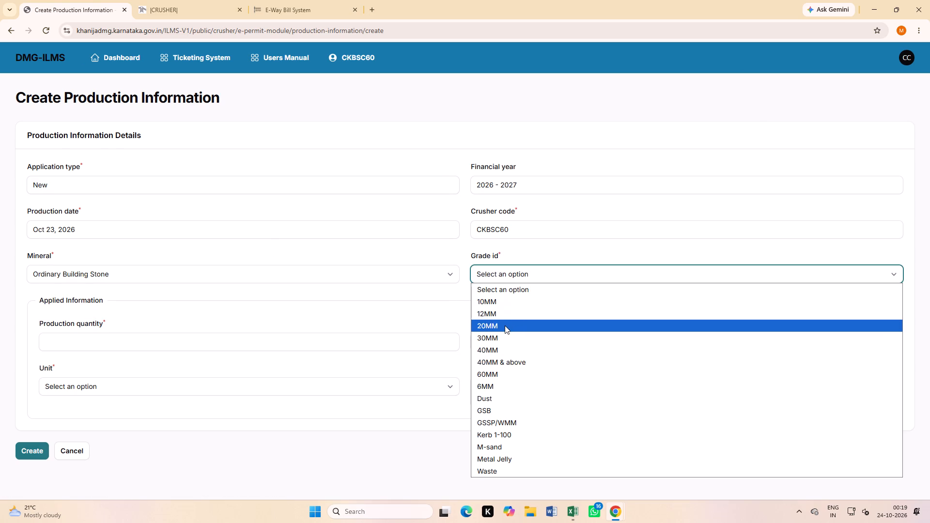
pyautogui.click(505, 316)
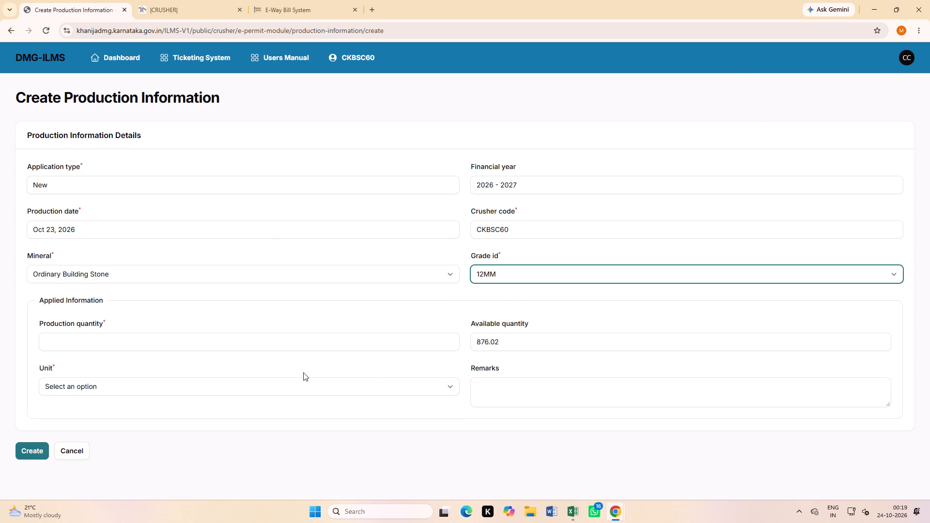
pyautogui.click(105, 337)
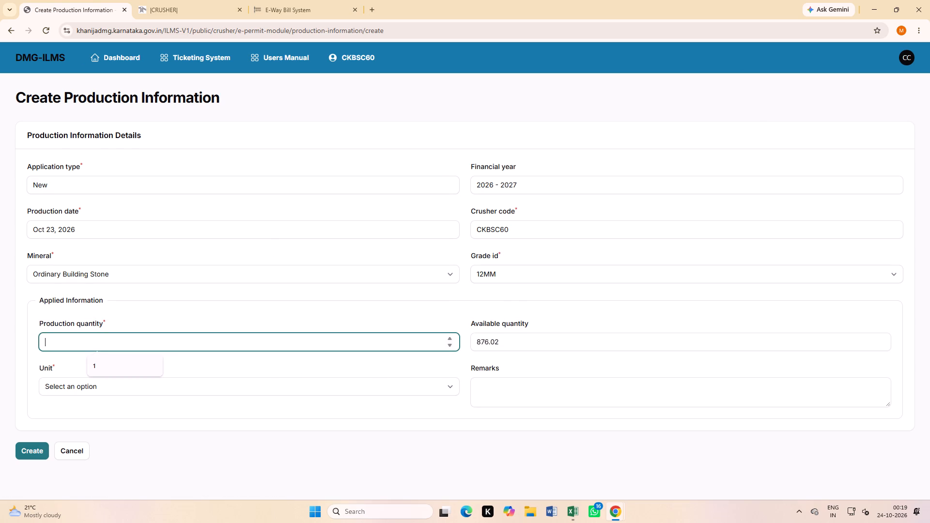
pyautogui.click(106, 344)
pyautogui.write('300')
pyautogui.click(166, 387)
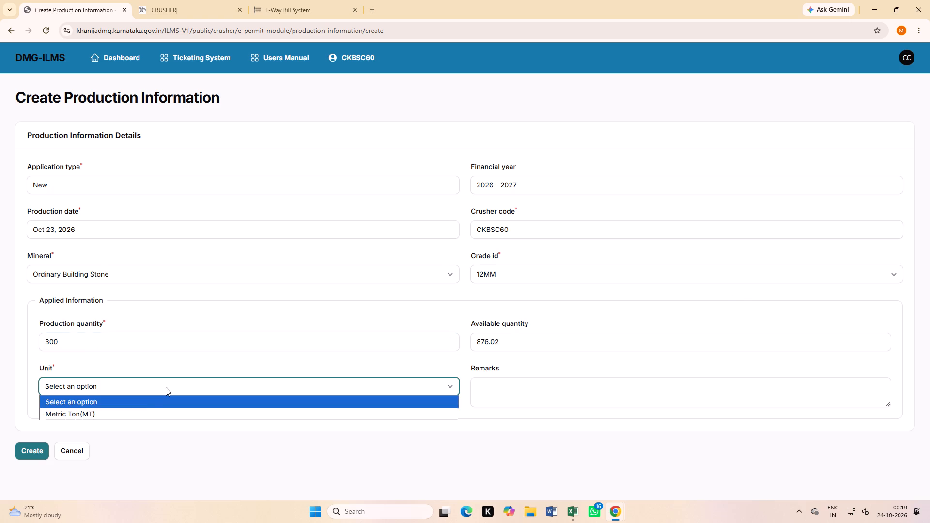
pyautogui.click(121, 413)
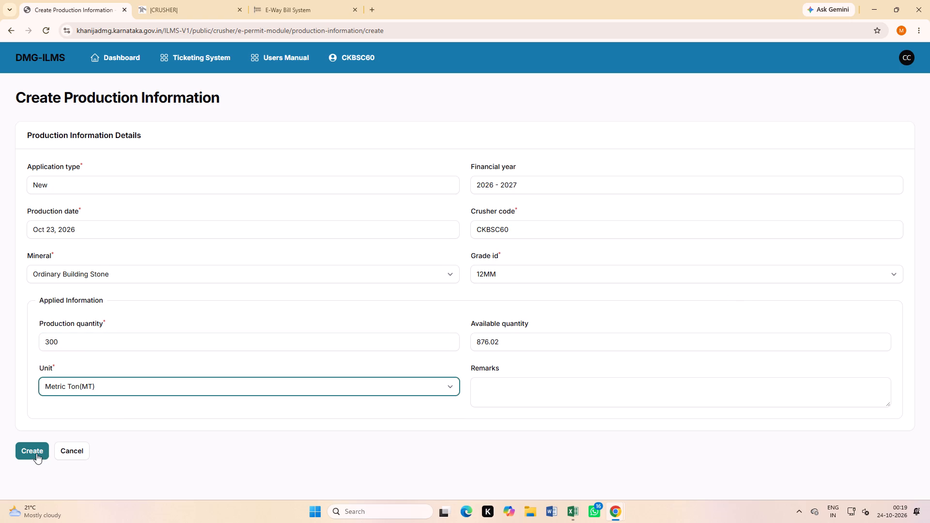
pyautogui.click(36, 453)
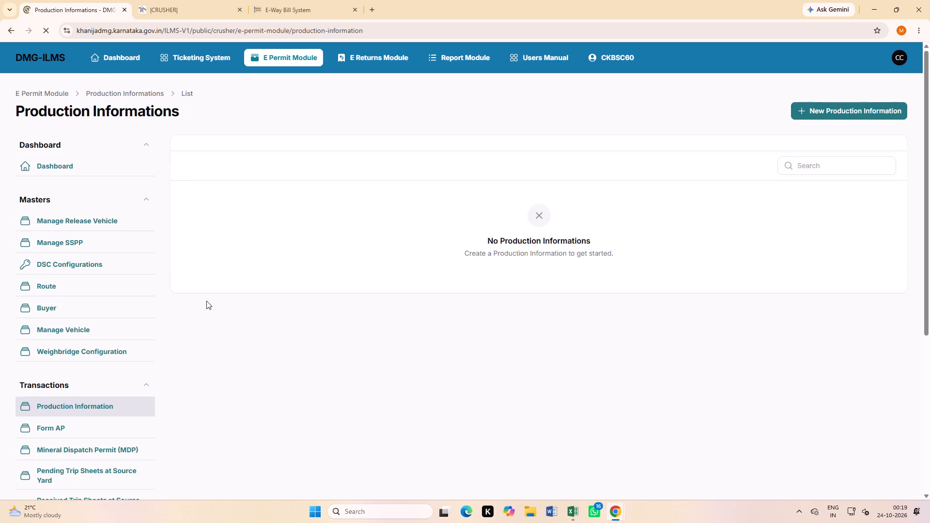
# Start a new Mineral Dispatch Permit (MDP) using the SSPP MDP model.
pyautogui.click(97, 446)
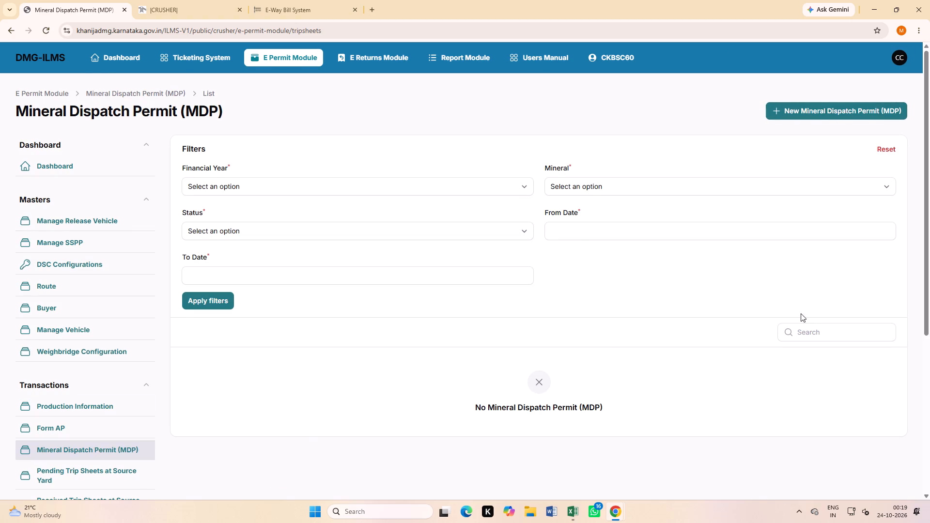
pyautogui.click(867, 112)
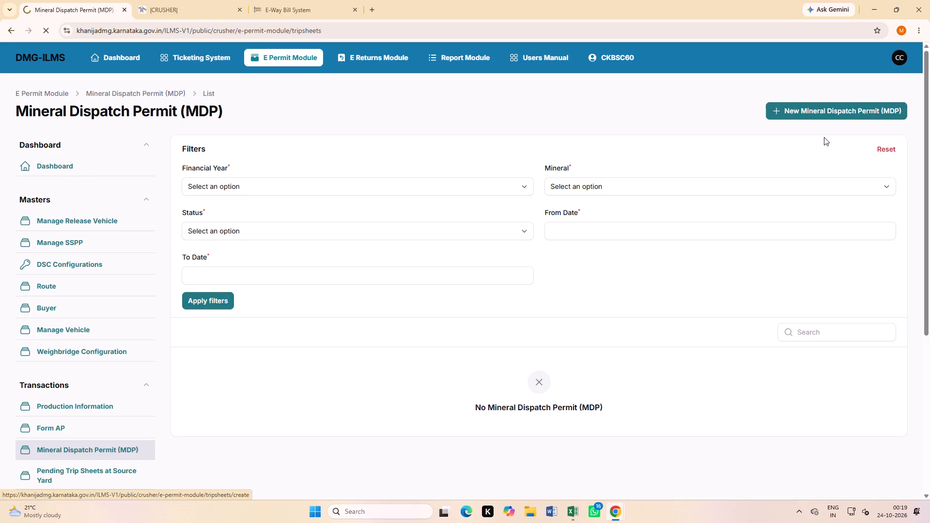
pyautogui.click(105, 195)
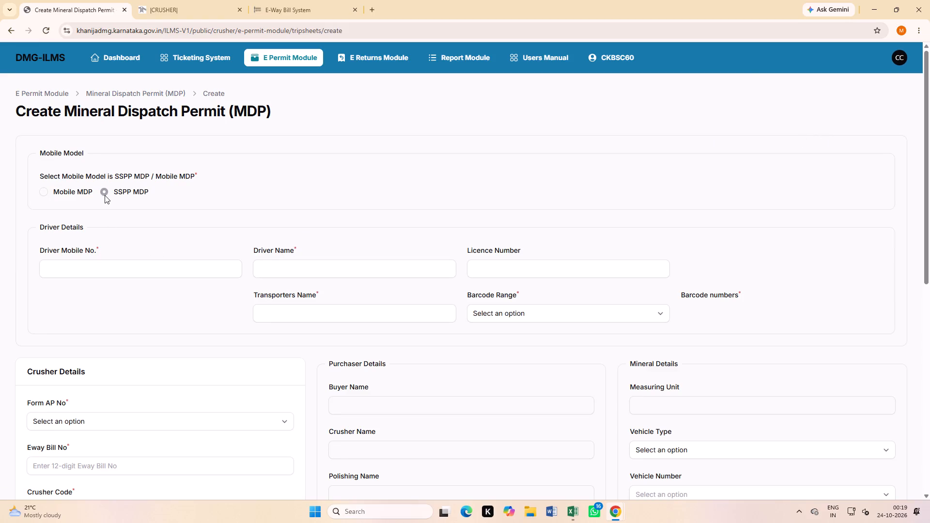
# Fill in the driver's saved mobile number and set the driver name to DRIVER.
pyautogui.click(124, 272)
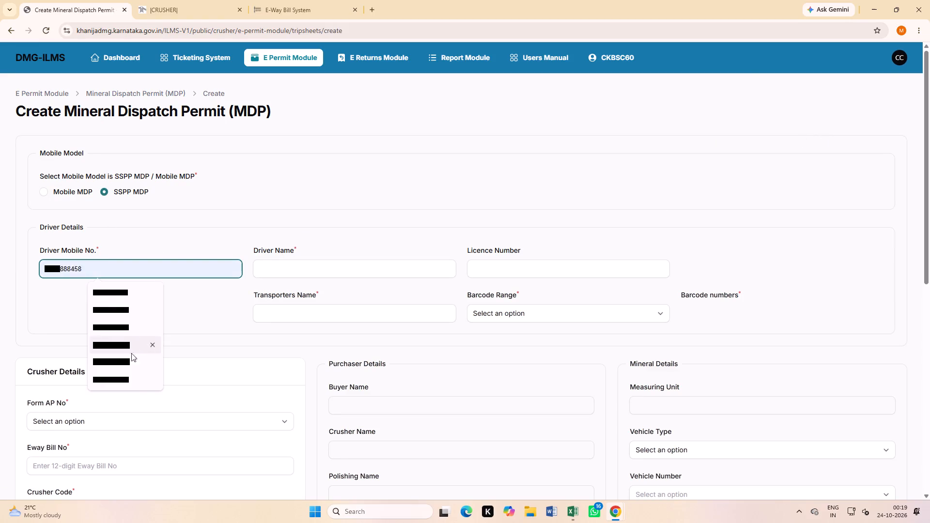
pyautogui.click(131, 385)
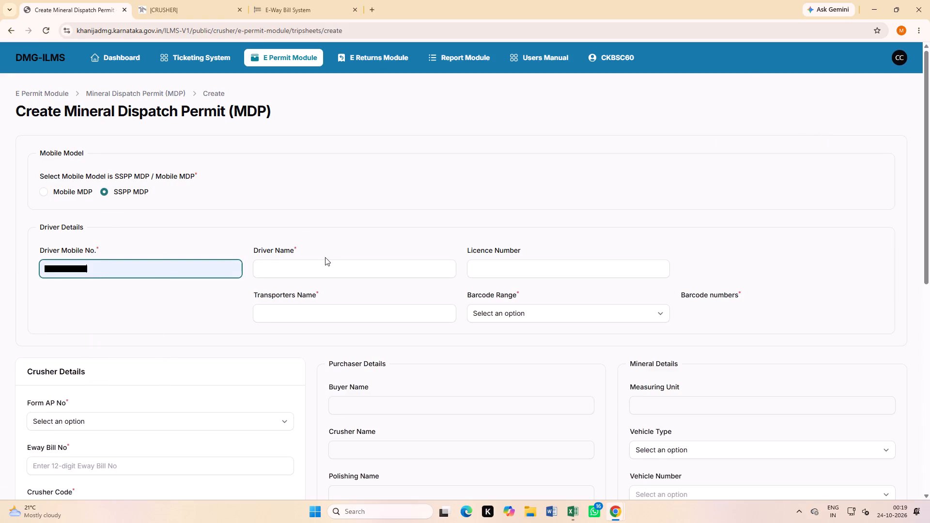
pyautogui.click(325, 257)
pyautogui.click(320, 268)
pyautogui.click(332, 292)
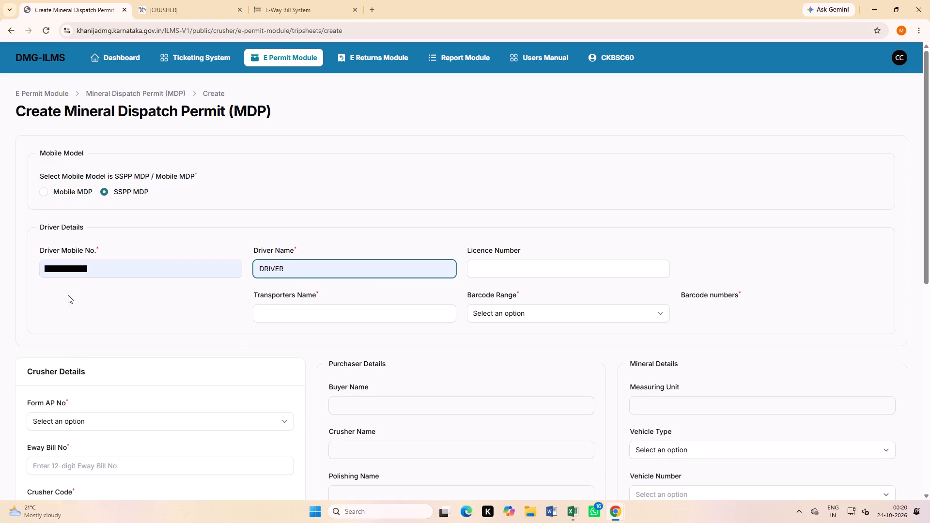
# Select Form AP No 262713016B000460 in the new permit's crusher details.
pyautogui.scroll(-3, 191, 296)
pyautogui.click(102, 278)
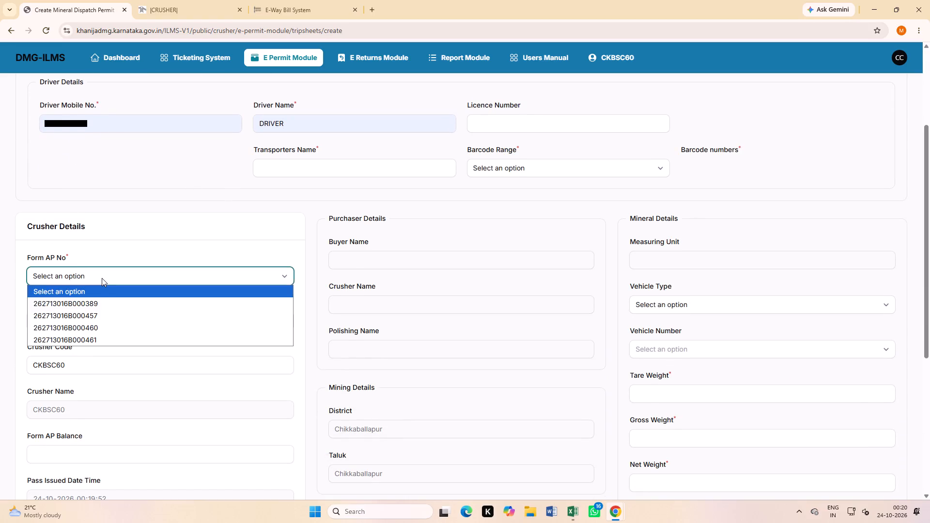
pyautogui.click(108, 330)
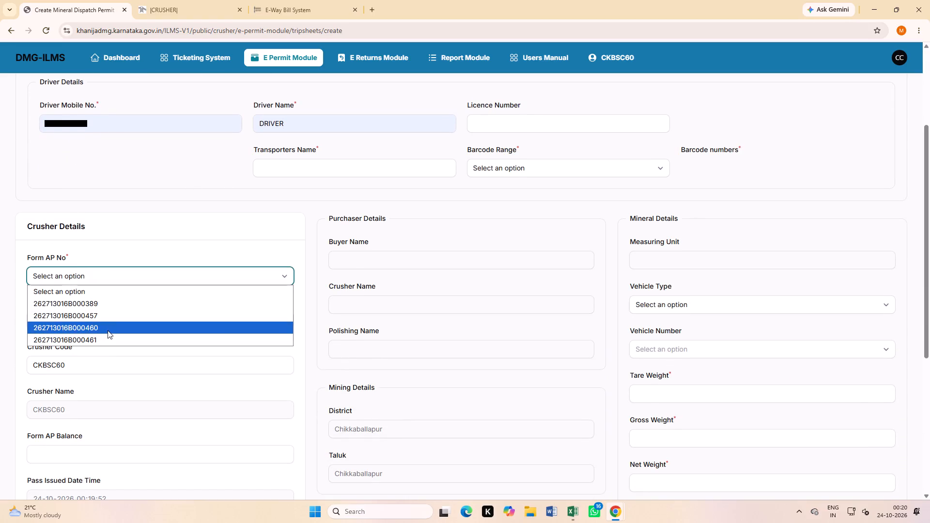
pyautogui.click(138, 320)
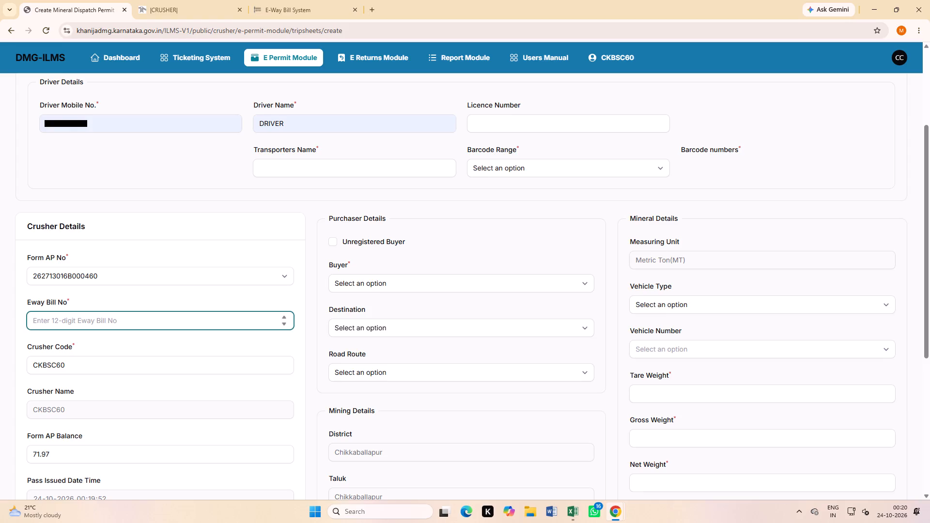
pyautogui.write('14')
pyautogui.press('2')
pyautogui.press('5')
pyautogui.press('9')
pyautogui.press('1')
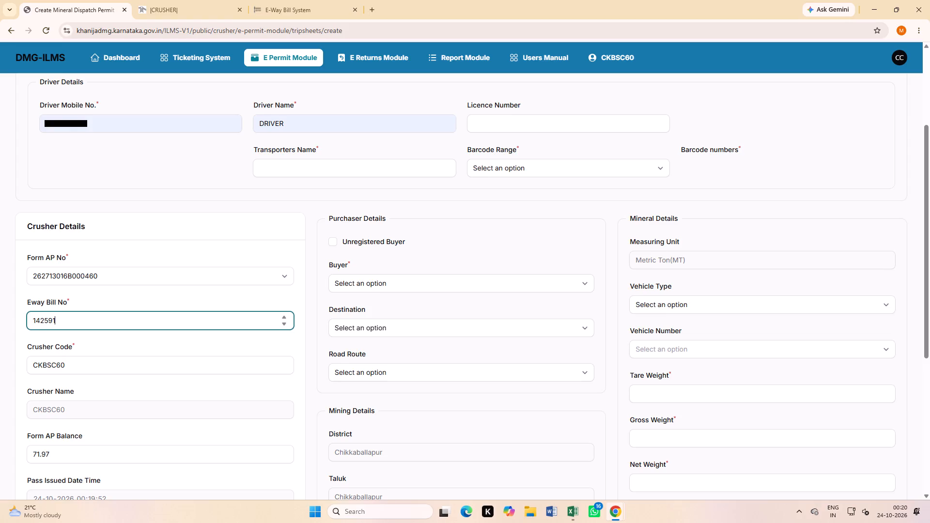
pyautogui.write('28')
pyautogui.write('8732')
# Mark the purchaser as an unregistered buyer named FIRST CHOICE RMX LLP, with ten zeros as the placeholder buyer mobile number.
pyautogui.click(334, 240)
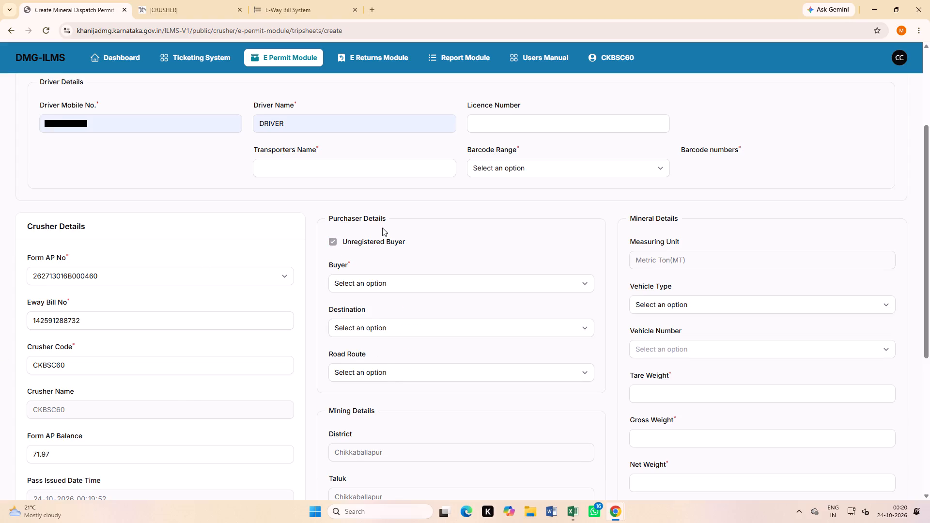
pyautogui.click(380, 275)
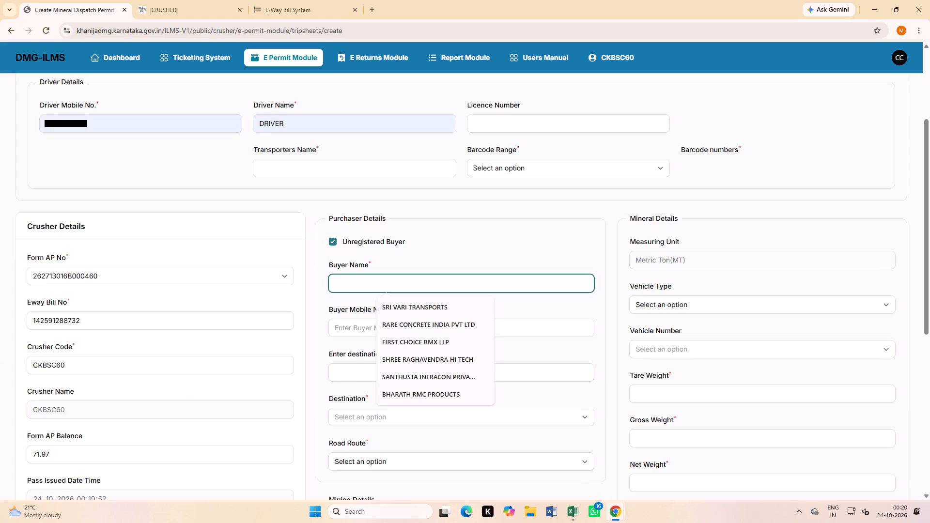
pyautogui.click(408, 344)
pyautogui.click(393, 333)
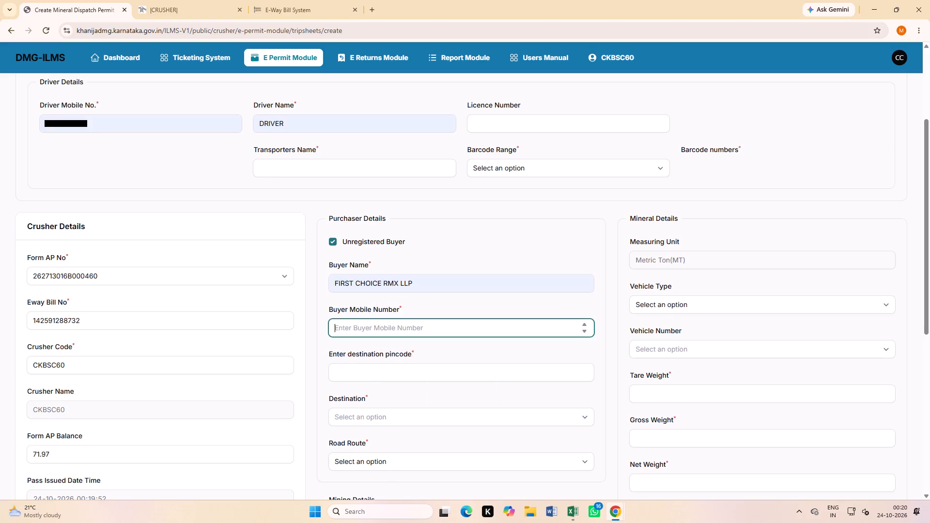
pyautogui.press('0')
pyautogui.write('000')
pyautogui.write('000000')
# Set the destination pincode to 560064, the destination to Bellahalli and the road route to the one ending at Hebbal (V).
pyautogui.click(410, 366)
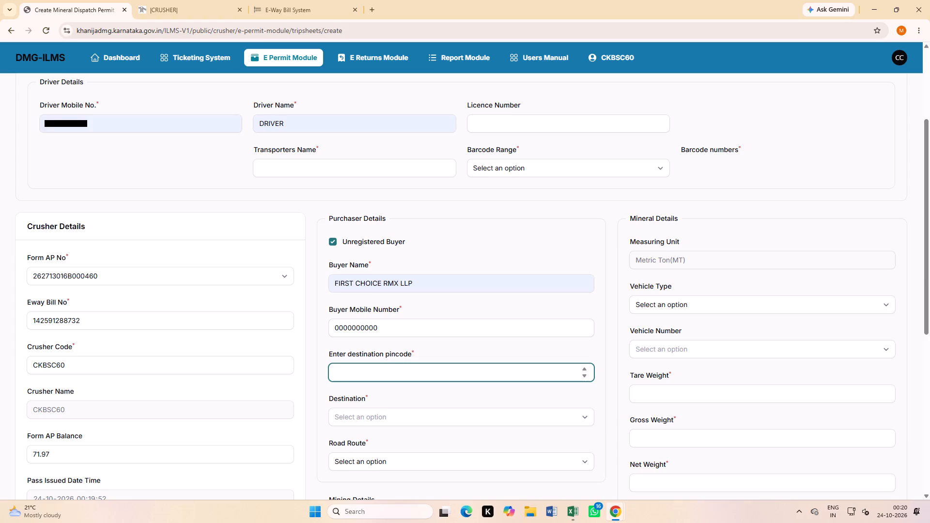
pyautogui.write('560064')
pyautogui.click(422, 418)
pyautogui.doubleClick(422, 418)
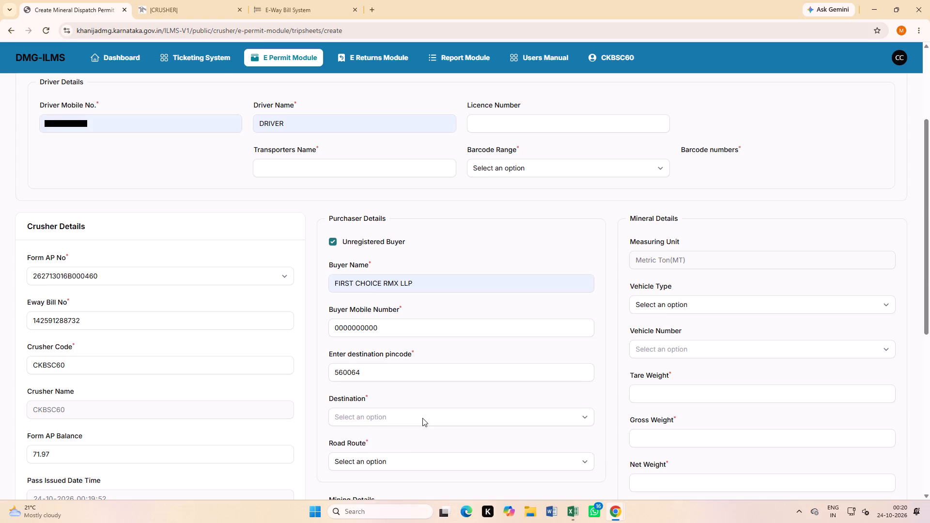
pyautogui.click(370, 471)
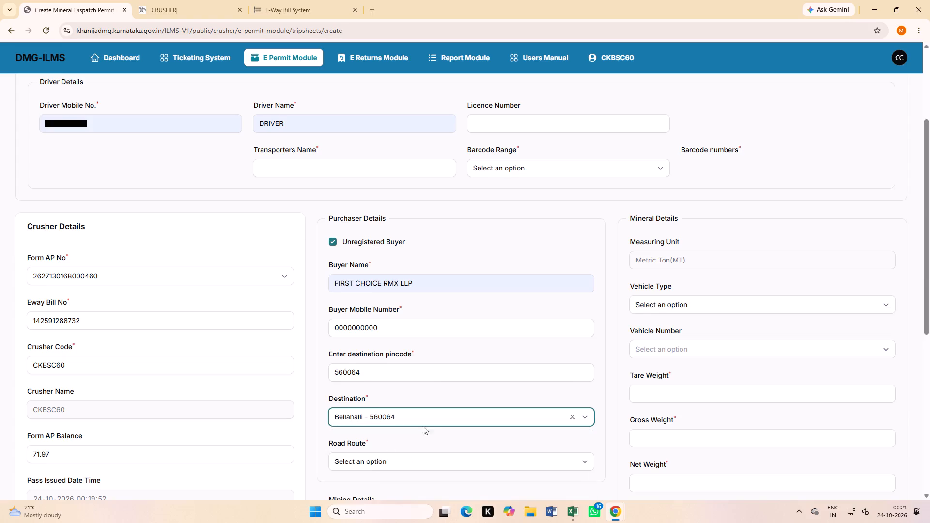
pyautogui.scroll(-2, 456, 442)
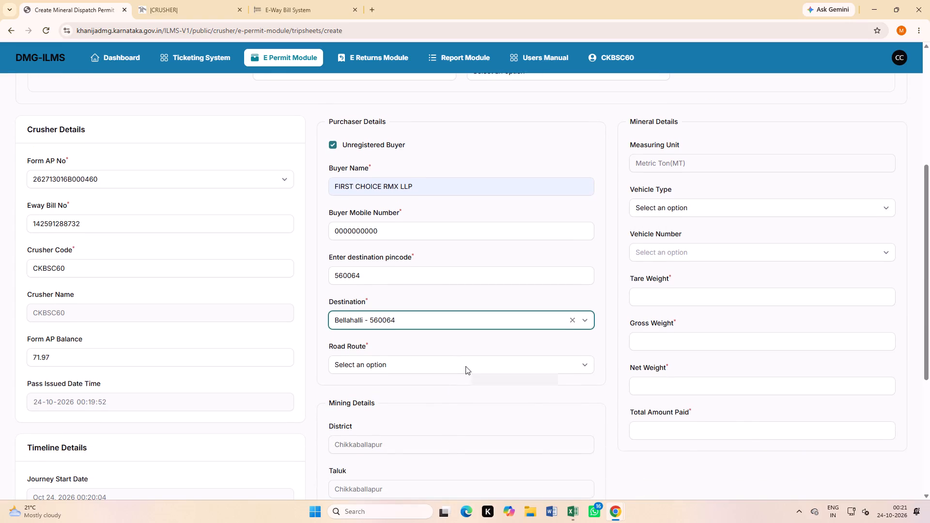
pyautogui.click(465, 366)
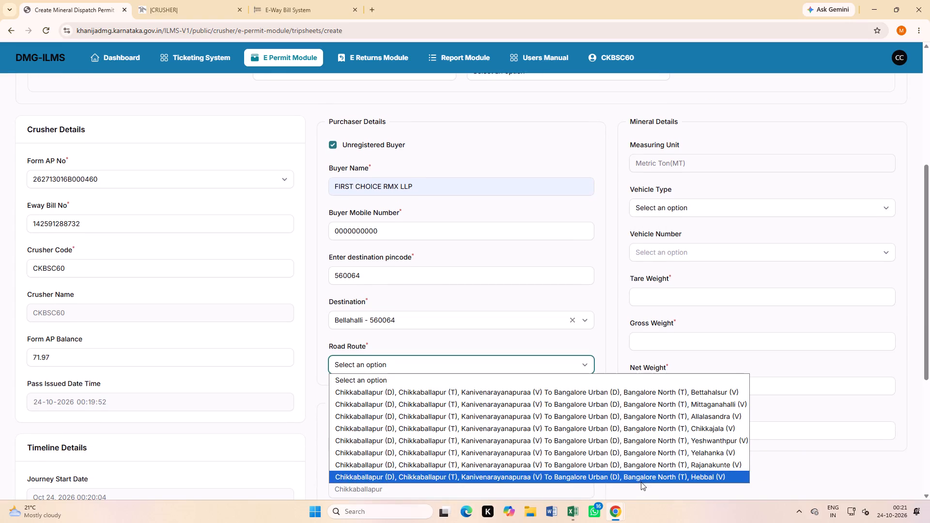
pyautogui.click(641, 482)
pyautogui.click(669, 205)
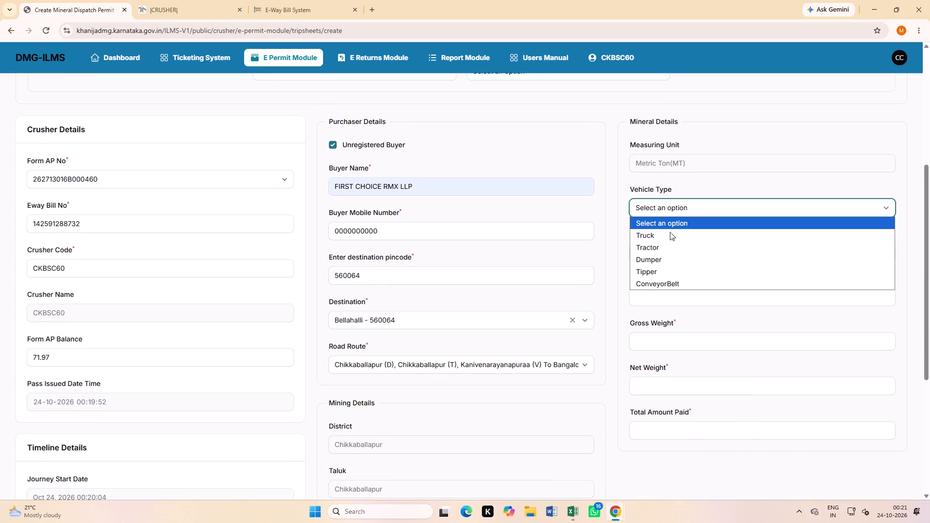
pyautogui.click(651, 270)
pyautogui.click(661, 246)
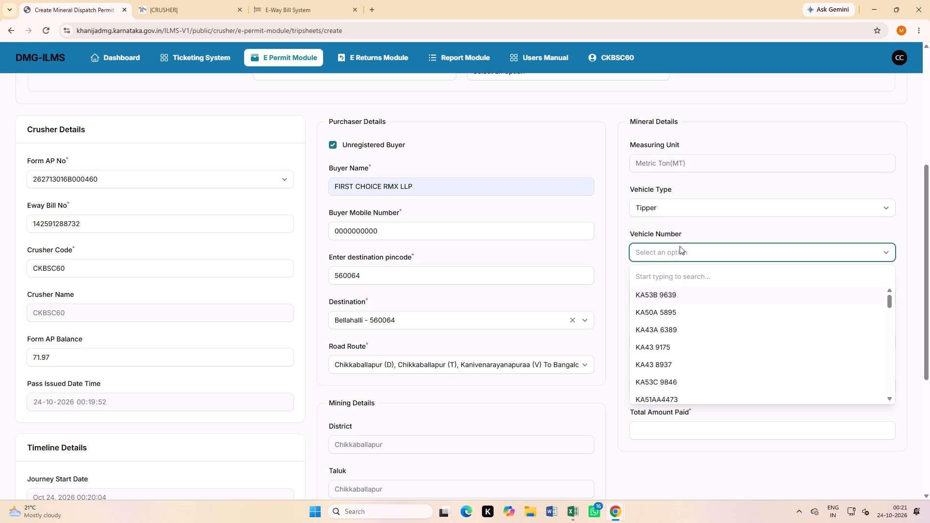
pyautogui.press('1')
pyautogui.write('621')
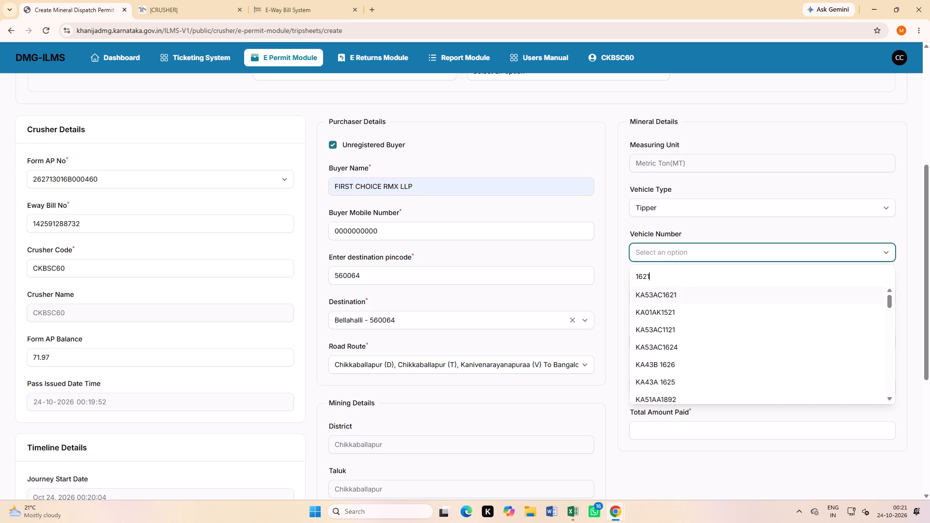
pyautogui.click(664, 299)
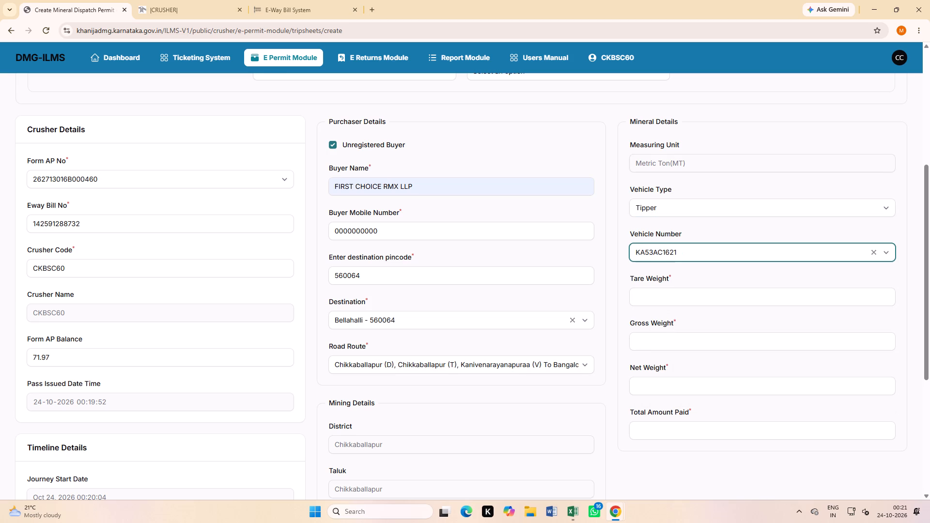
# Enter a gross weight of 49.34 for the vehicle in the mineral details.
pyautogui.click(666, 345)
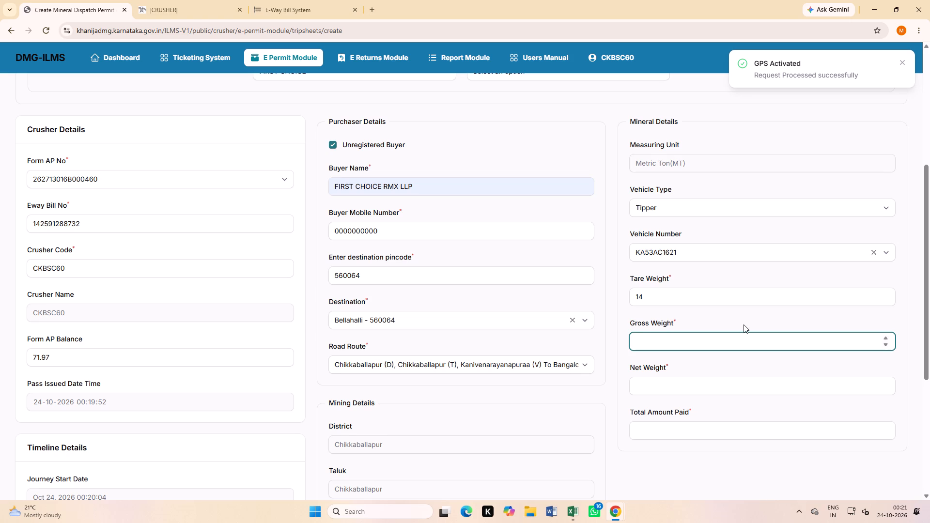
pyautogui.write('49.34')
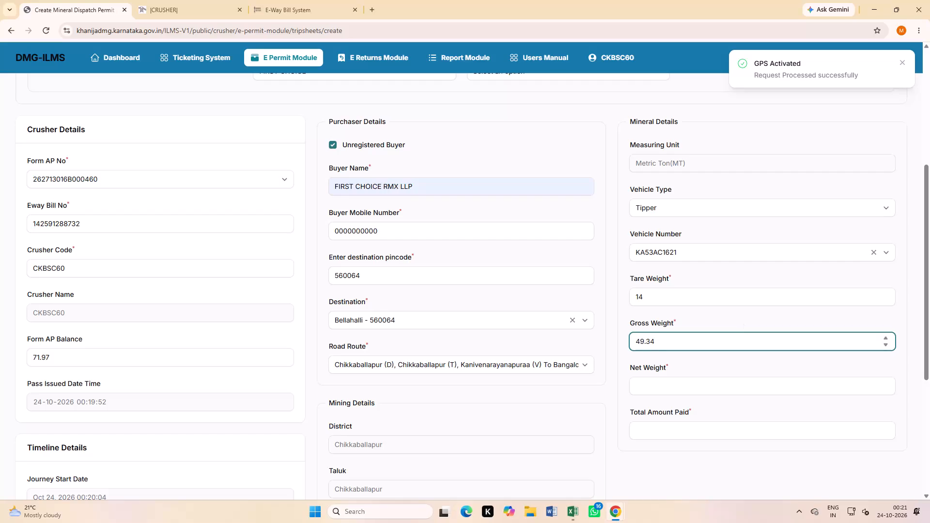
pyautogui.click(627, 462)
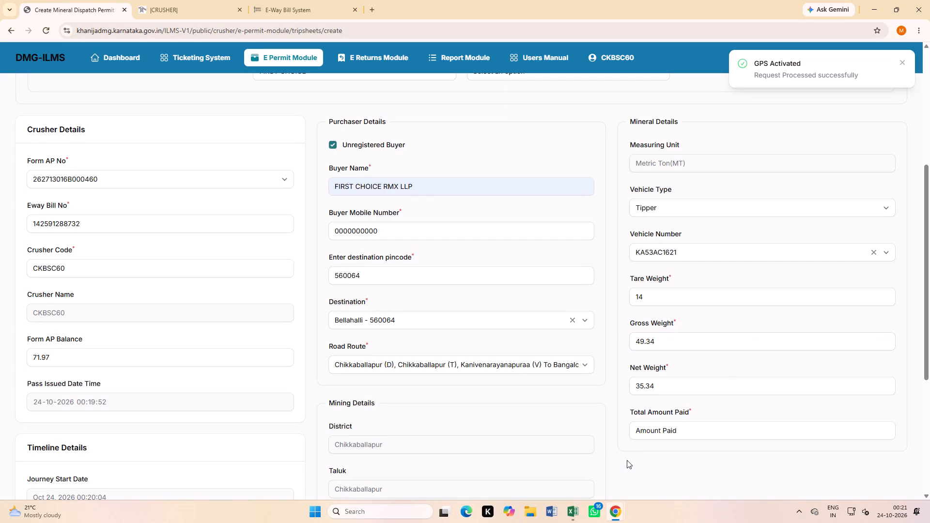
pyautogui.scroll(-3, 626, 460)
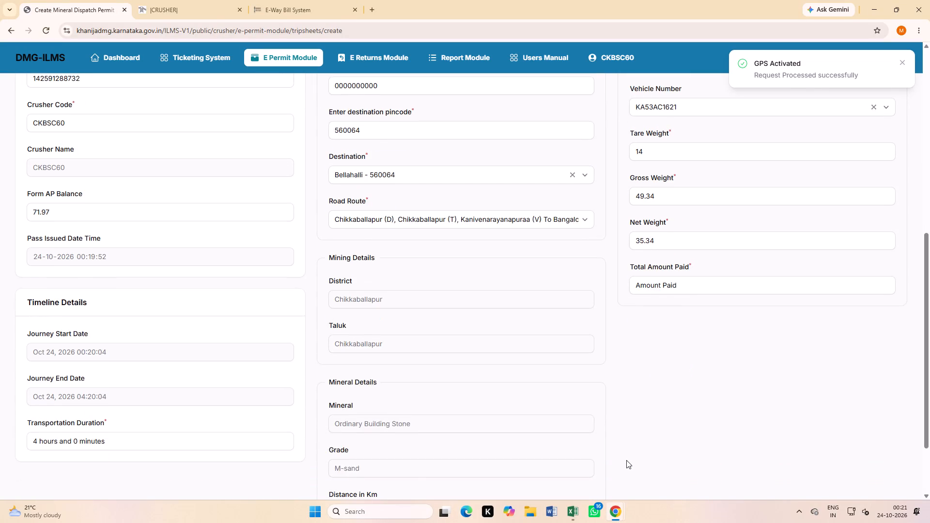
pyautogui.scroll(-2, 626, 460)
pyautogui.scroll(7, 626, 460)
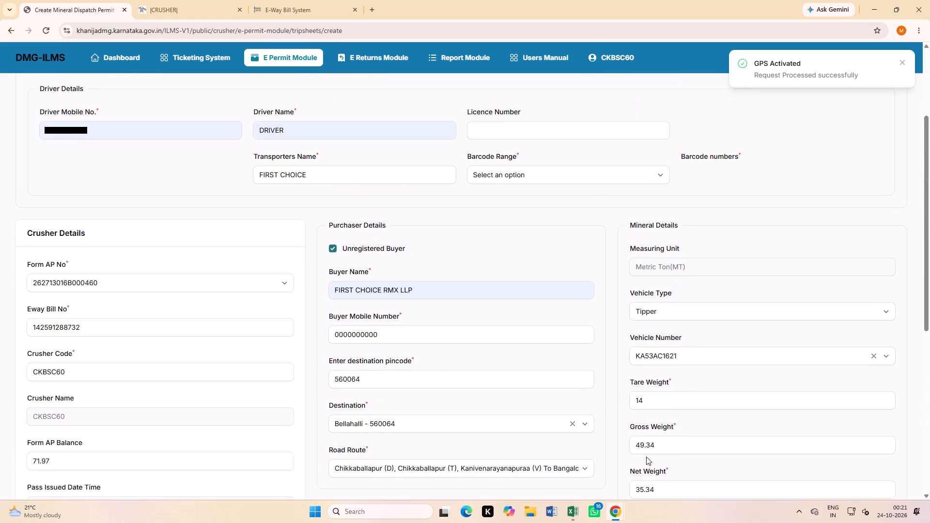
pyautogui.click(511, 169)
pyautogui.scroll(-6, 556, 303)
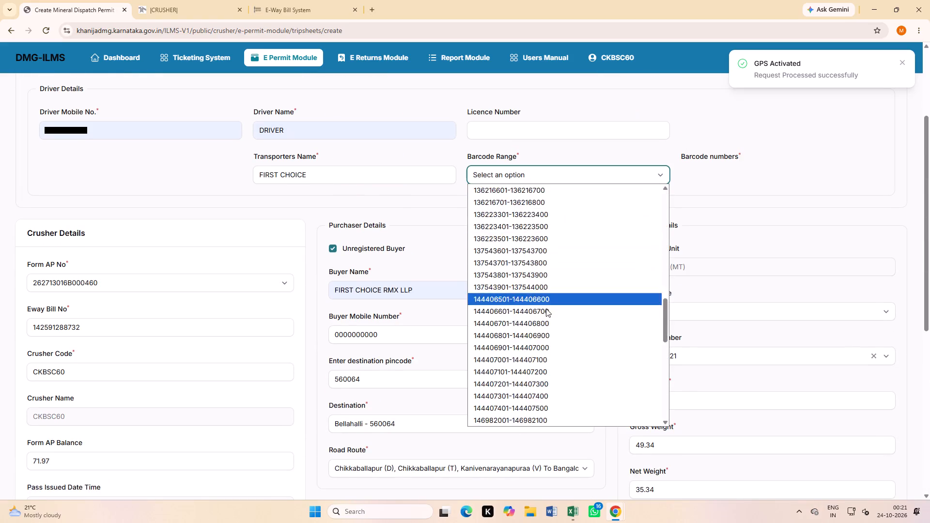
pyautogui.scroll(-15, 546, 308)
pyautogui.click(556, 405)
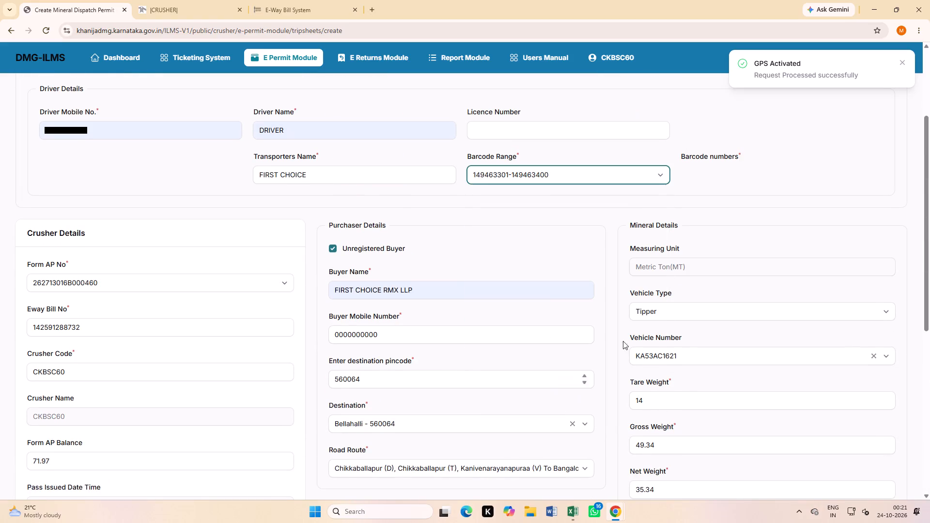
pyautogui.click(740, 172)
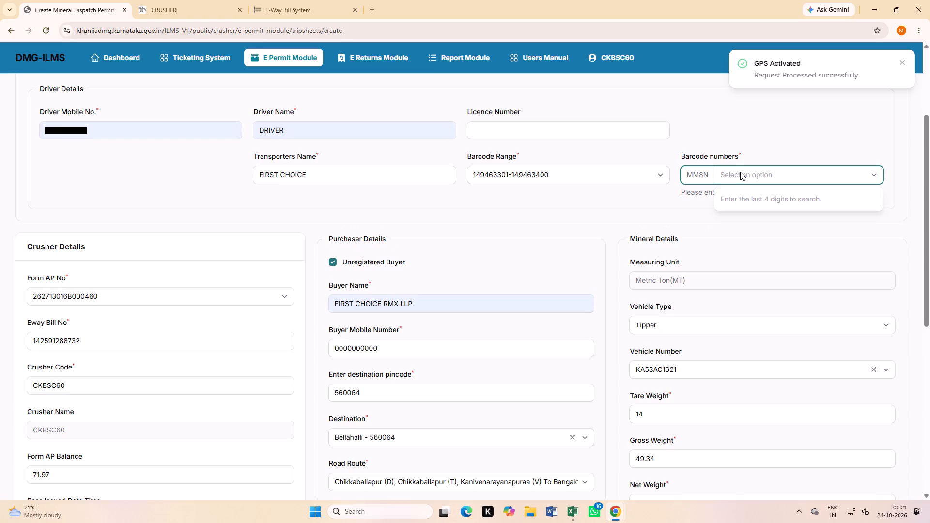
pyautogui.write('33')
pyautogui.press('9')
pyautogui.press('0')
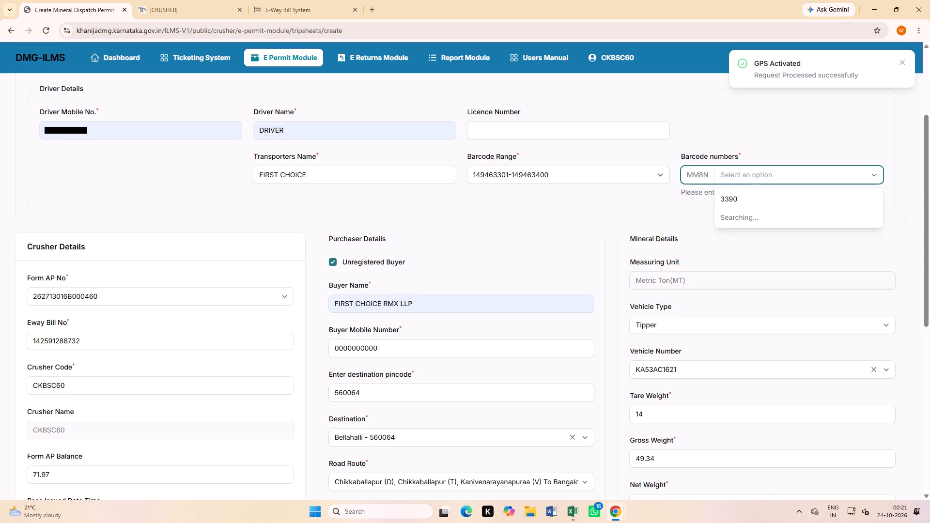
pyautogui.click(755, 216)
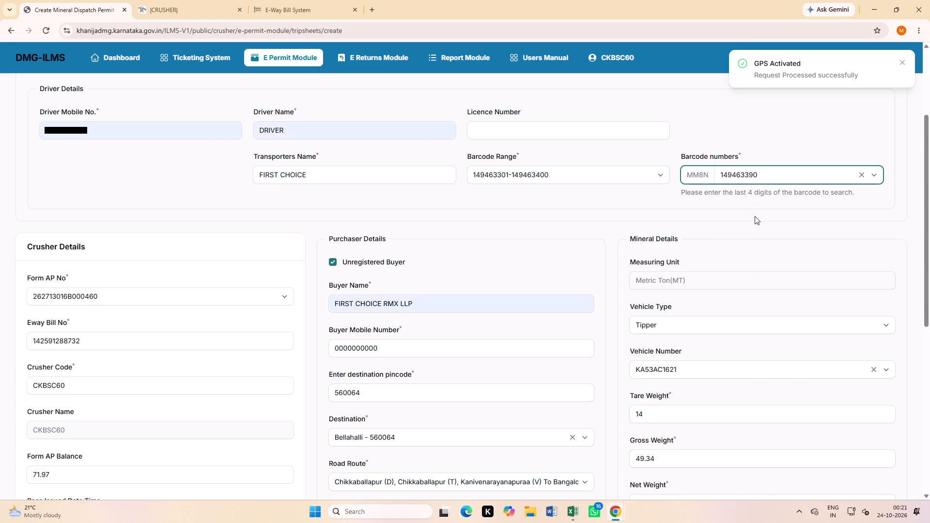
# Issue the completed Mineral Dispatch Permit and print it on the Canon LBP6030 in landscape layout.
pyautogui.scroll(-6, 462, 249)
pyautogui.scroll(-7, 393, 269)
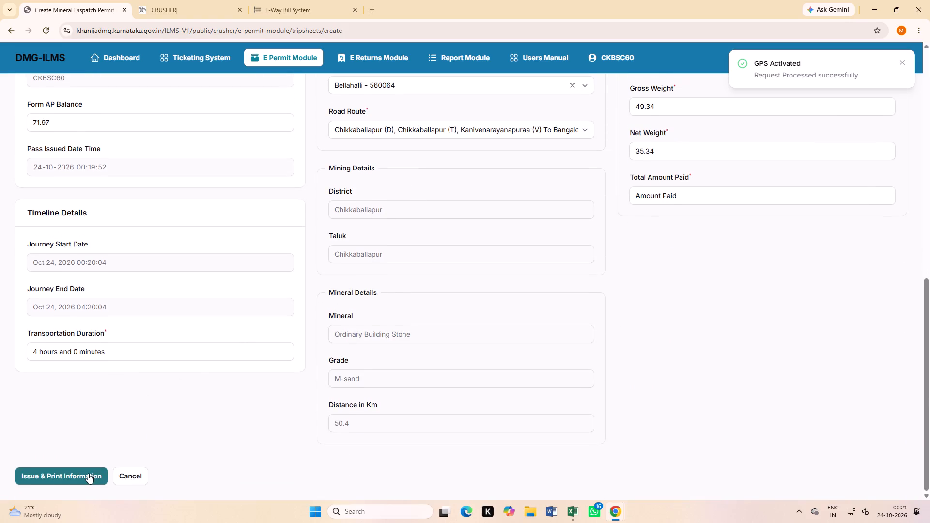
pyautogui.click(88, 473)
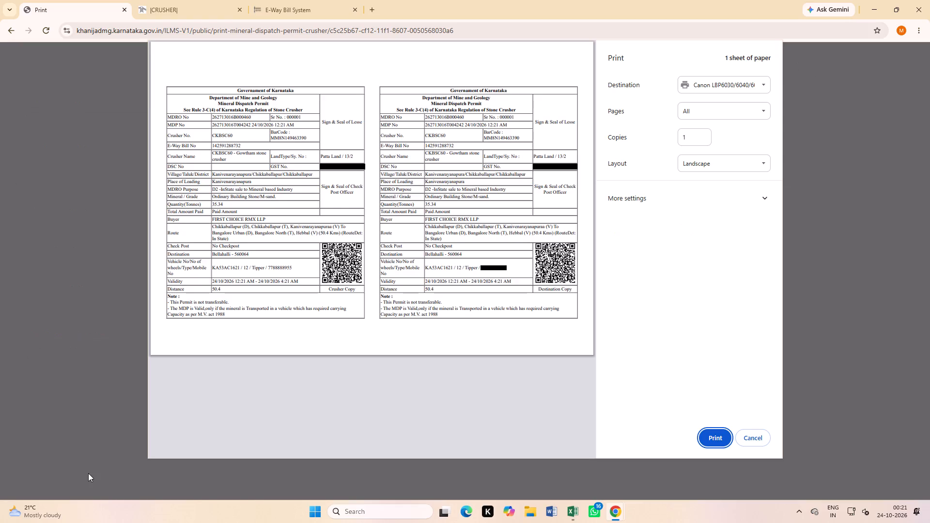
pyautogui.click(723, 440)
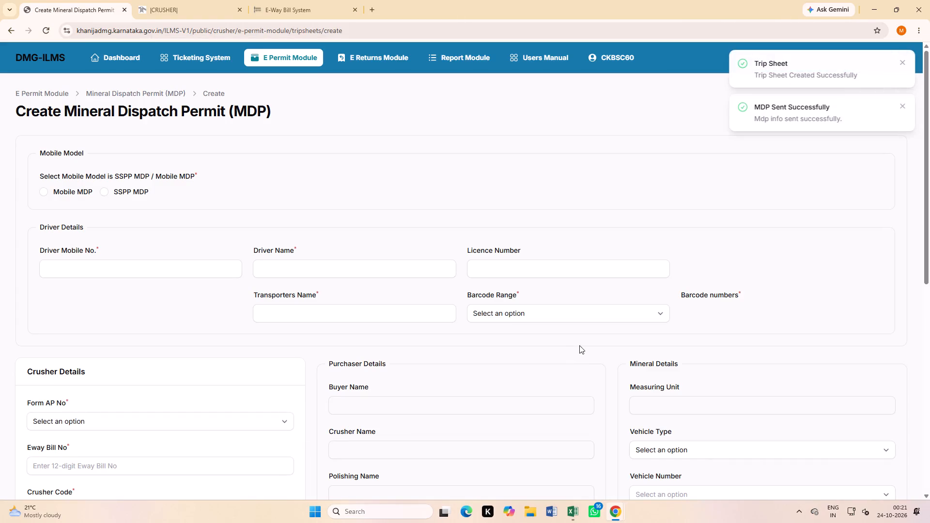
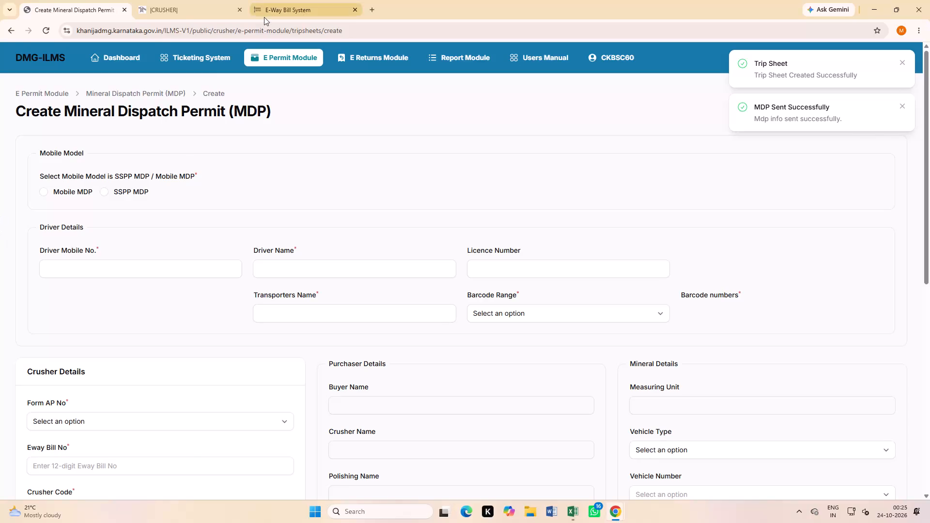
# Open a blank e-Way Bill entry form in the E-Way Bill System.
pyautogui.click(268, 13)
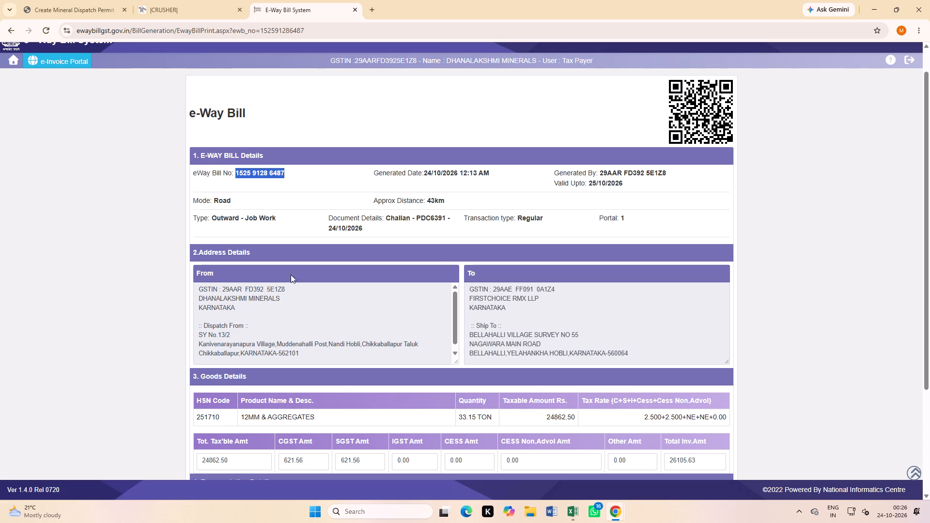
pyautogui.click(13, 63)
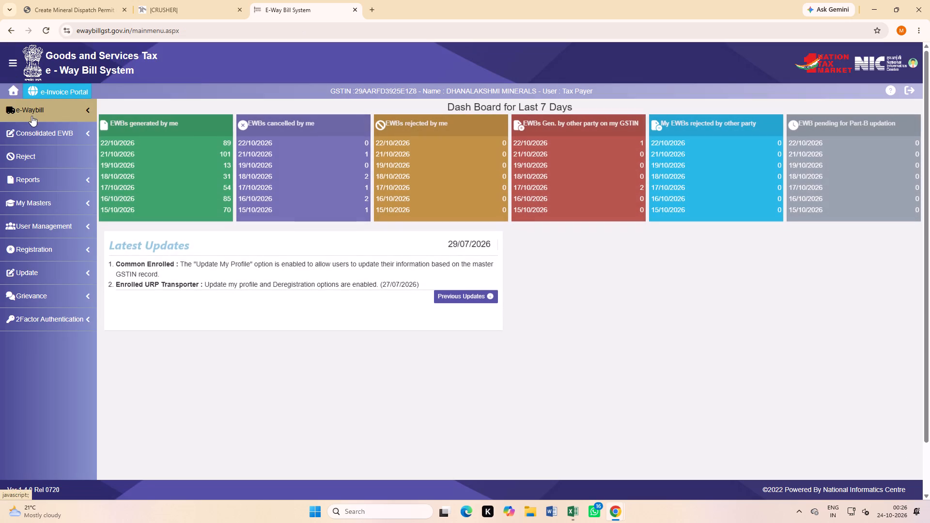
pyautogui.click(33, 116)
pyautogui.click(44, 133)
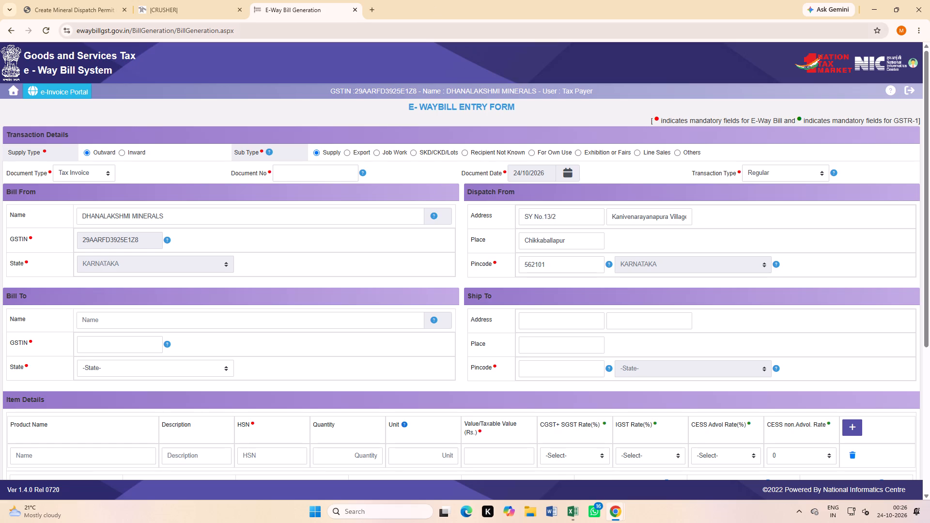
# In the new Mineral Dispatch Permit, choose the SSPP MDP model, enter a saved driver mobile number and set the driver name to DRIVER.
pyautogui.click(86, 15)
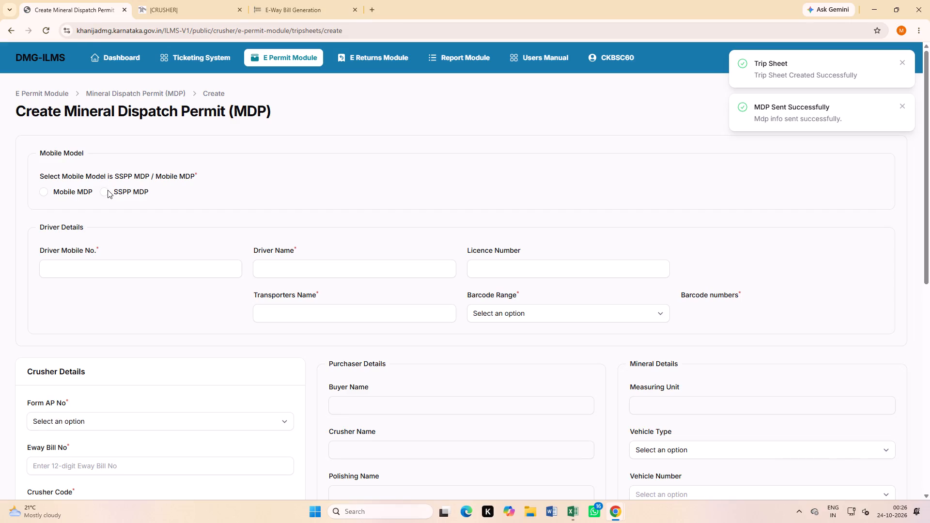
pyautogui.click(107, 191)
pyautogui.click(133, 269)
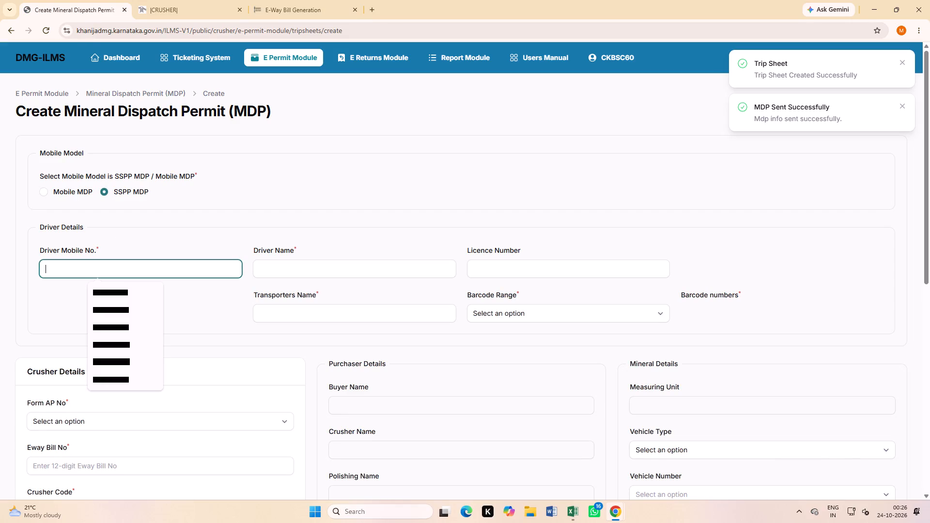
pyautogui.click(123, 364)
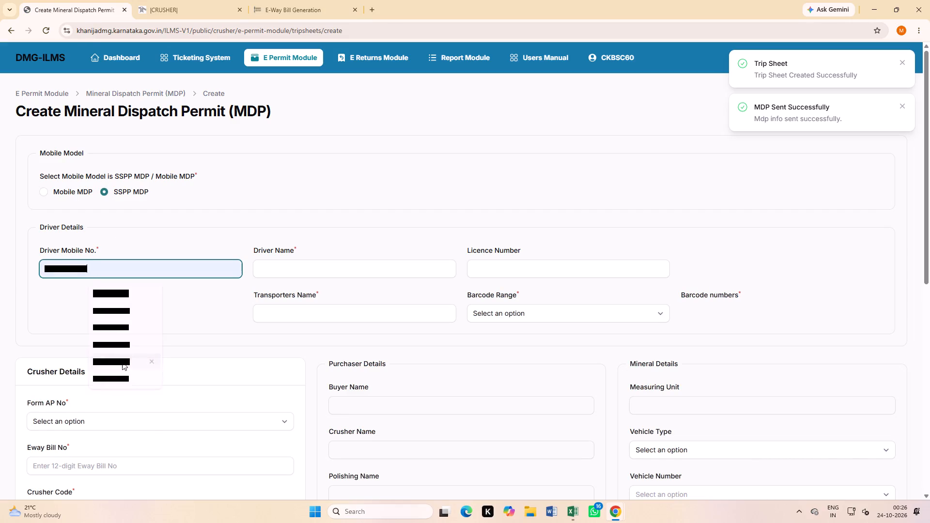
pyautogui.click(287, 269)
pyautogui.click(327, 295)
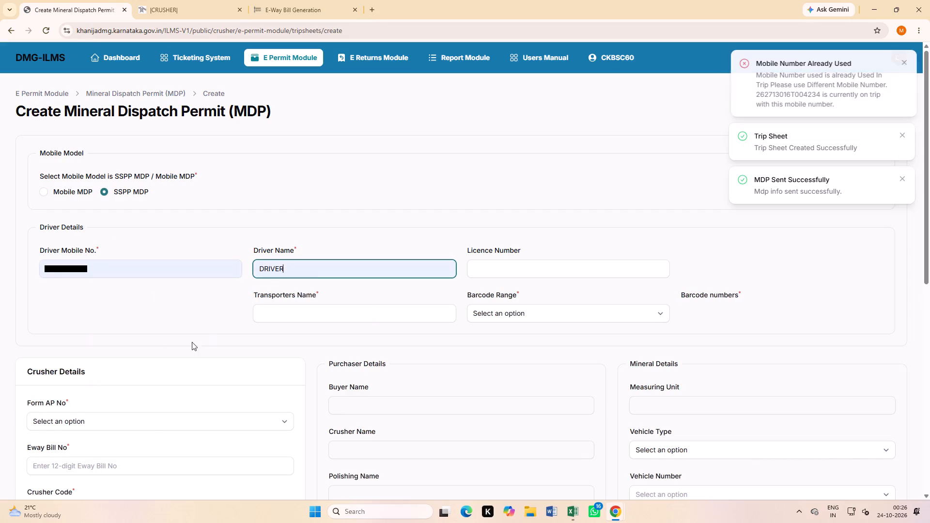
# Dismiss the mobile number notice and replace the last two digits of the driver's mobile number.
pyautogui.click(900, 61)
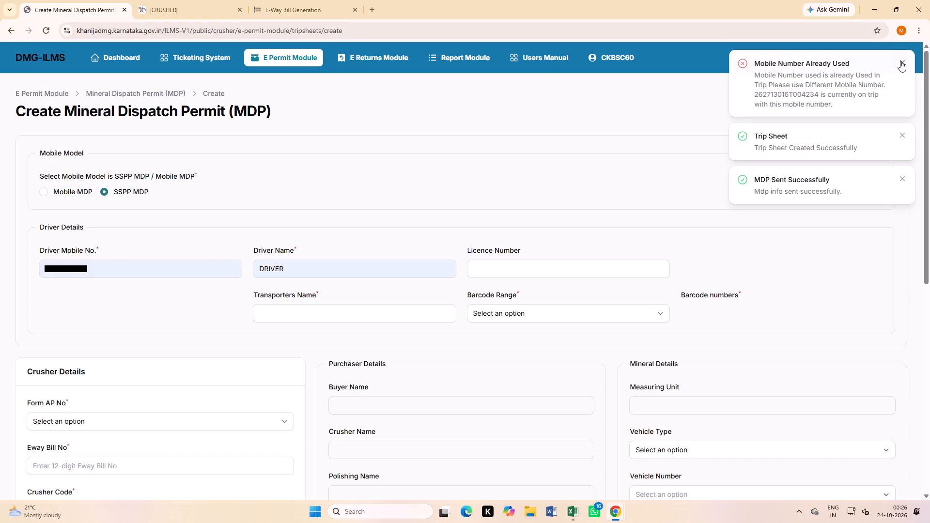
pyautogui.click(68, 268)
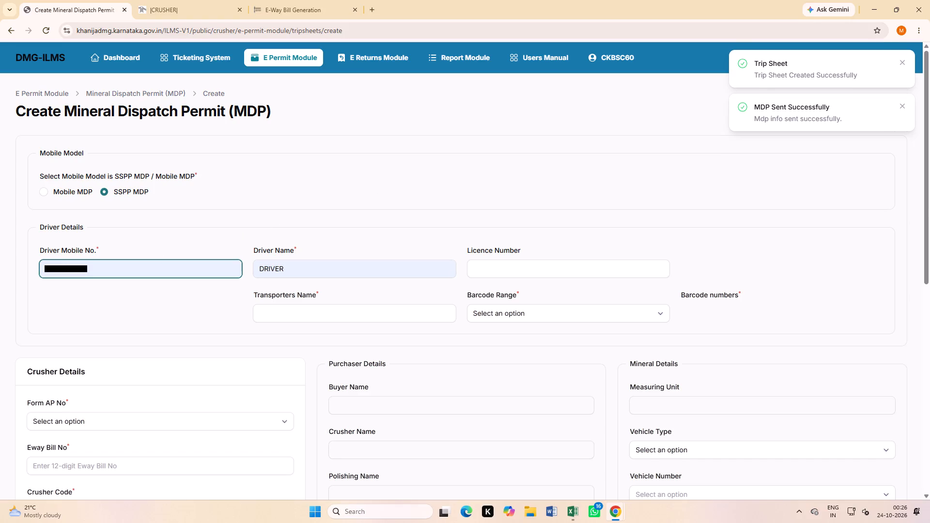
pyautogui.moveTo(91, 270); pyautogui.dragTo(80, 270)
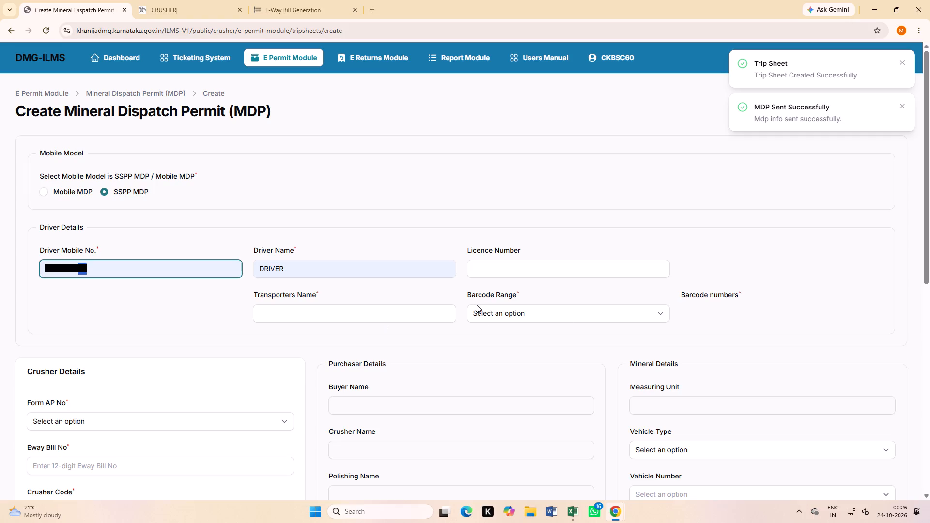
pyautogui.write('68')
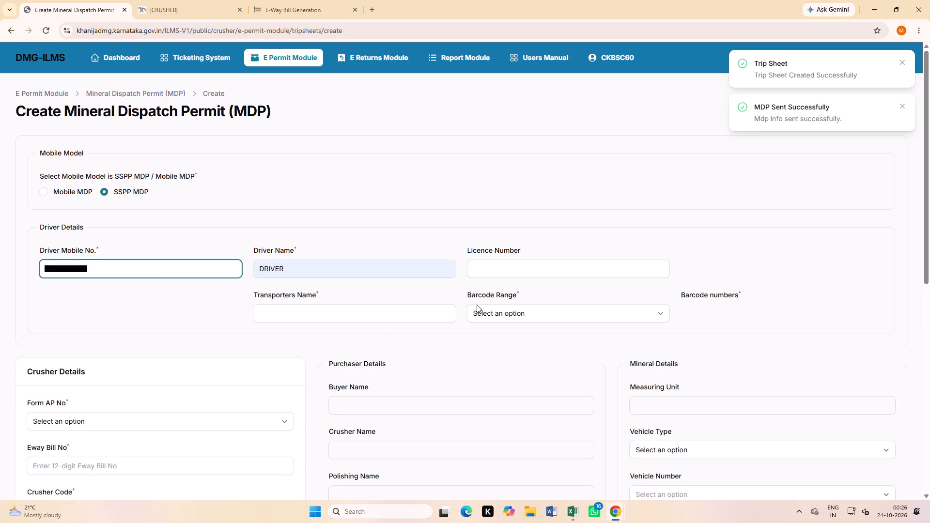
pyautogui.click(78, 422)
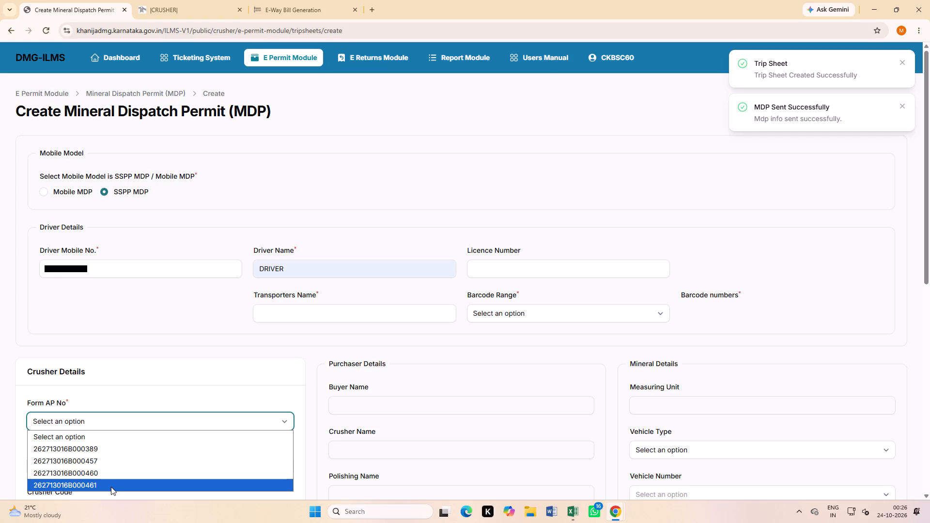
pyautogui.click(106, 472)
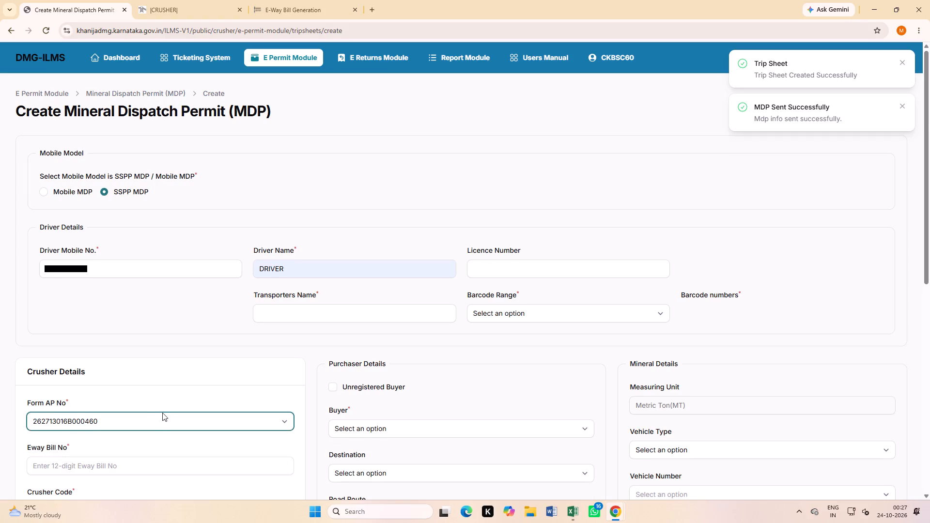
pyautogui.scroll(-3, 162, 413)
pyautogui.click(84, 323)
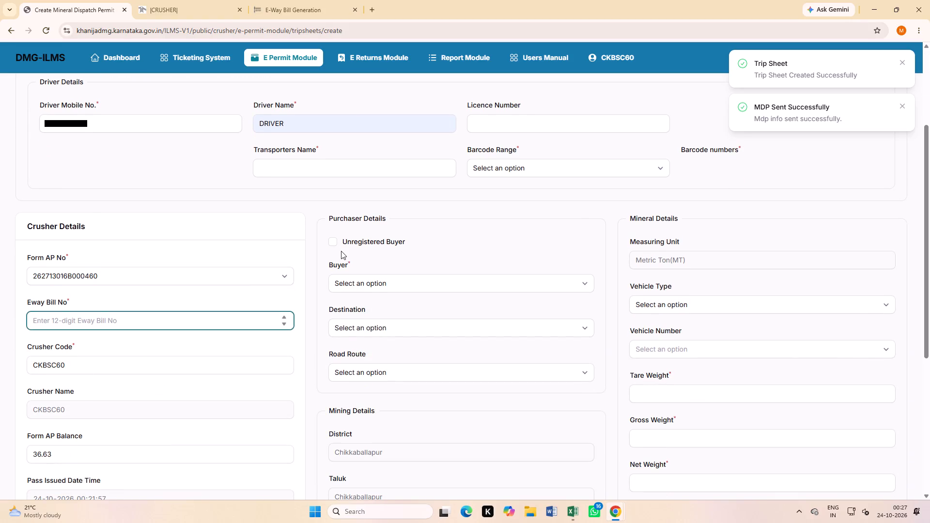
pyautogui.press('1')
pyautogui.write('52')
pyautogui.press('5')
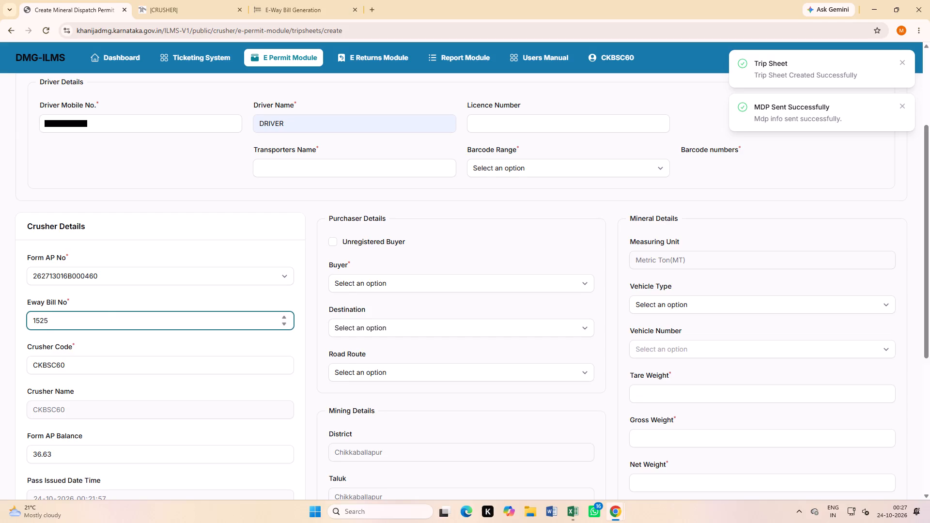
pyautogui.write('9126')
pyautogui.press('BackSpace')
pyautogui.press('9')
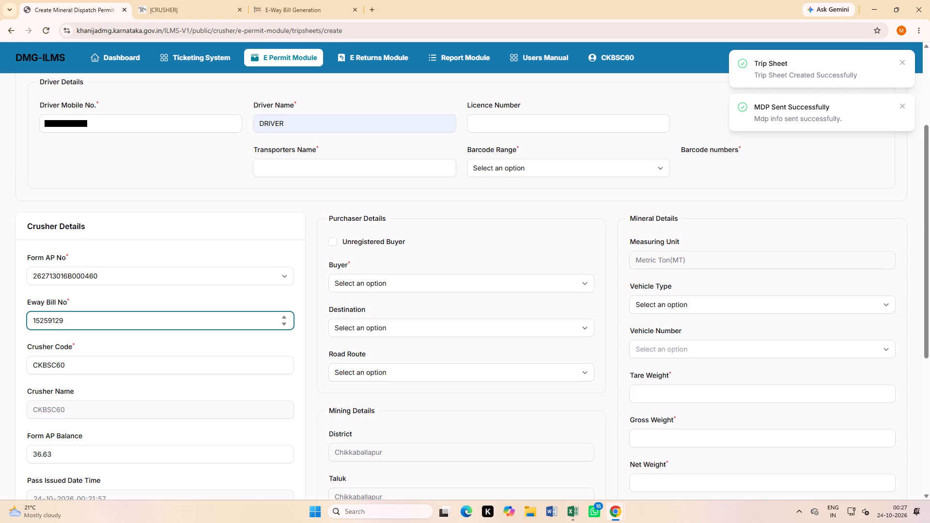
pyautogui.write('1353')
# Mark the purchaser as an unregistered buyer named FIRST CHOICE RMX LLP, with an all-zero ten-digit mobile number.
pyautogui.click(333, 241)
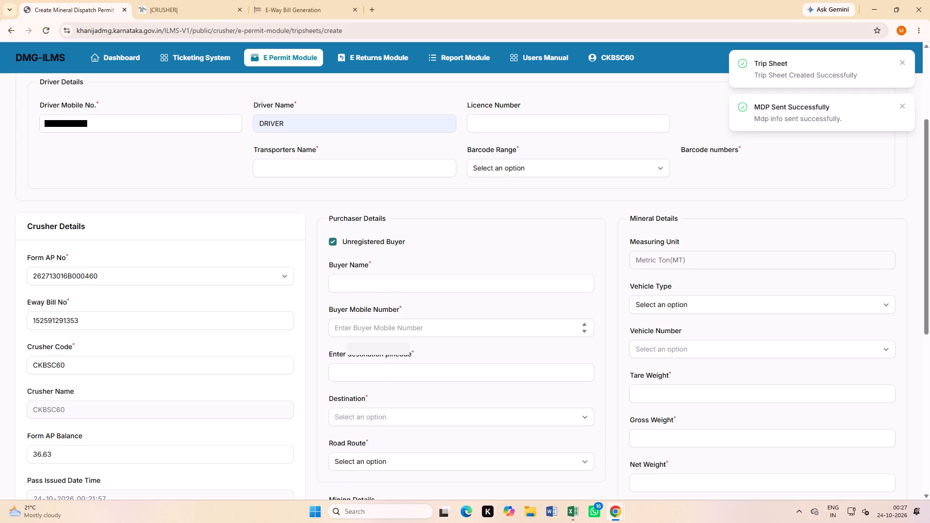
pyautogui.scroll(-3, 341, 336)
pyautogui.click(355, 139)
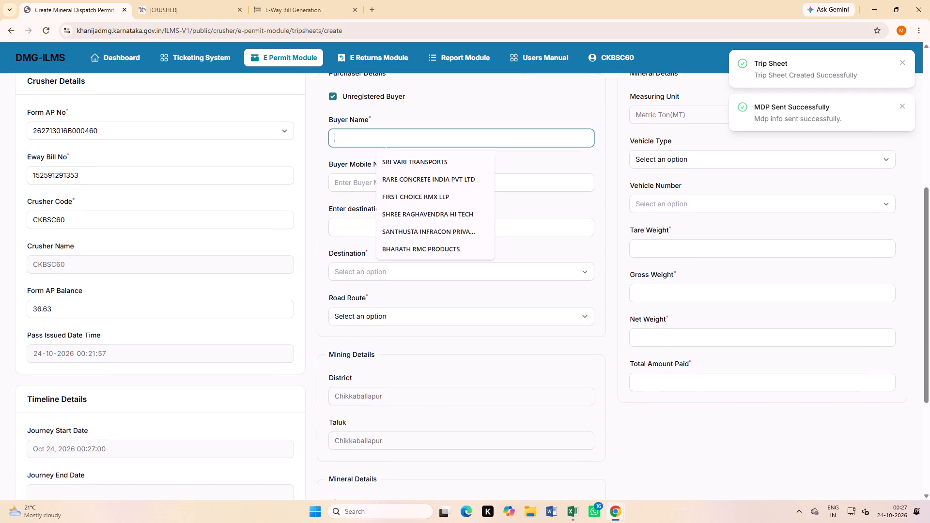
pyautogui.click(416, 198)
pyautogui.click(363, 184)
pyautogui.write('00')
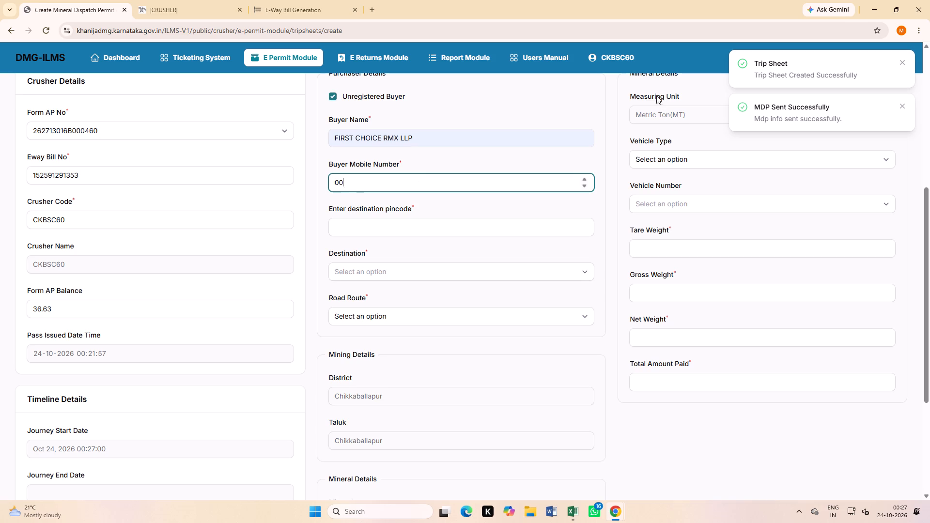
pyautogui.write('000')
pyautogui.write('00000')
# Set the destination to Bellahalli with pincode 560064, and choose the road route from Kanivenarayanapuraa to Hebbal (V).
pyautogui.click(358, 223)
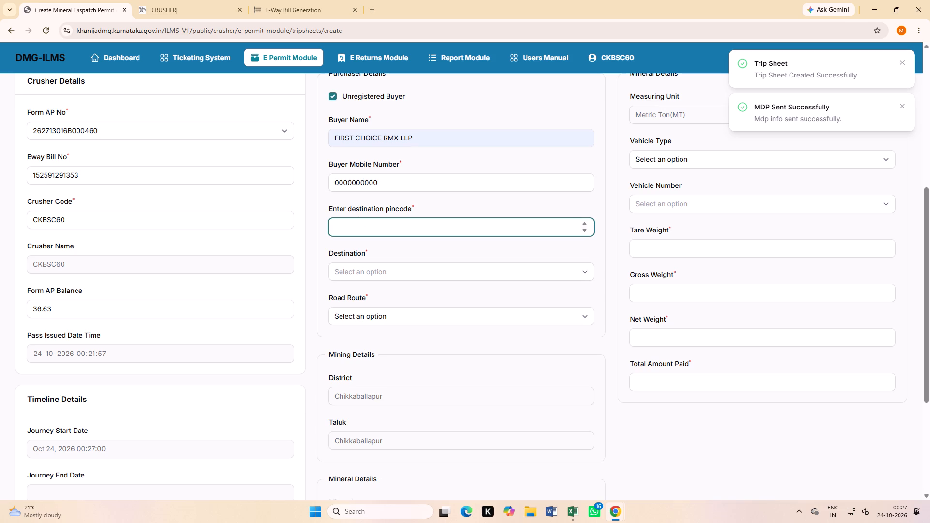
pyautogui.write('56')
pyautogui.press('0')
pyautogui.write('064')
pyautogui.click(368, 266)
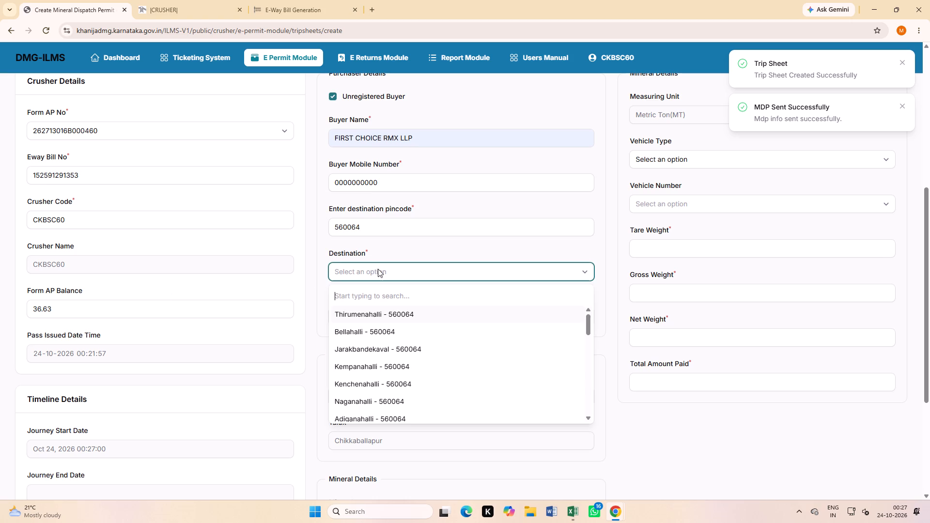
pyautogui.click(379, 331)
pyautogui.click(375, 313)
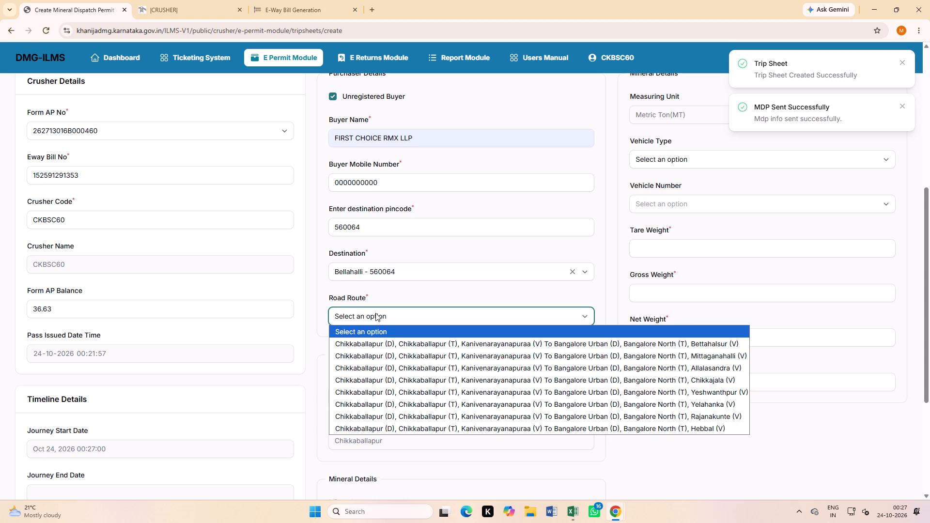
pyautogui.click(593, 426)
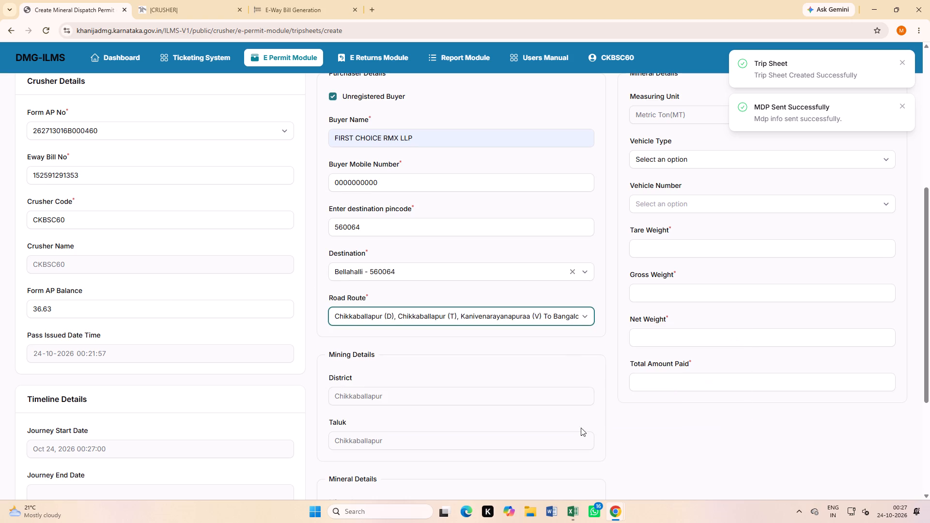
pyautogui.scroll(-4, 554, 346)
pyautogui.scroll(3, 683, 337)
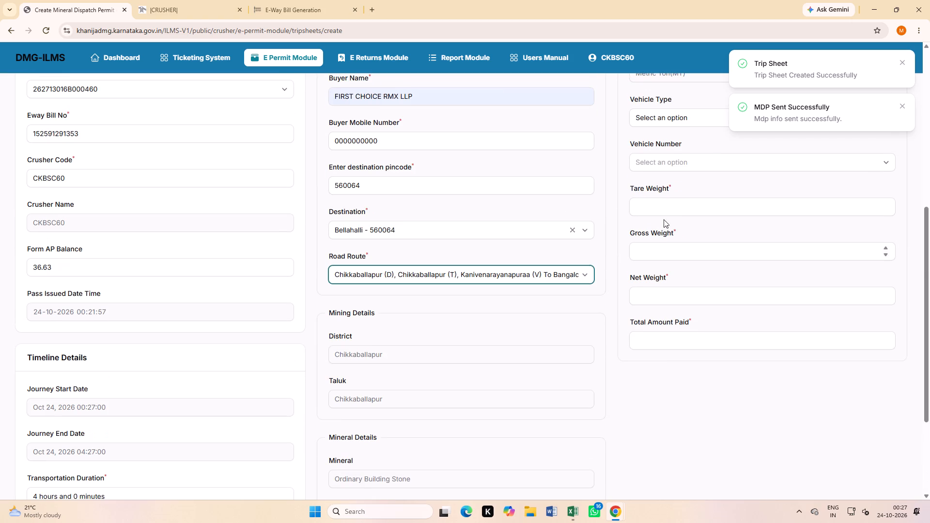
pyautogui.moveTo(662, 124); pyautogui.dragTo(664, 119)
pyautogui.click(660, 182)
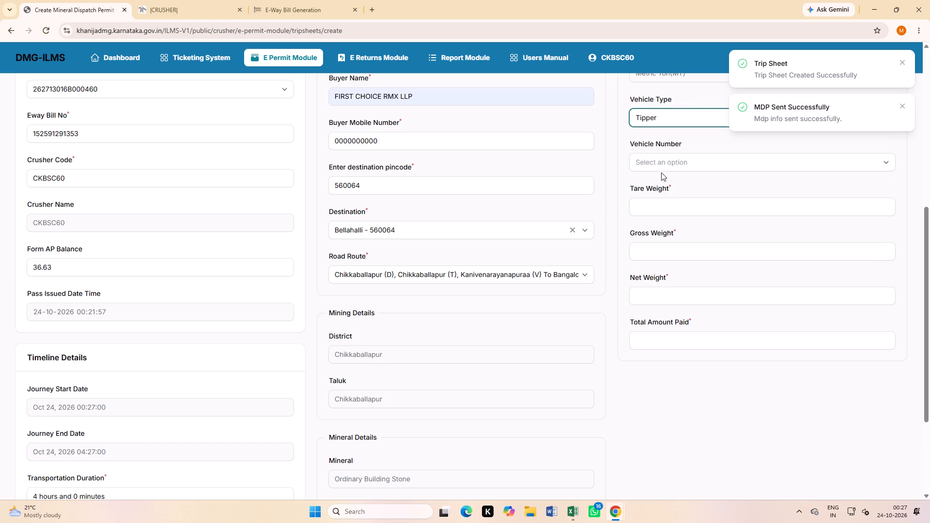
pyautogui.click(662, 167)
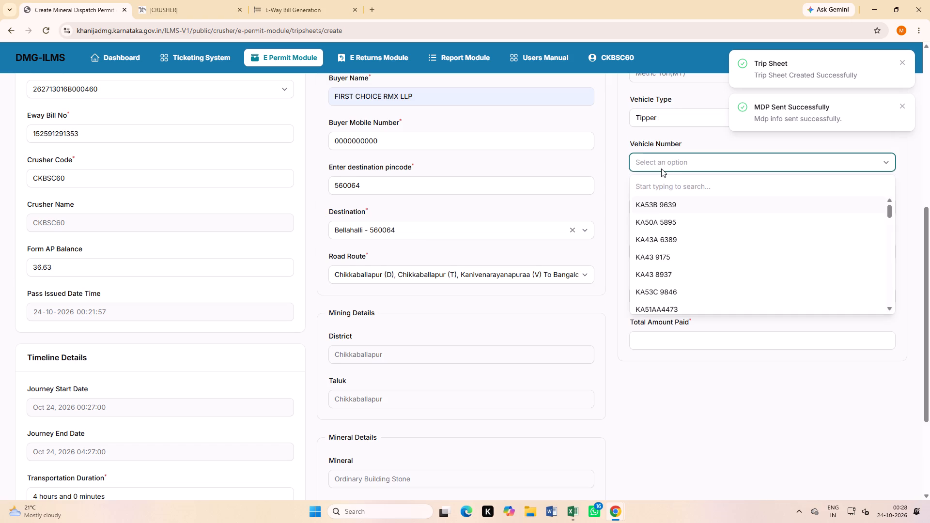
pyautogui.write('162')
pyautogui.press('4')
pyautogui.click(666, 206)
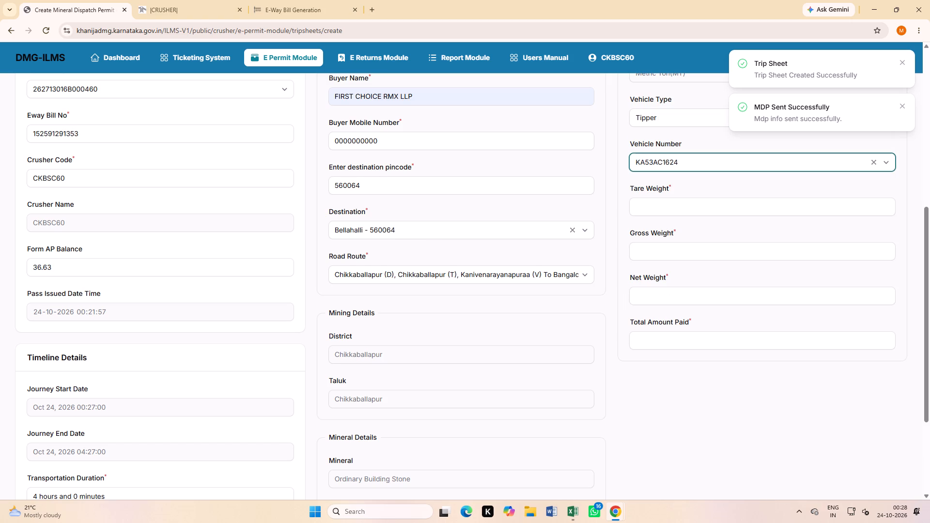
# Enter a gross weight of 49.52 for the vehicle in the mineral details.
pyautogui.click(658, 251)
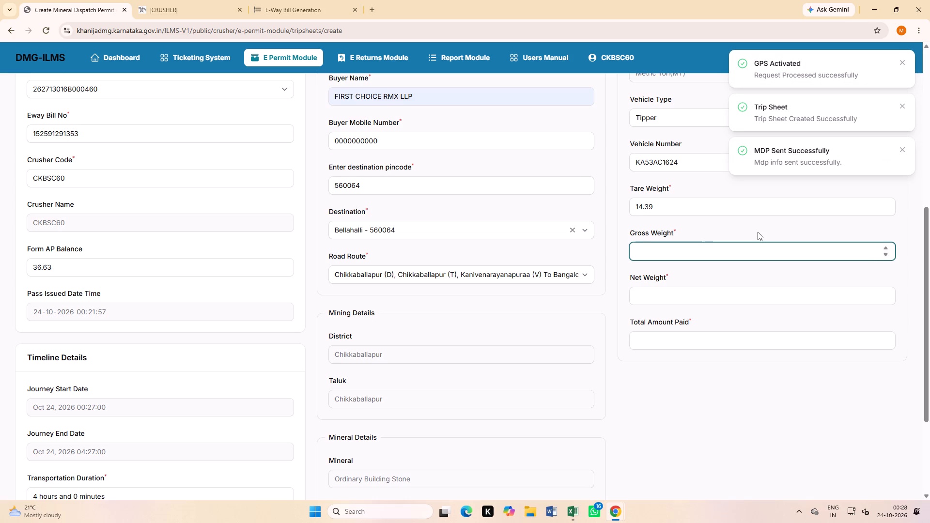
pyautogui.click(664, 254)
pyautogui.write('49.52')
pyautogui.click(697, 416)
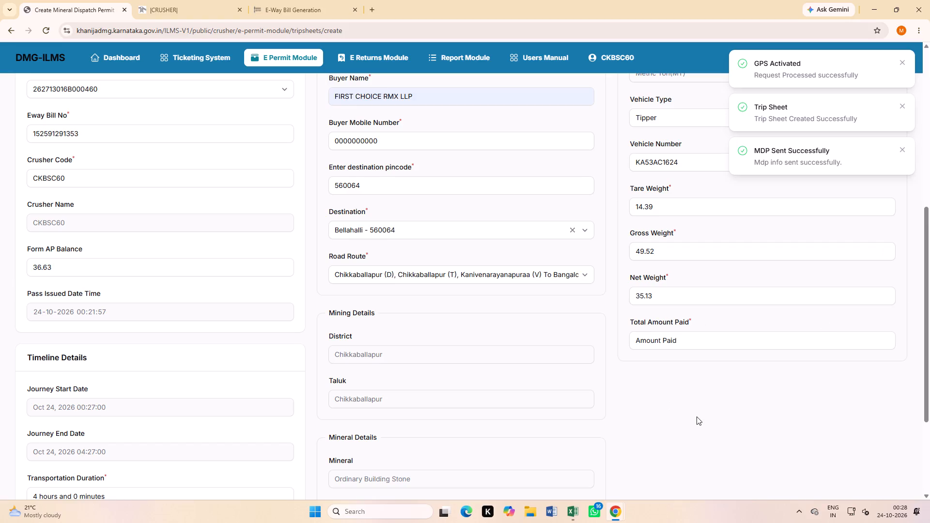
pyautogui.scroll(4, 680, 408)
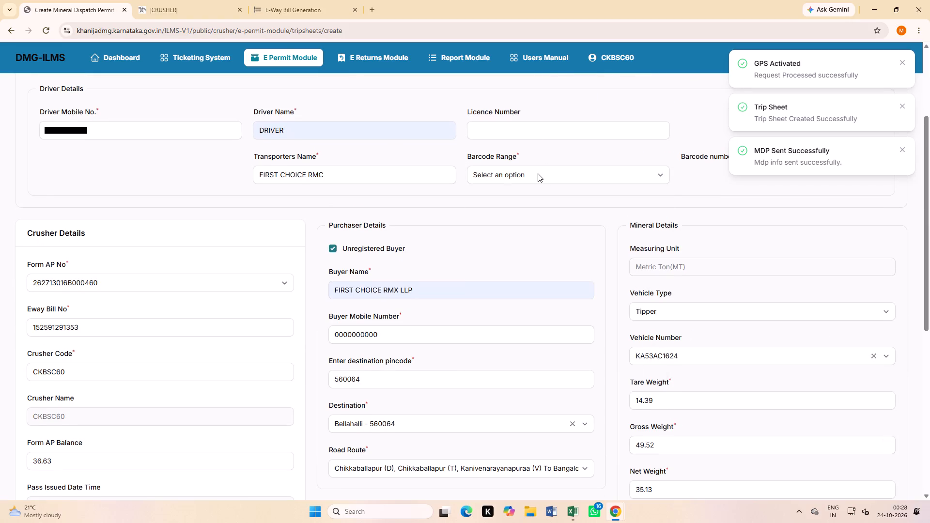
pyautogui.click(538, 173)
pyautogui.scroll(-6, 564, 239)
pyautogui.scroll(-7, 569, 285)
pyautogui.scroll(-6, 554, 369)
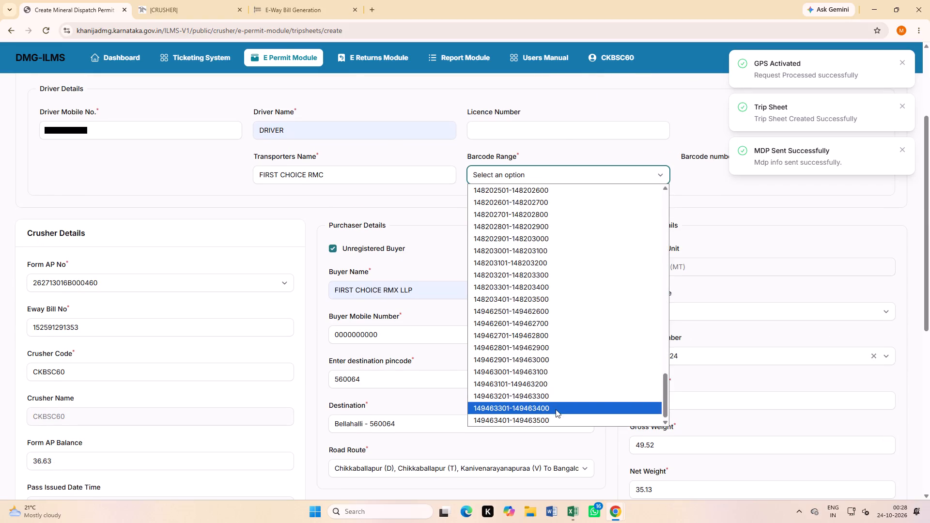
pyautogui.click(555, 409)
pyautogui.scroll(3, 875, 277)
pyautogui.click(763, 321)
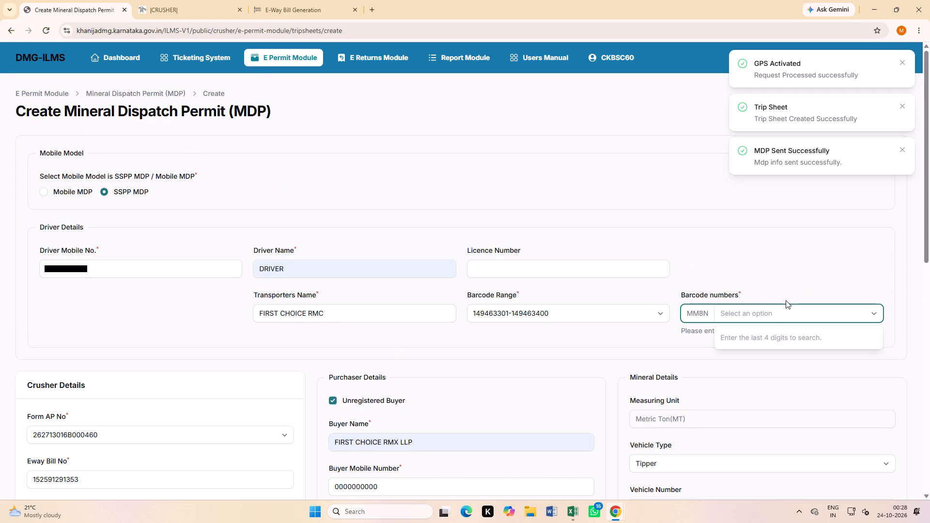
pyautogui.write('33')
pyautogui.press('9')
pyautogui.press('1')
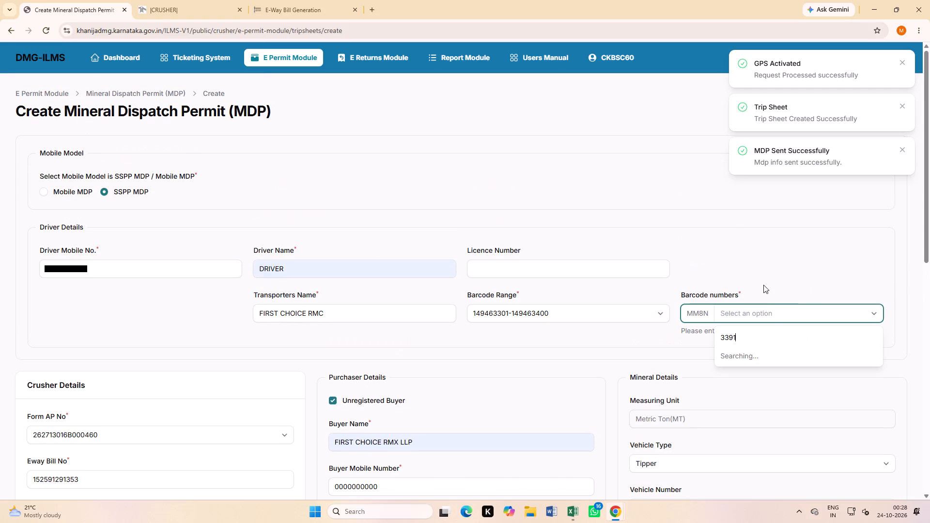
pyautogui.click(748, 361)
pyautogui.scroll(-6, 185, 359)
pyautogui.scroll(-6, 120, 383)
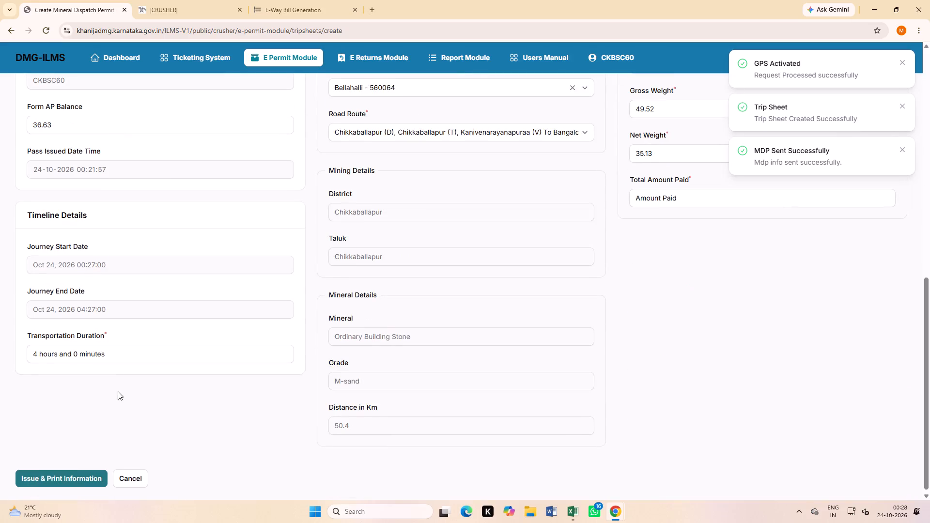
pyautogui.click(77, 473)
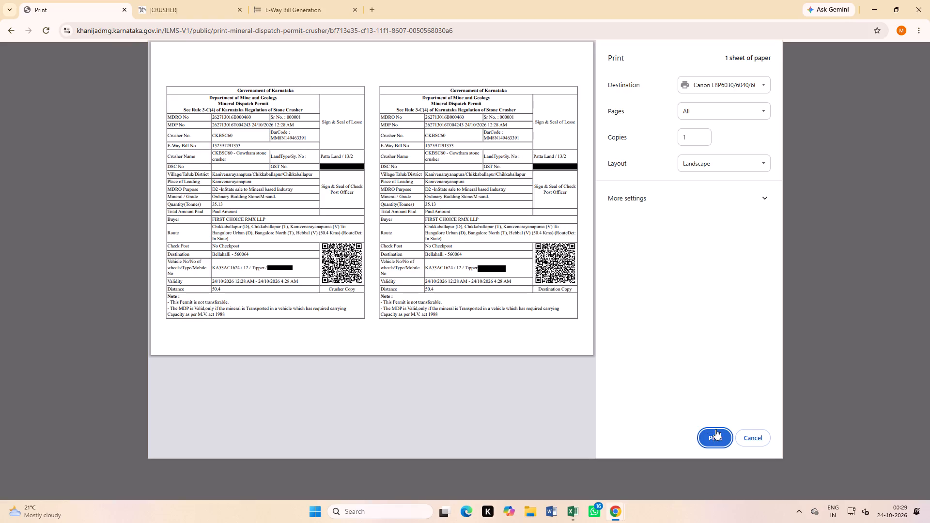
pyautogui.click(712, 440)
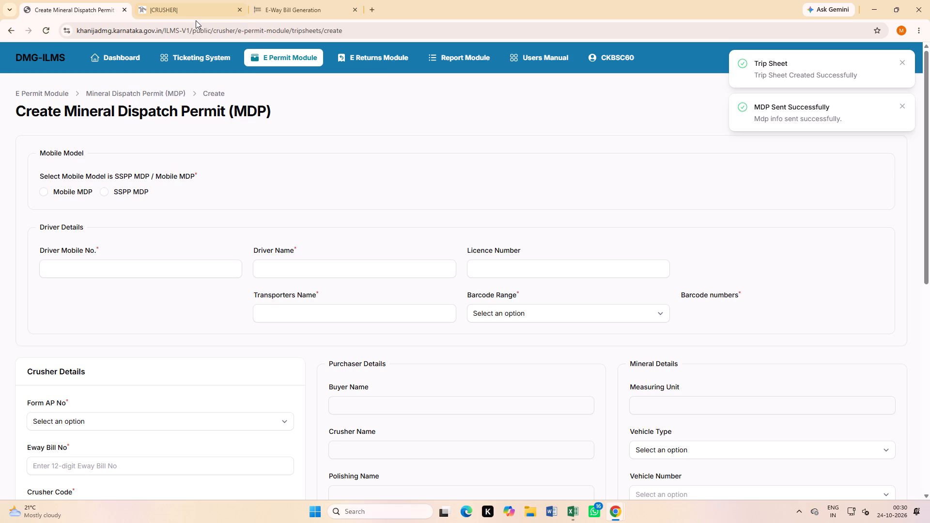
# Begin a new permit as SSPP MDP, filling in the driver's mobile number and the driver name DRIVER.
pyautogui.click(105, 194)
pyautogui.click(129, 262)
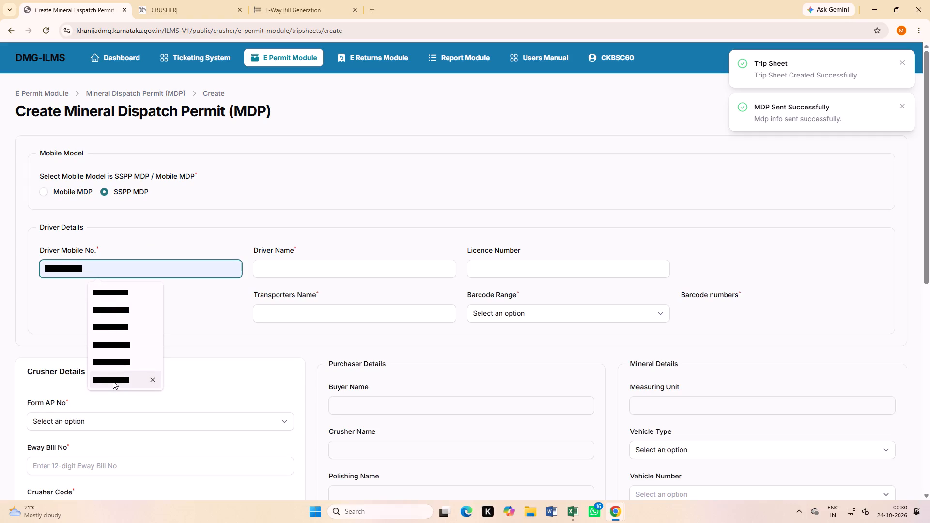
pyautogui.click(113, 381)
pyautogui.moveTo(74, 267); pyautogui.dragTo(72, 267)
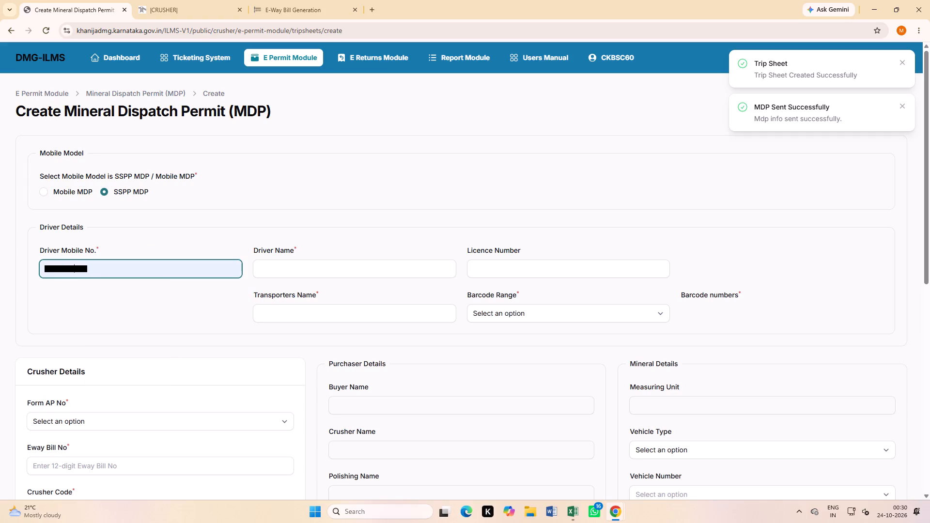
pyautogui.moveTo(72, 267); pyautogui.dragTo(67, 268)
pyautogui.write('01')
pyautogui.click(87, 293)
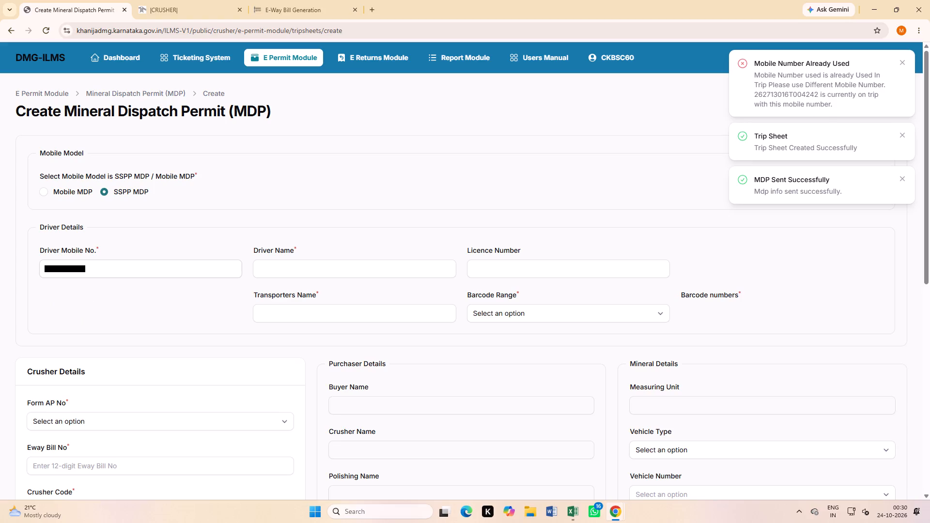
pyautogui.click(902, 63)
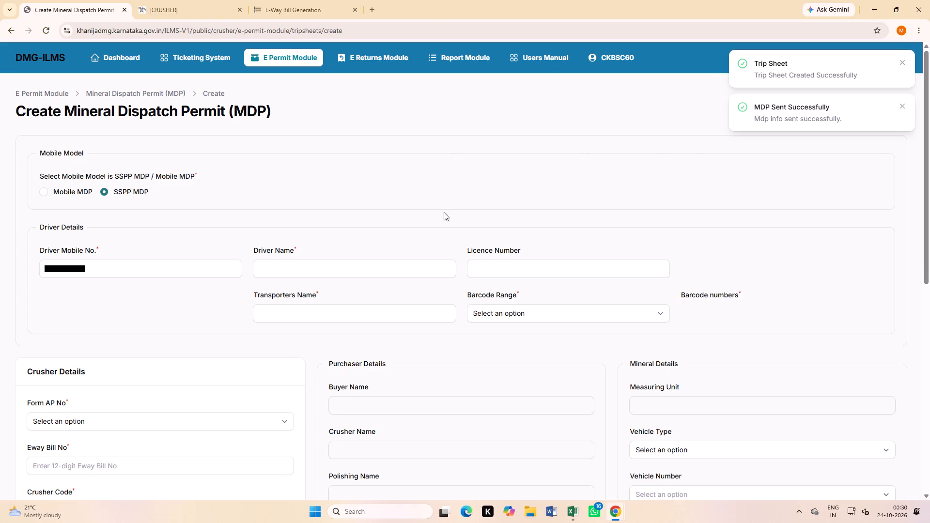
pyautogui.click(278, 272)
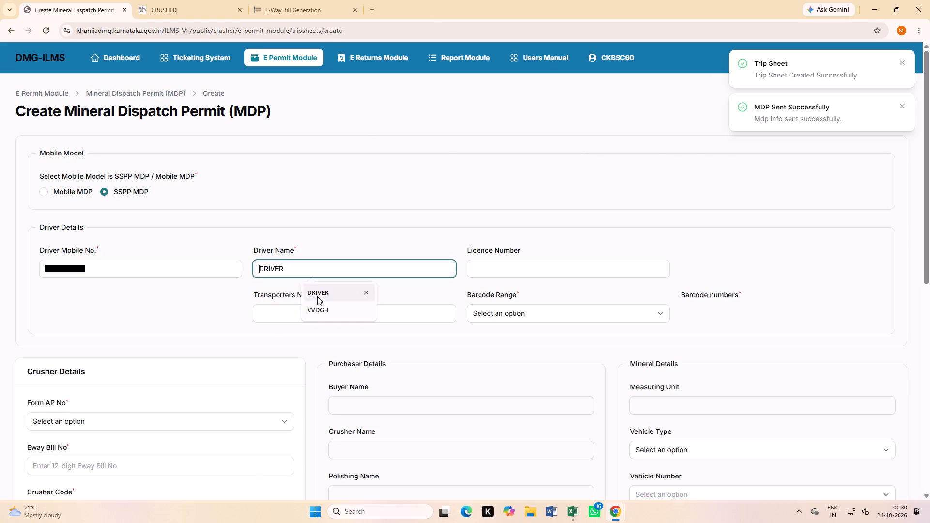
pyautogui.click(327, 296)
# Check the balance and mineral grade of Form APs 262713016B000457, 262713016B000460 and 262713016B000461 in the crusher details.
pyautogui.click(76, 427)
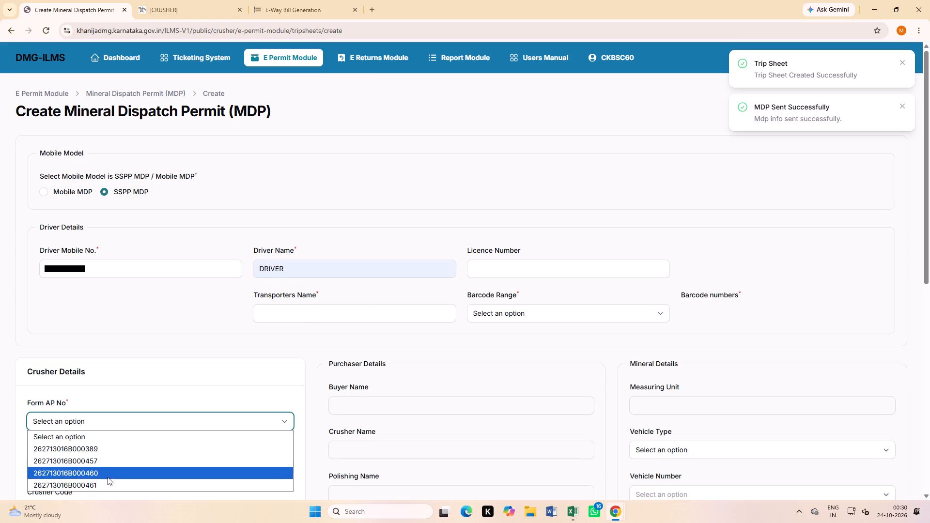
pyautogui.click(93, 461)
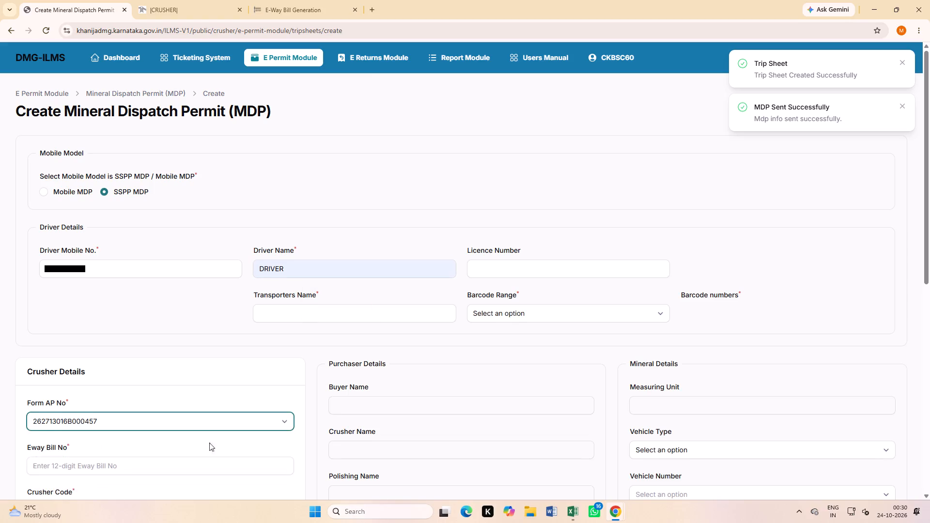
pyautogui.scroll(-7, 239, 437)
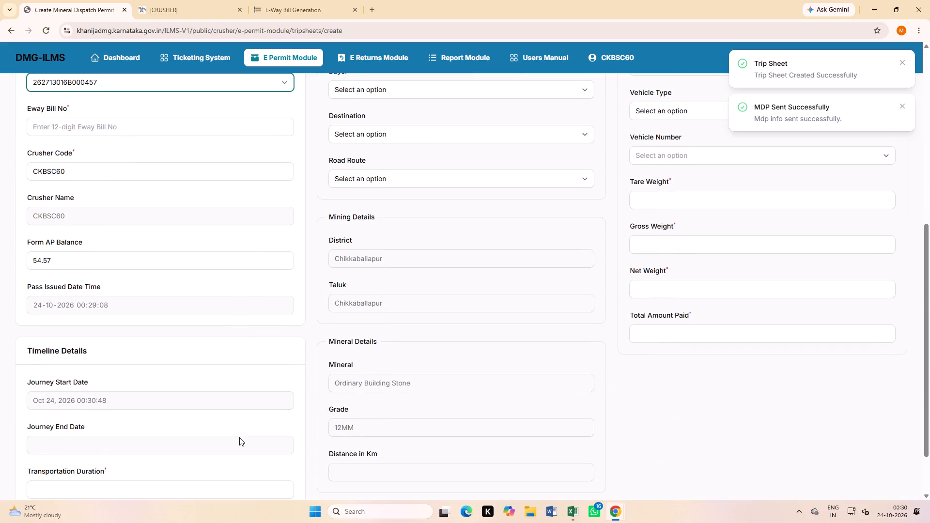
pyautogui.scroll(2, 238, 435)
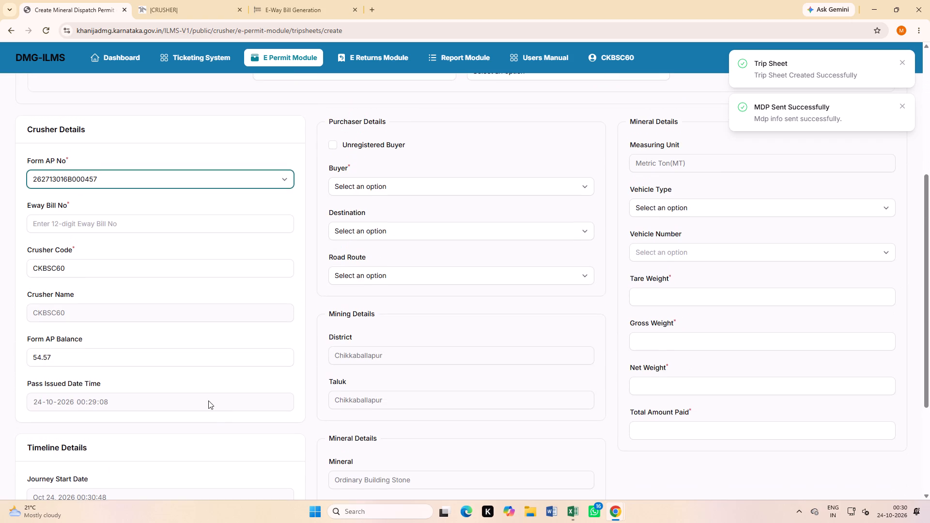
pyautogui.click(102, 177)
pyautogui.click(92, 226)
pyautogui.scroll(-3, 236, 250)
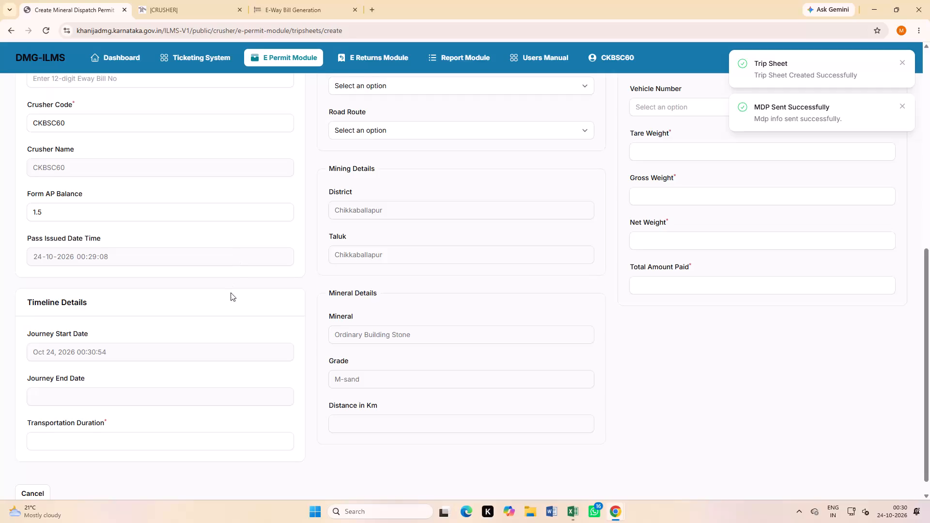
pyautogui.scroll(3, 229, 319)
pyautogui.click(134, 180)
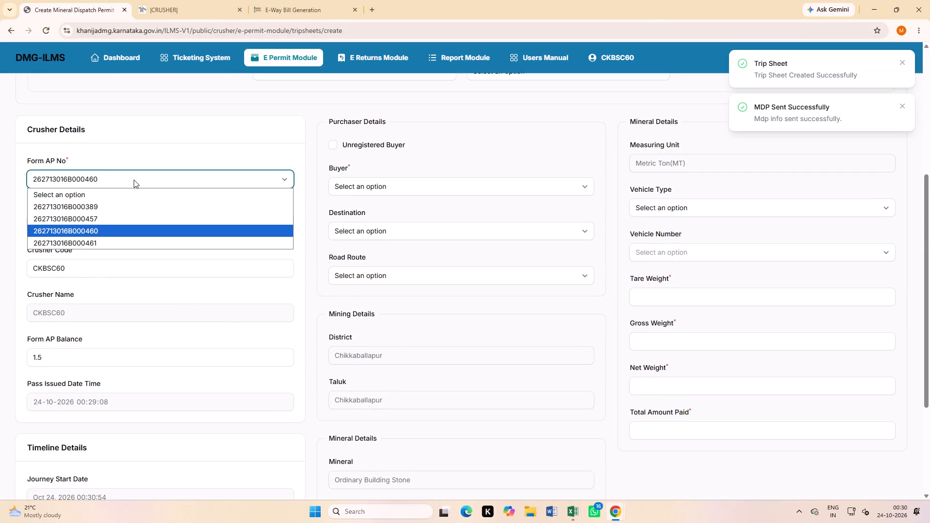
pyautogui.click(113, 242)
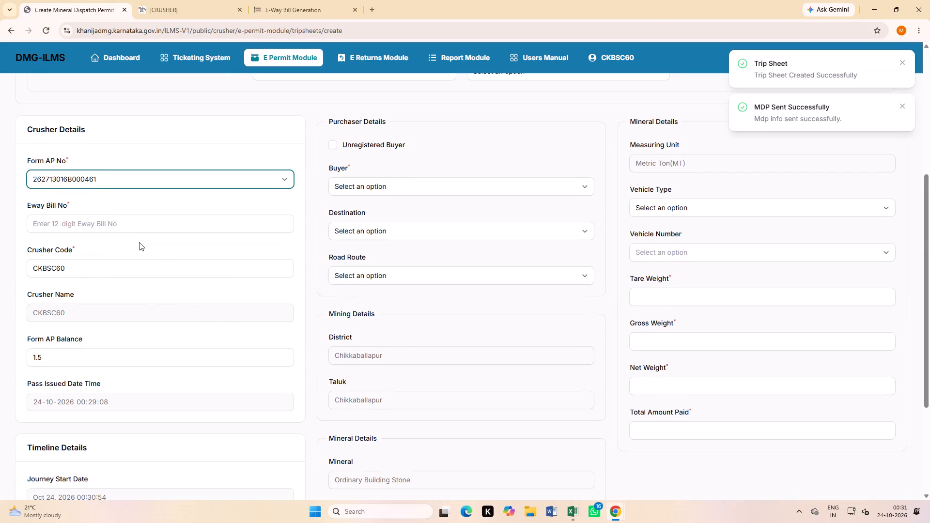
pyautogui.scroll(-2, 139, 242)
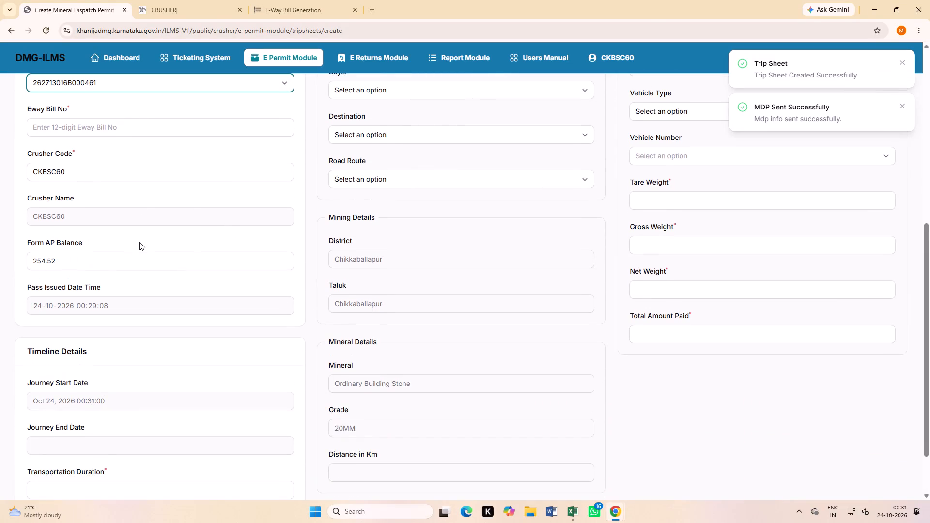
pyautogui.scroll(3, 139, 242)
pyautogui.click(129, 231)
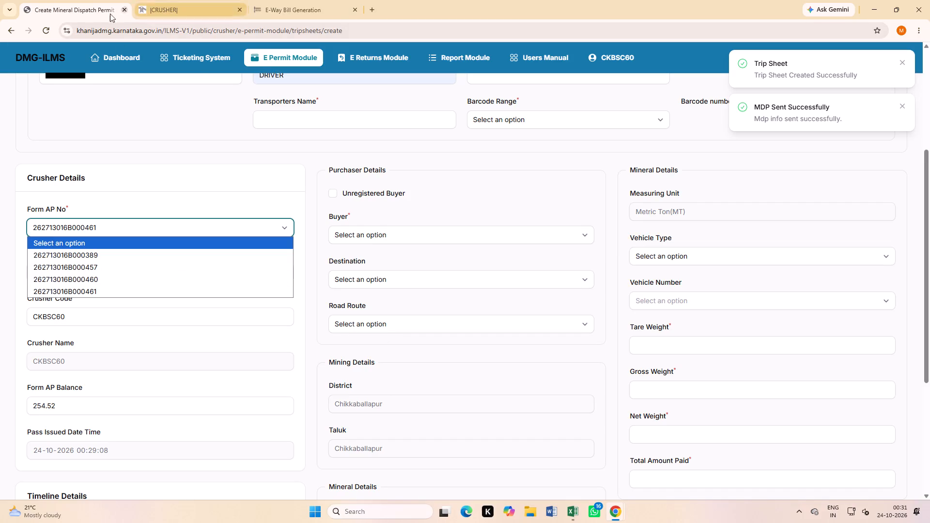
# Start a new Form AP in the E Permit Module with the application type Amendment.
pyautogui.click(263, 54)
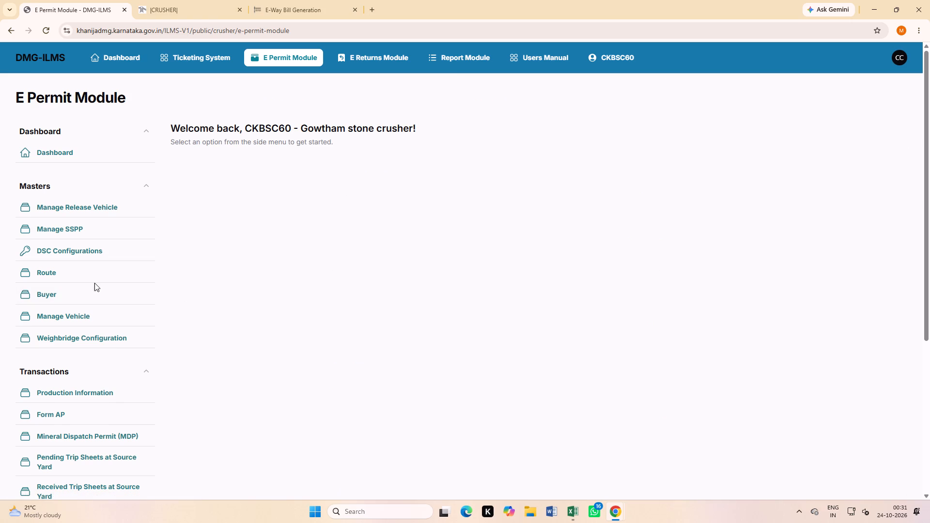
pyautogui.click(53, 413)
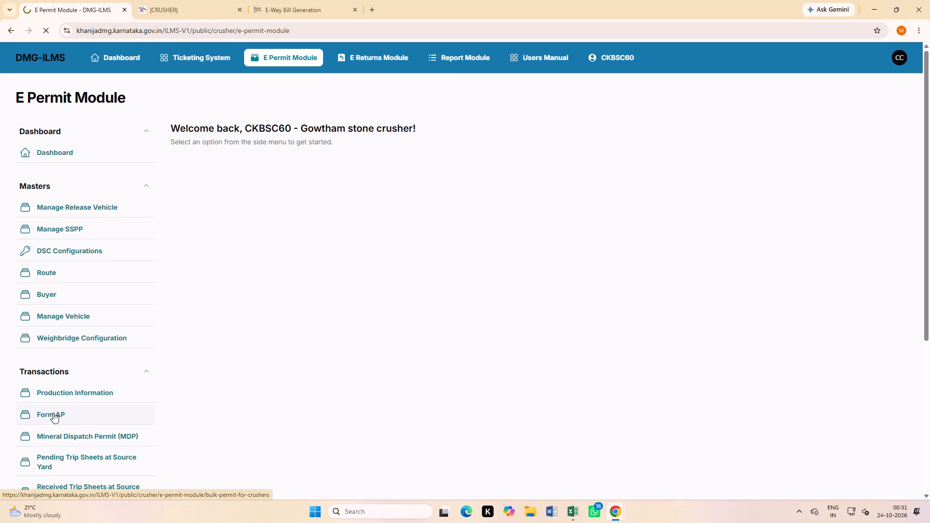
pyautogui.click(869, 109)
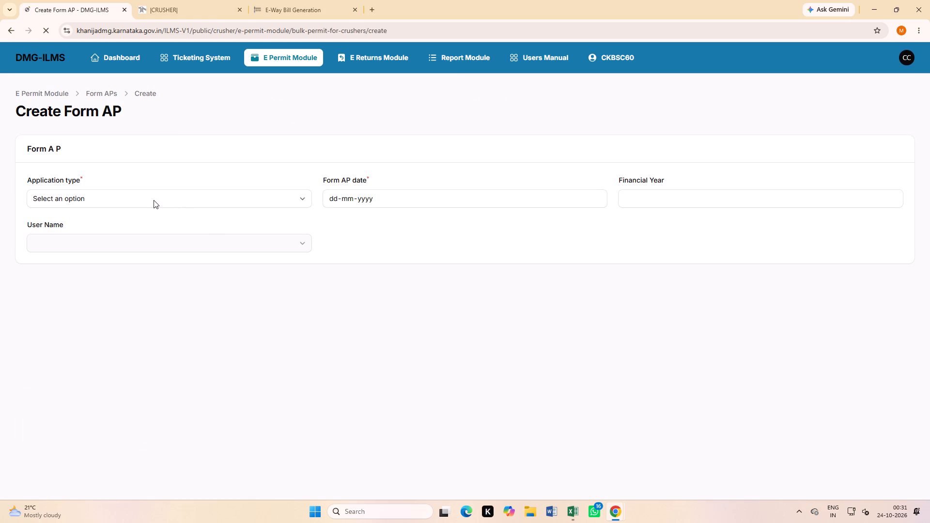
pyautogui.click(152, 199)
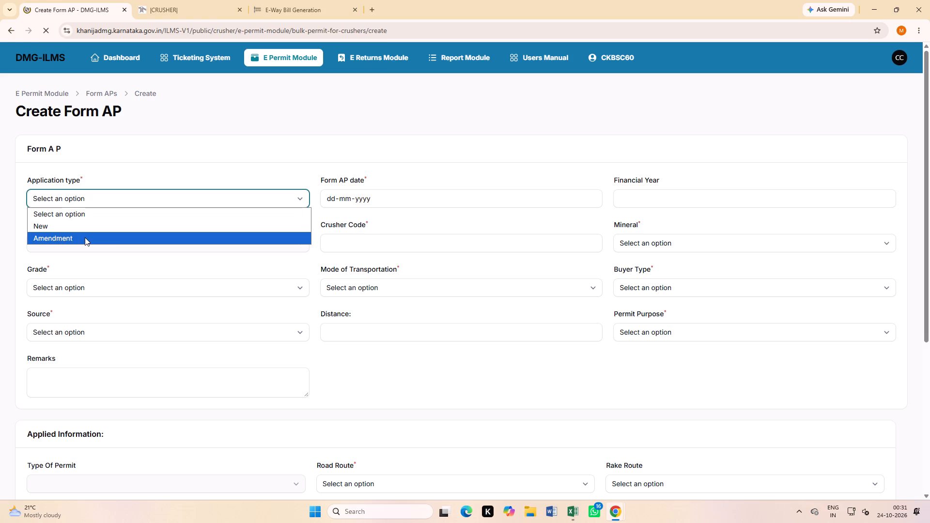
pyautogui.click(85, 237)
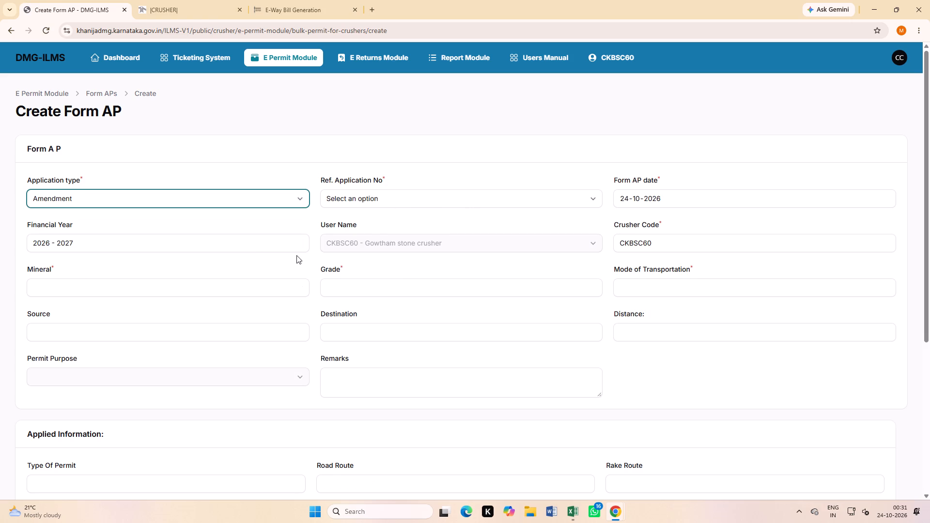
pyautogui.scroll(-3, 296, 255)
pyautogui.scroll(3, 343, 222)
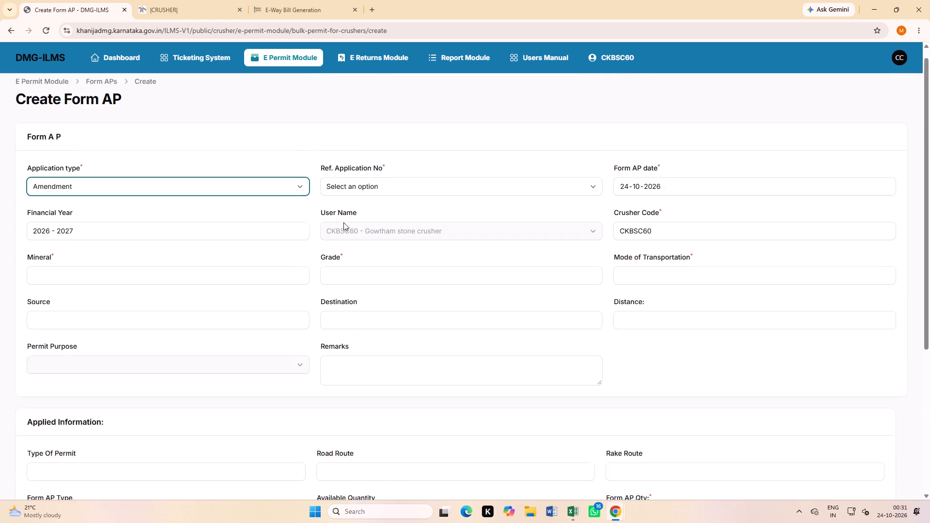
pyautogui.click(371, 196)
pyautogui.scroll(-2, 435, 400)
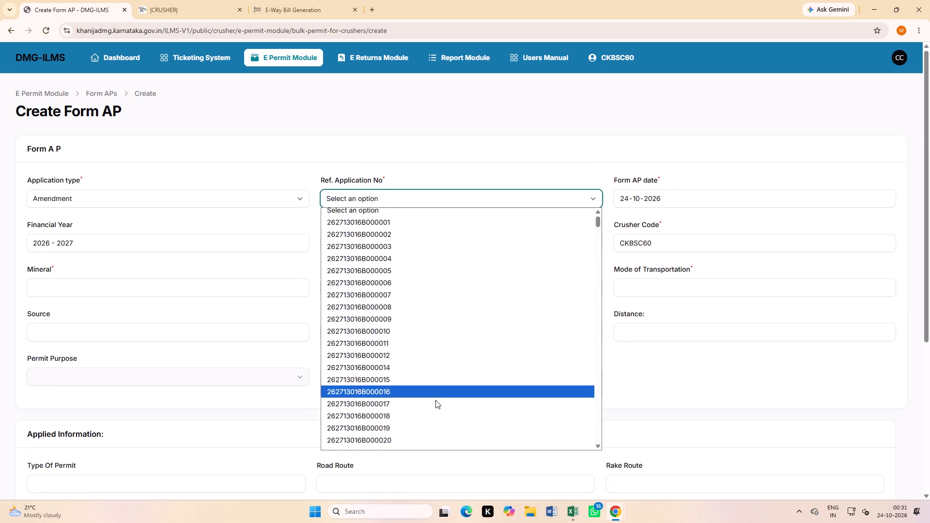
pyautogui.scroll(-4, 435, 400)
pyautogui.scroll(-20, 436, 400)
pyautogui.scroll(-14, 436, 400)
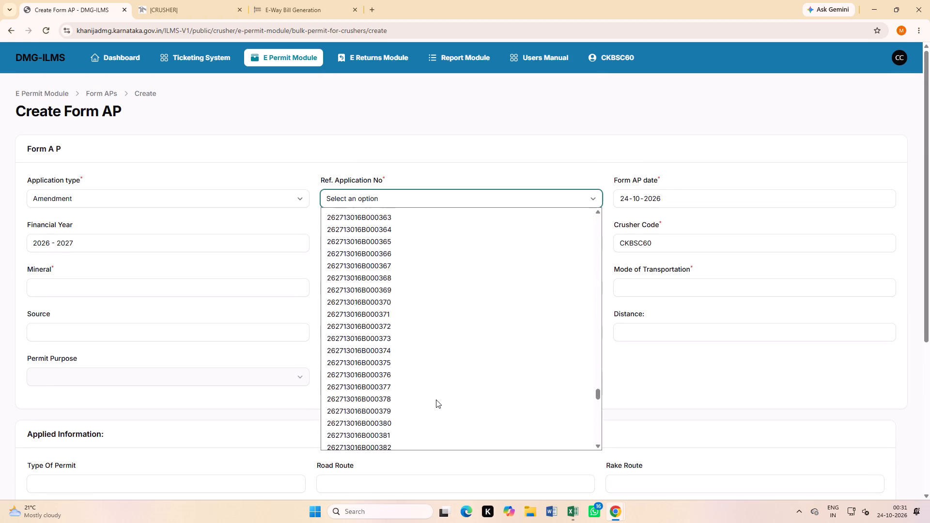
pyautogui.scroll(-7, 436, 400)
pyautogui.scroll(-14, 436, 400)
pyautogui.click(391, 431)
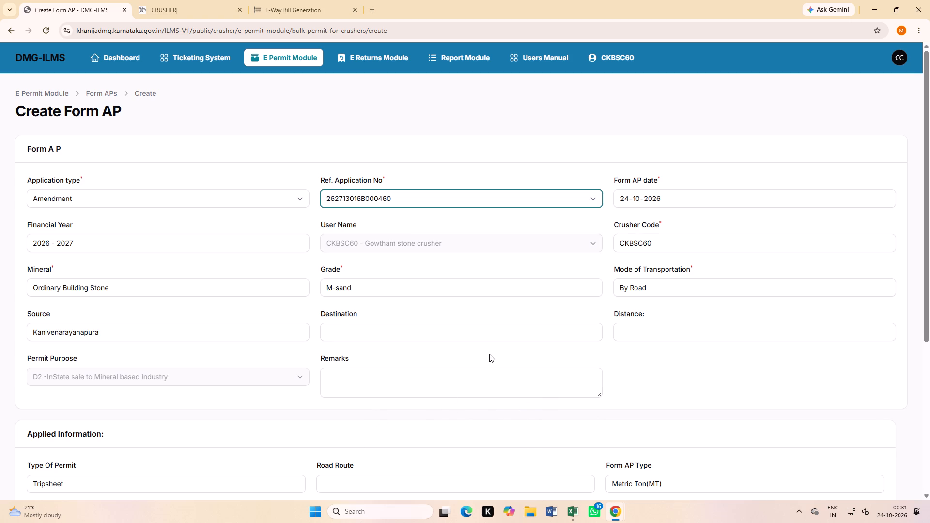
# Enter a Form AP quantity of 1.5 and create the amendment.
pyautogui.scroll(-5, 309, 382)
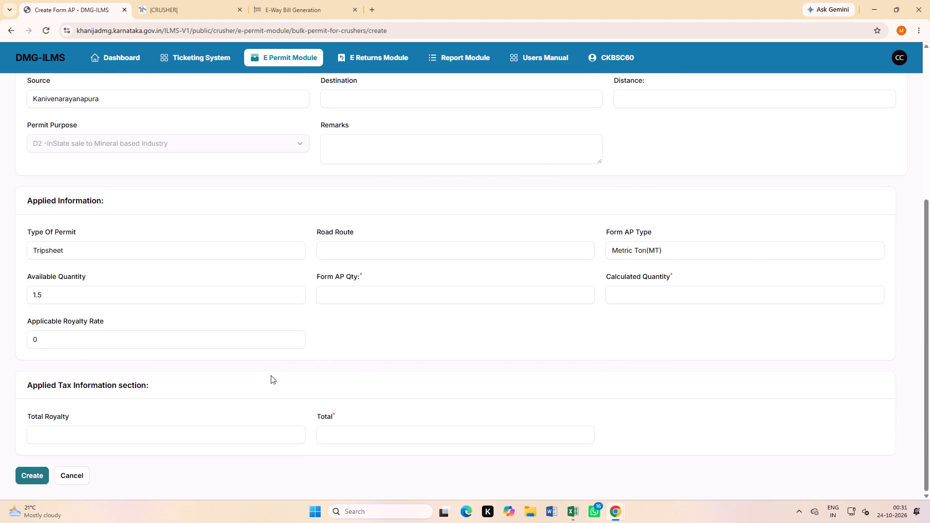
pyautogui.click(339, 300)
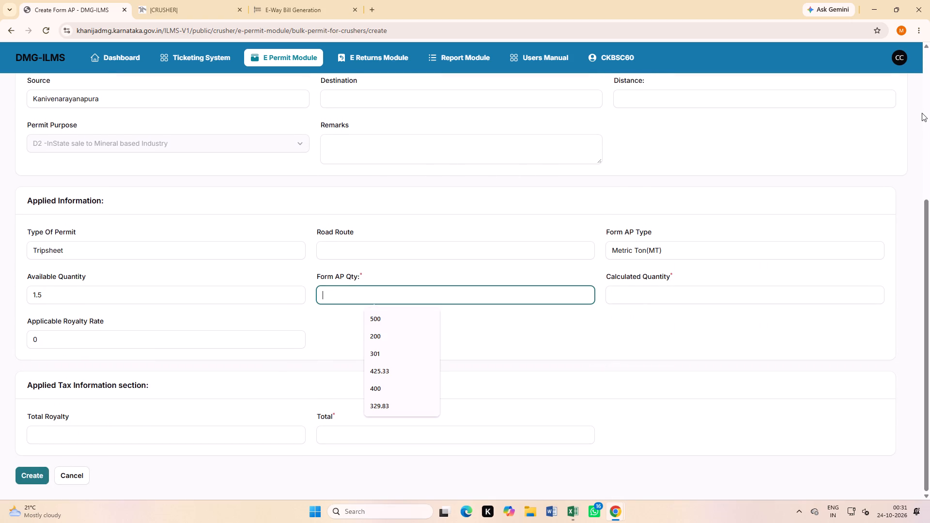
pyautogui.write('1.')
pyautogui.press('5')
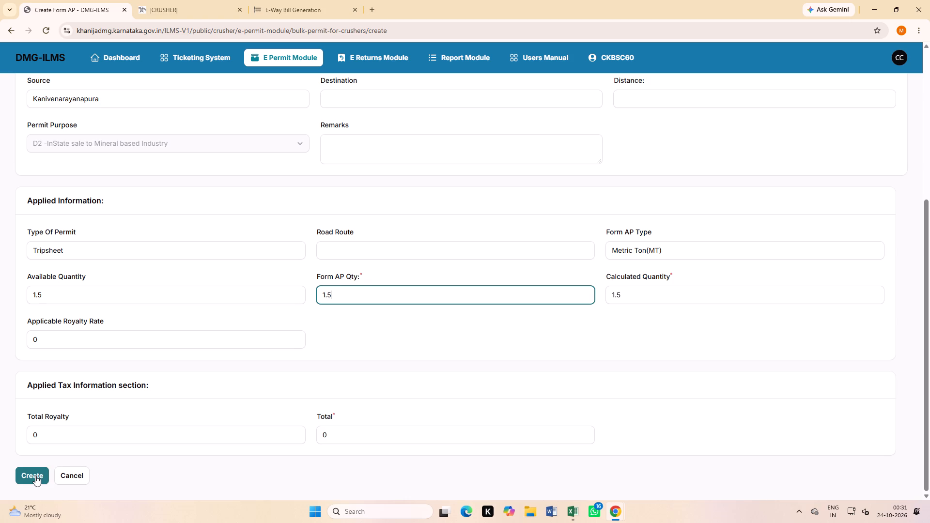
pyautogui.click(35, 476)
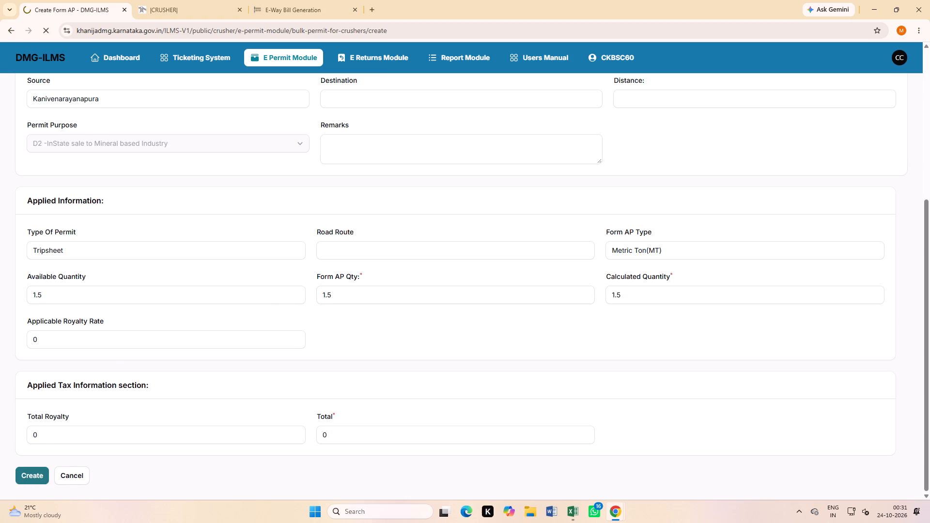
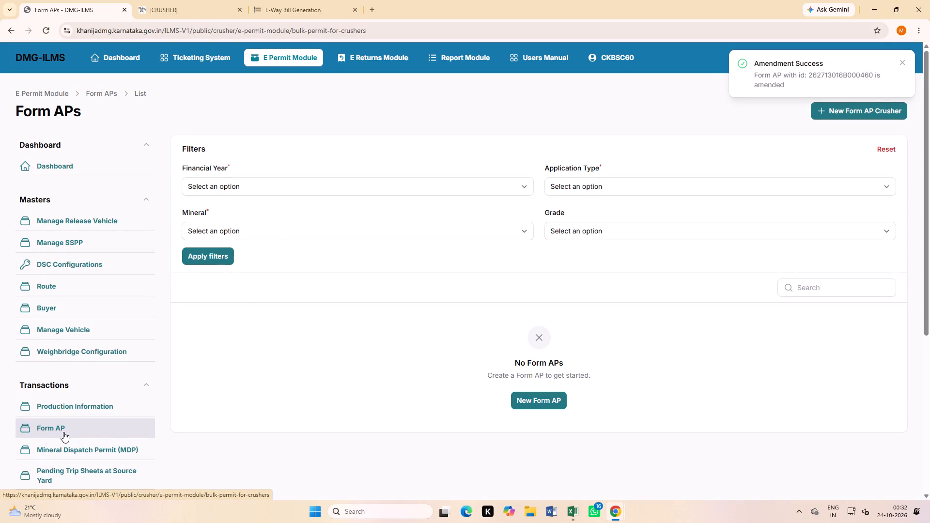
# Start a new production information entry with mineral Ordinary Building Stone and grade M-sand.
pyautogui.click(93, 407)
pyautogui.click(816, 107)
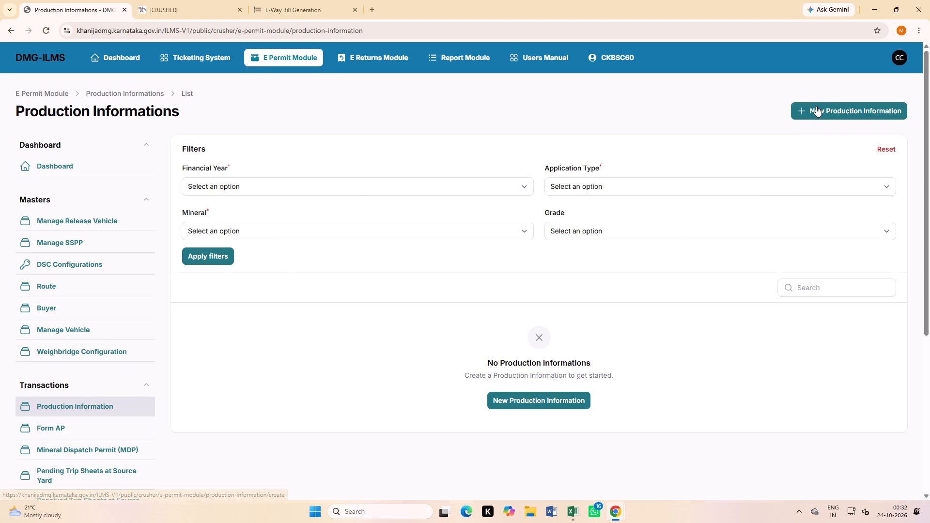
pyautogui.click(93, 184)
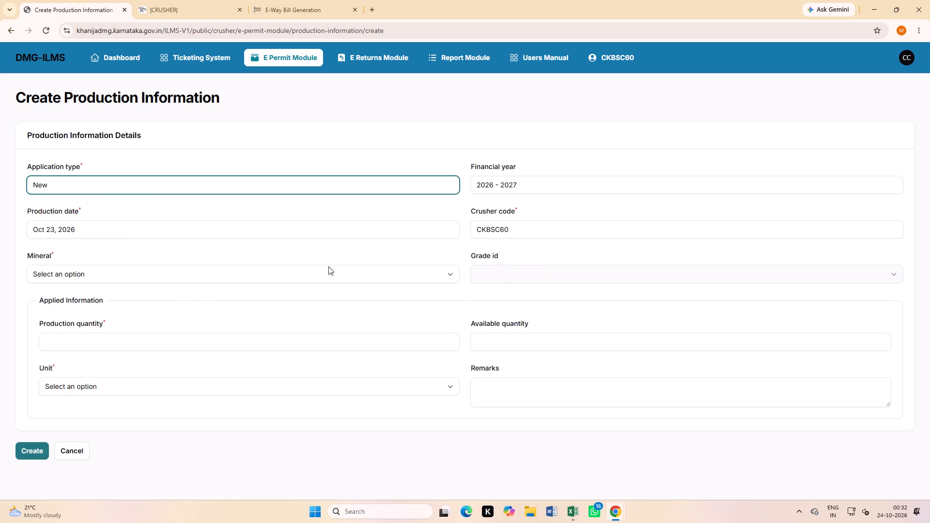
pyautogui.click(132, 273)
pyautogui.click(90, 305)
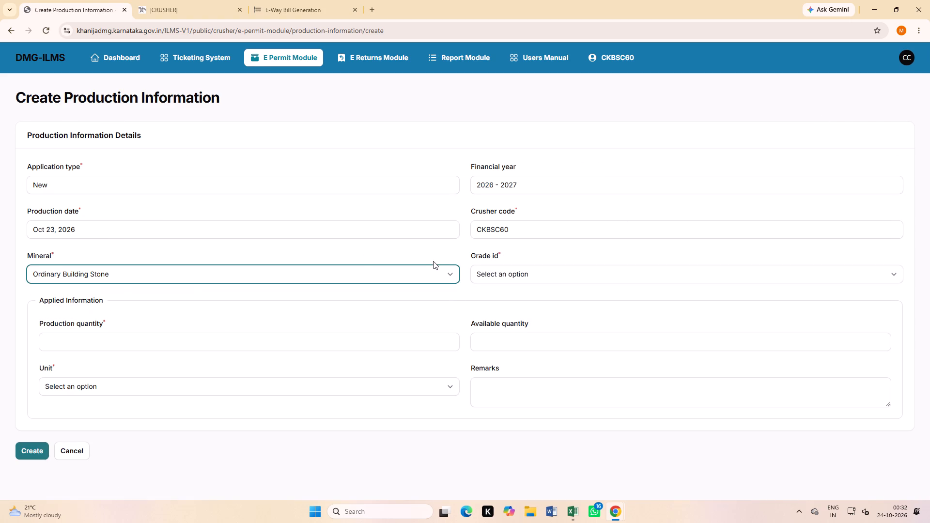
pyautogui.click(508, 277)
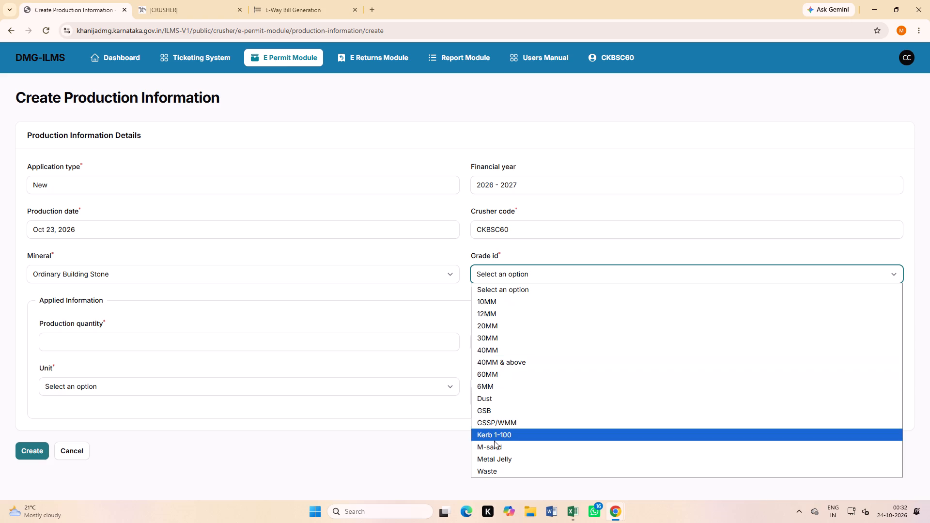
pyautogui.click(491, 448)
# Set the production quantity to 300 with unit Metric Ton(MT) and create the production entry.
pyautogui.click(102, 338)
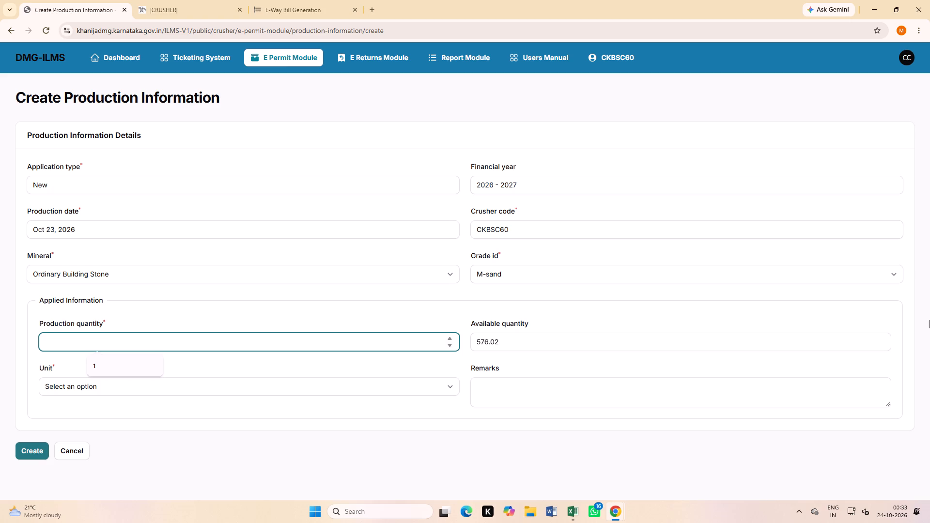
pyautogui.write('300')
pyautogui.click(183, 384)
pyautogui.click(111, 414)
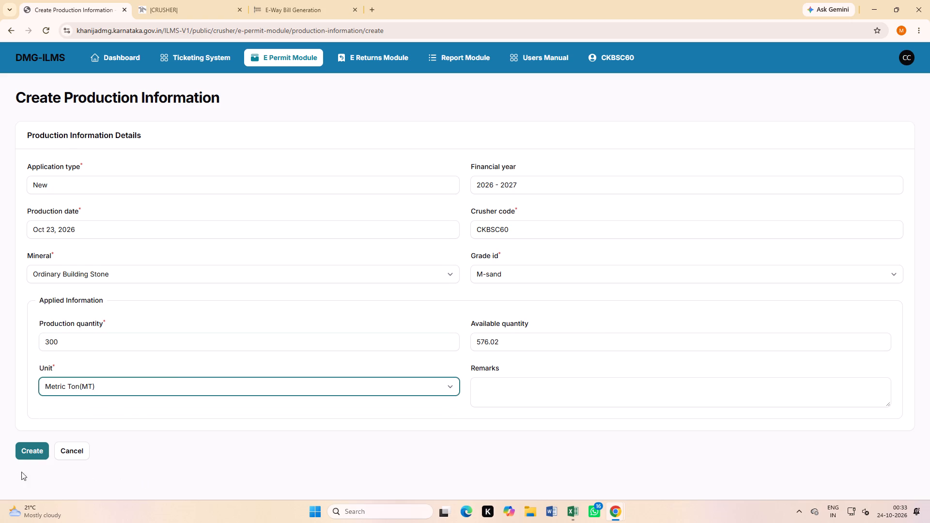
pyautogui.click(39, 451)
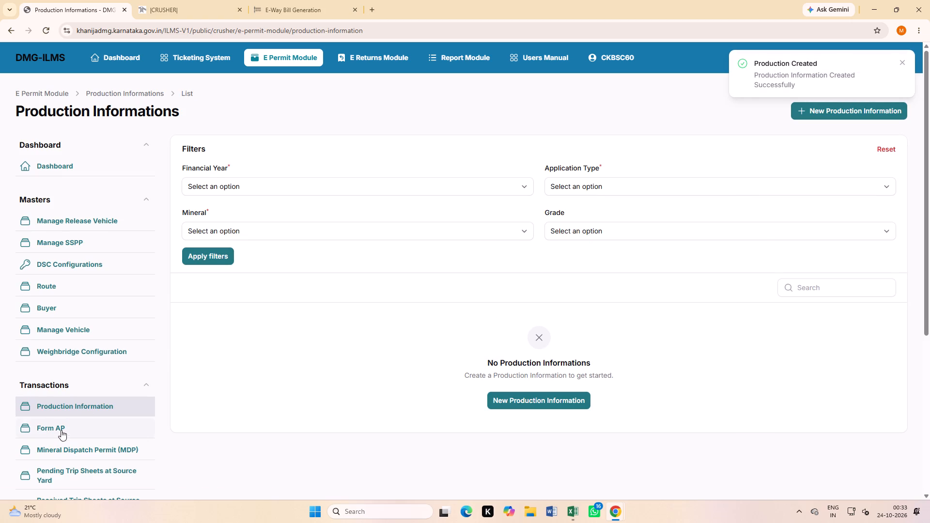
# Start a new crusher Form AP with mineral Ordinary Building Stone and grade M-sand.
pyautogui.click(61, 430)
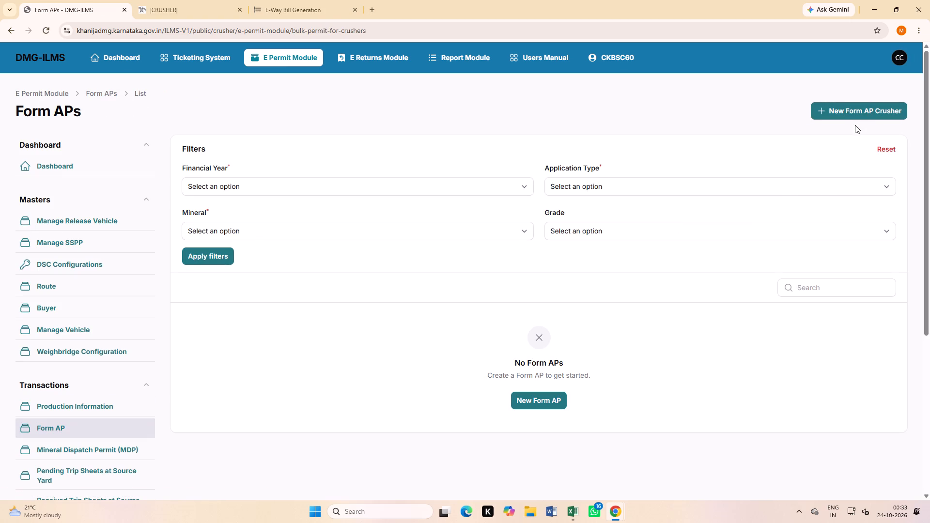
pyautogui.click(867, 111)
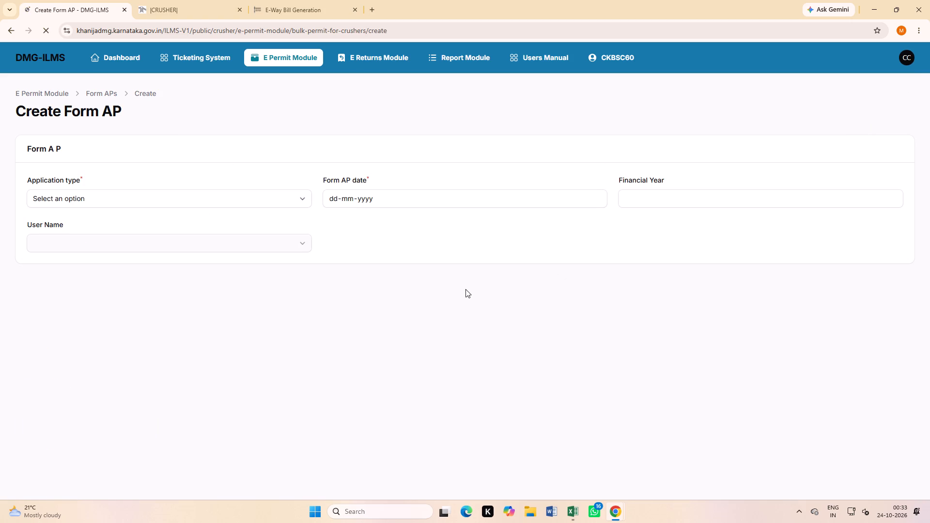
pyautogui.click(139, 197)
pyautogui.click(109, 227)
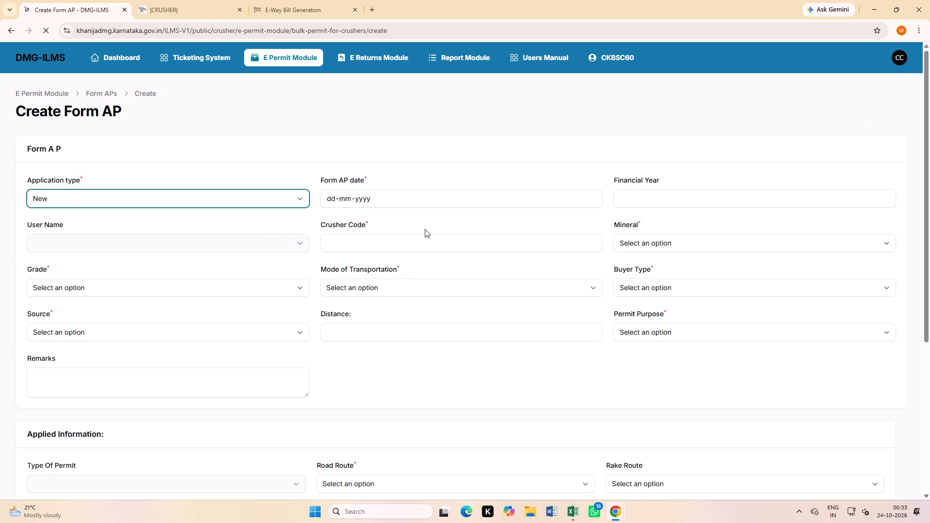
pyautogui.click(642, 237)
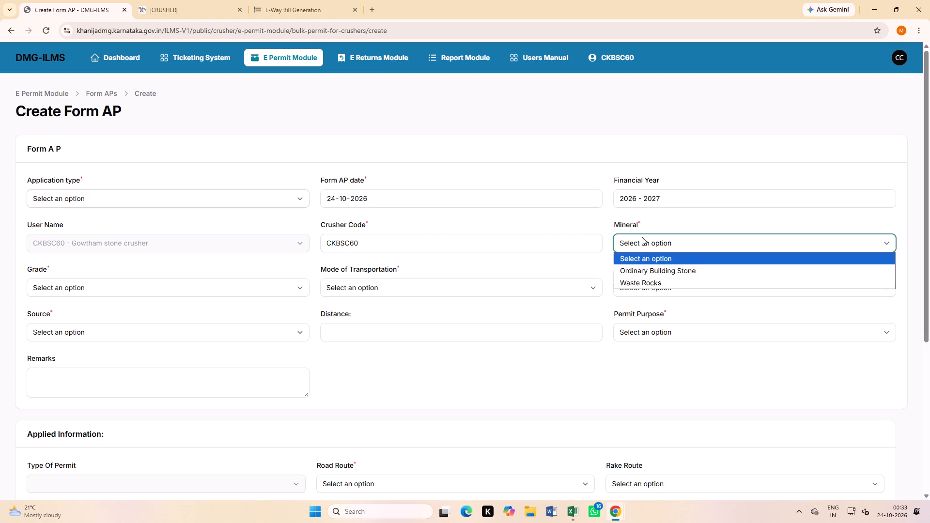
pyautogui.click(653, 272)
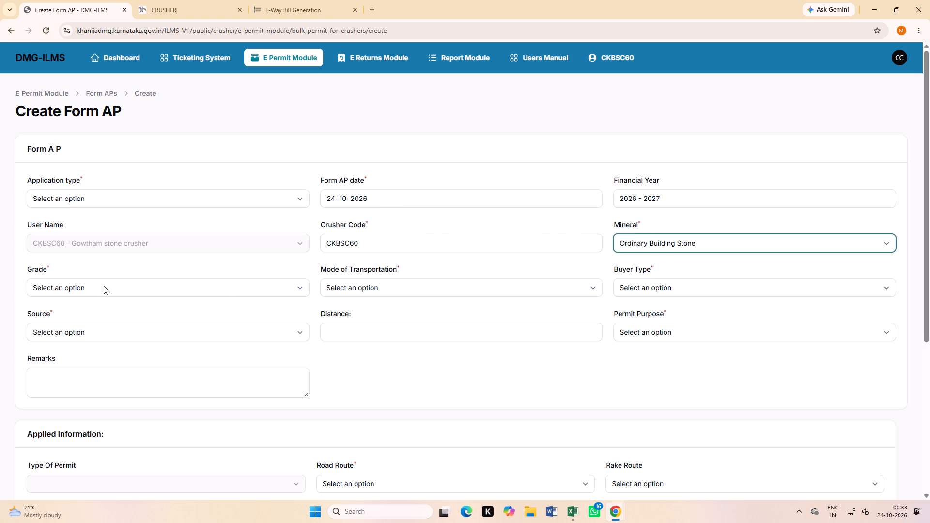
pyautogui.click(98, 284)
pyautogui.click(82, 291)
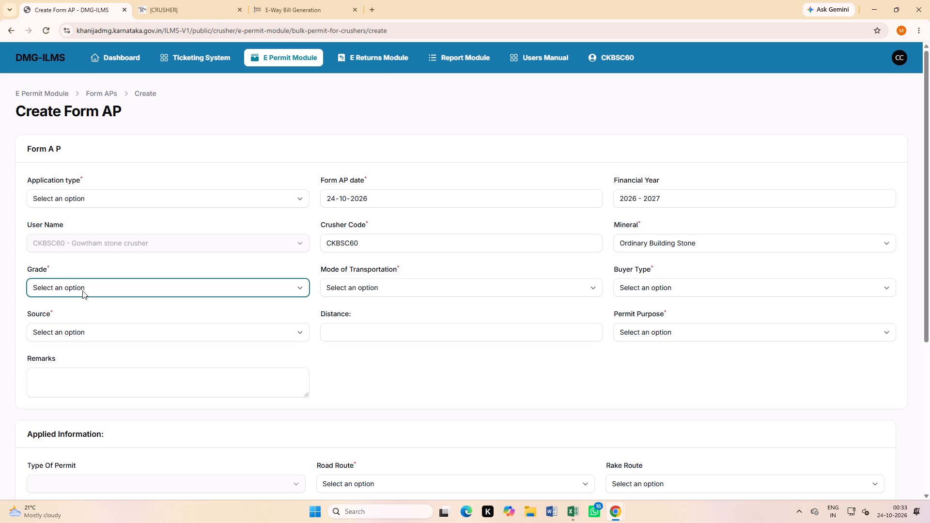
pyautogui.click(82, 291)
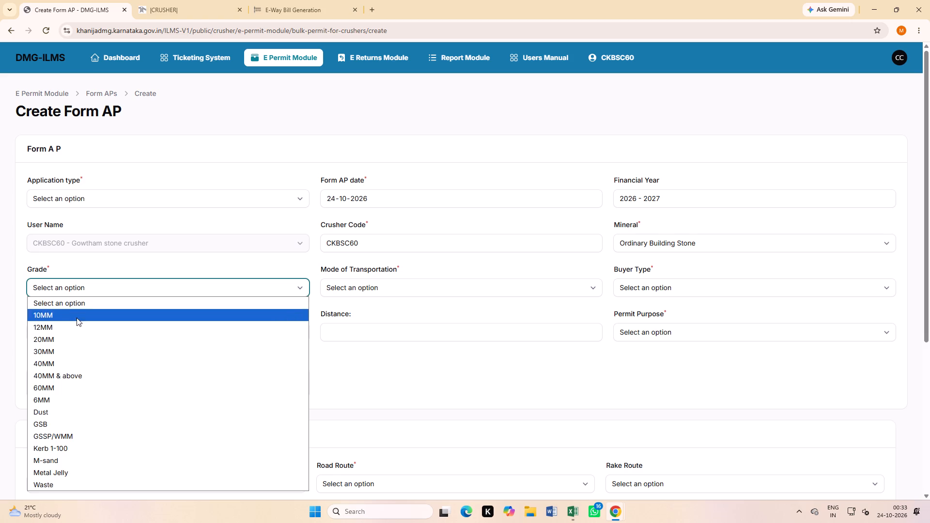
pyautogui.click(43, 461)
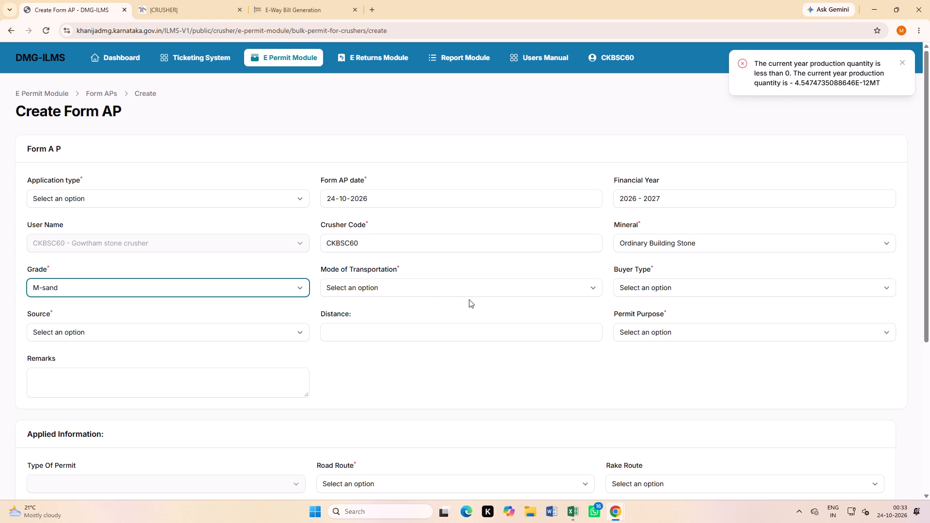
# Set the Form AP's transportation mode to By Road, source to Kanivenarayanapura, and purpose to D2 -InState sale to Mineral based Industry.
pyautogui.click(407, 288)
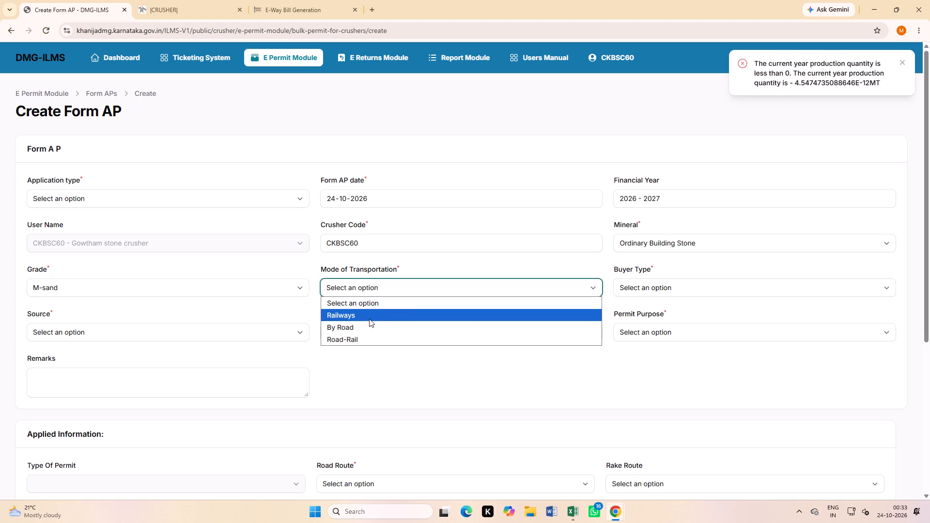
pyautogui.click(354, 324)
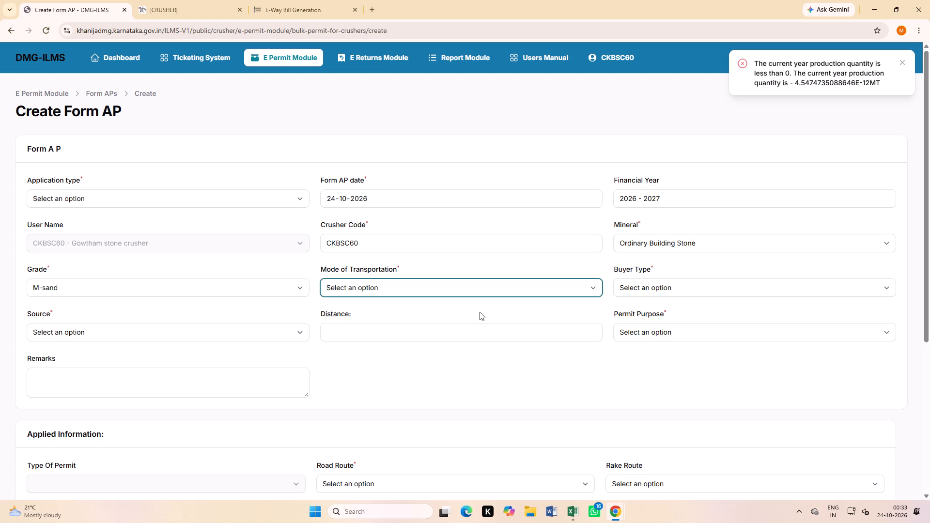
pyautogui.click(192, 328)
pyautogui.click(112, 359)
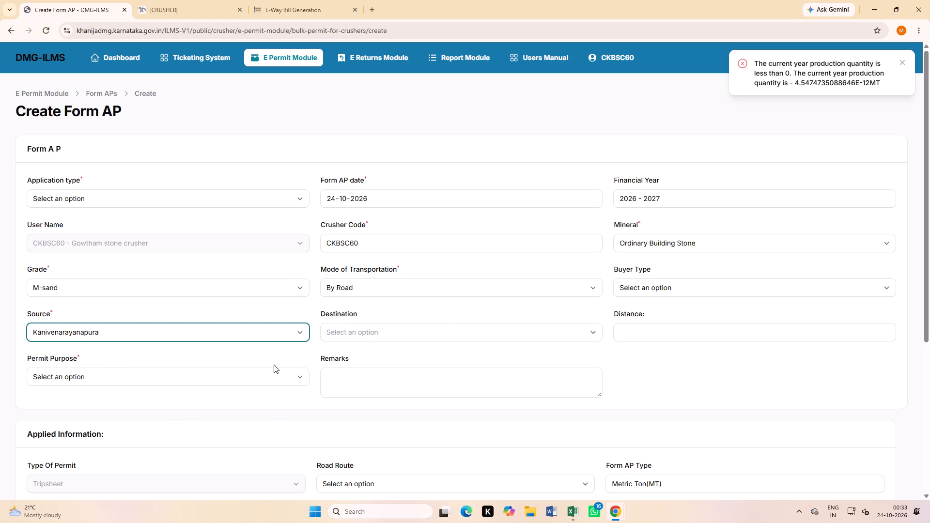
pyautogui.click(199, 380)
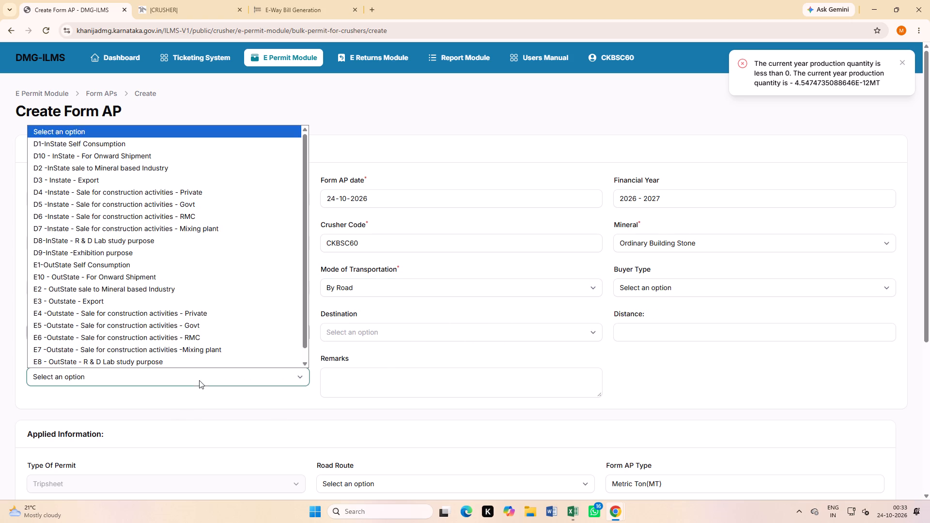
pyautogui.click(125, 170)
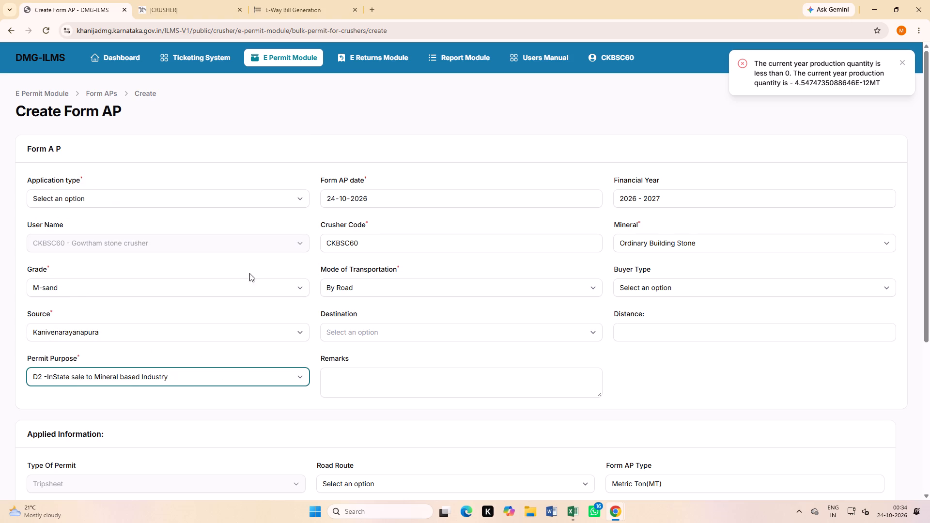
# Enter a Form AP quantity of 301.5 and try to create the Form AP.
pyautogui.scroll(-2, 459, 373)
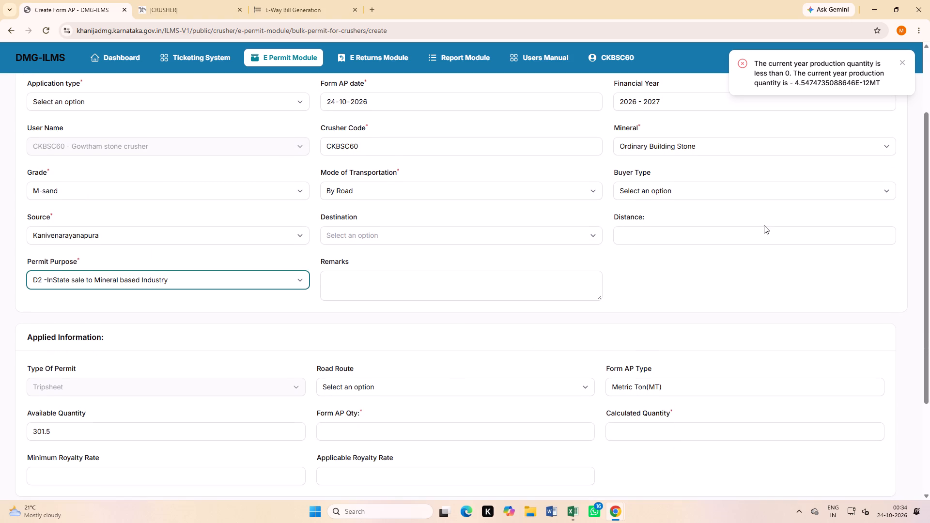
pyautogui.click(362, 434)
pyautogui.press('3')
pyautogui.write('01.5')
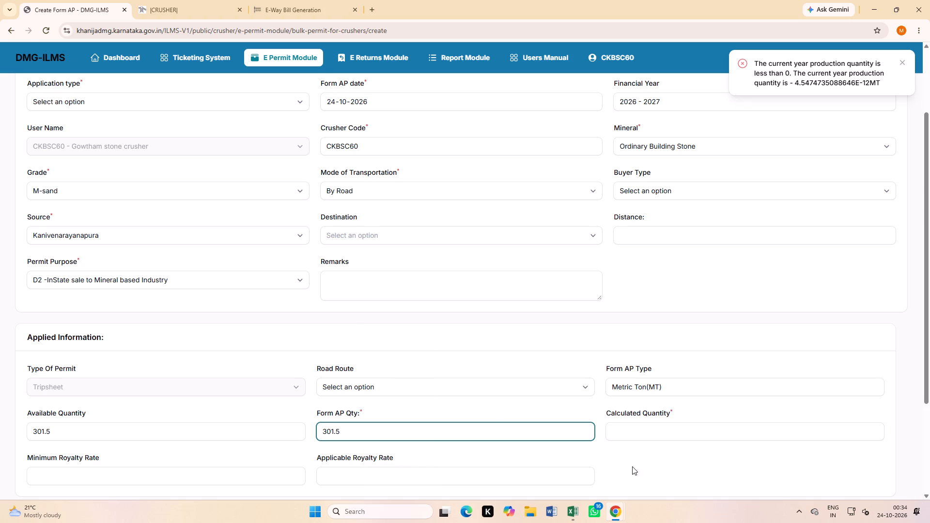
pyautogui.scroll(-2, 302, 450)
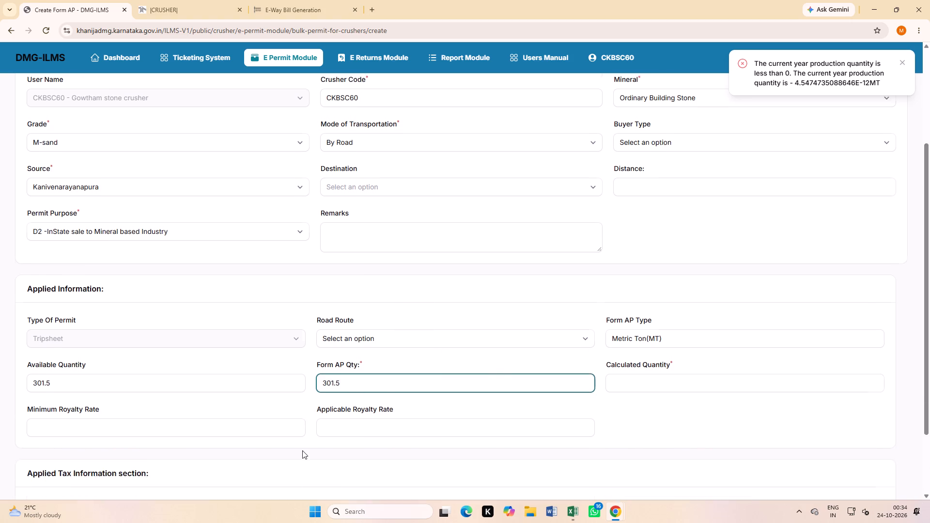
pyautogui.scroll(-4, 302, 450)
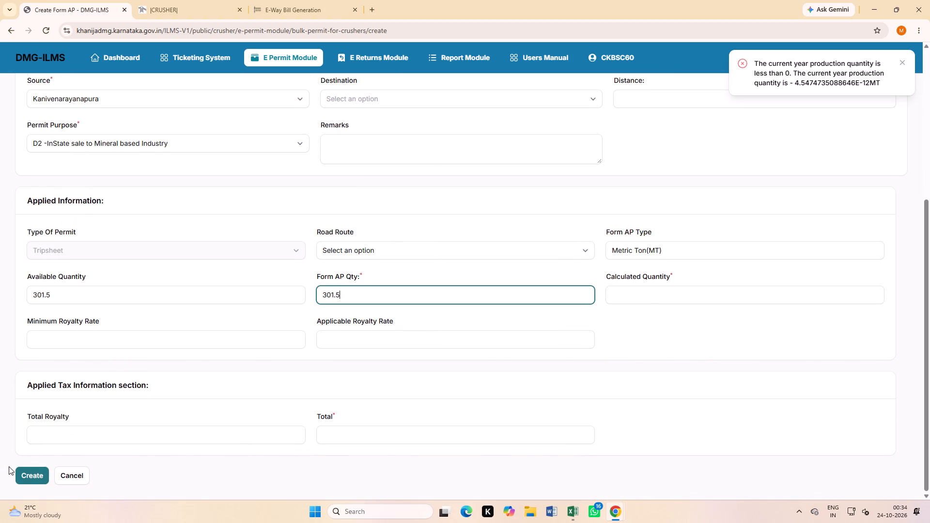
pyautogui.click(33, 477)
# Set the Form AP's application type to New and create the Form AP.
pyautogui.scroll(3, 190, 241)
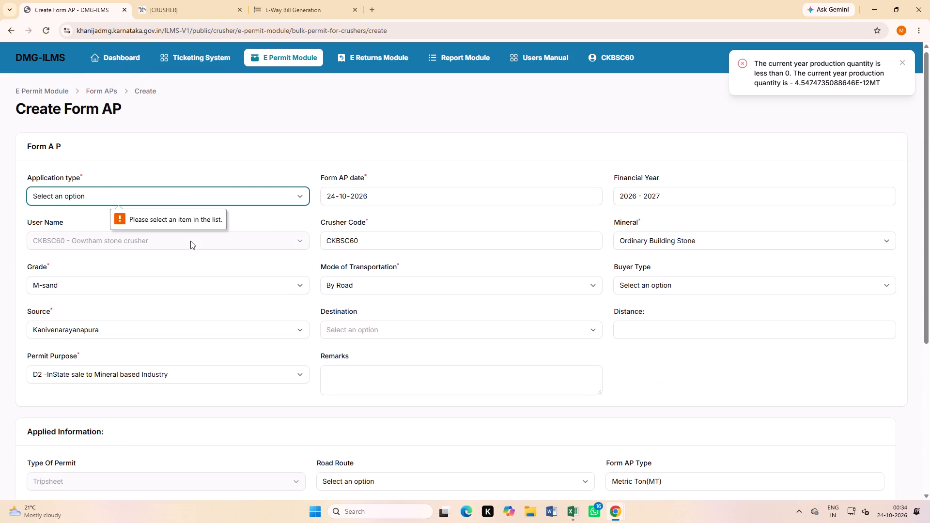
pyautogui.click(54, 192)
pyautogui.click(75, 223)
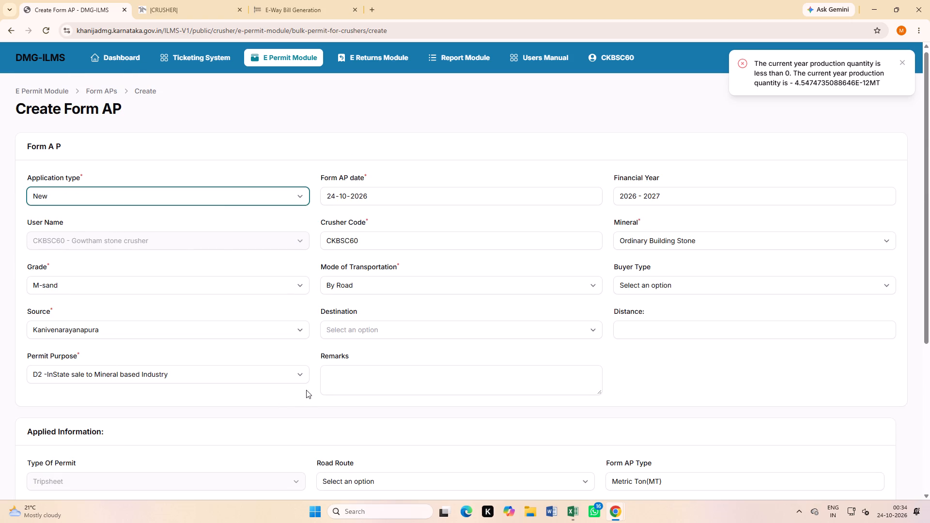
pyautogui.scroll(-4, 315, 388)
pyautogui.scroll(-5, 239, 397)
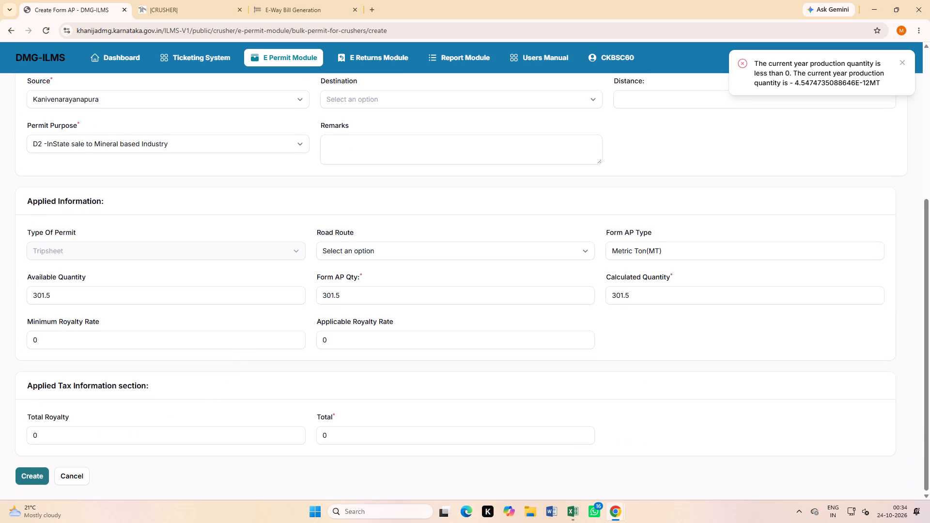
pyautogui.click(31, 474)
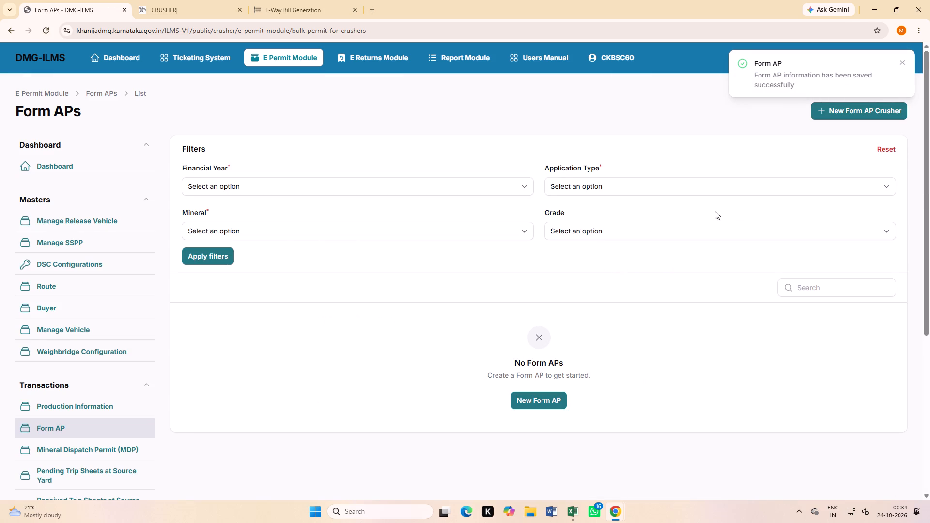
# Start a new Mineral Dispatch Permit (MDP) and set its mobile model to SSPP MDP.
pyautogui.click(118, 452)
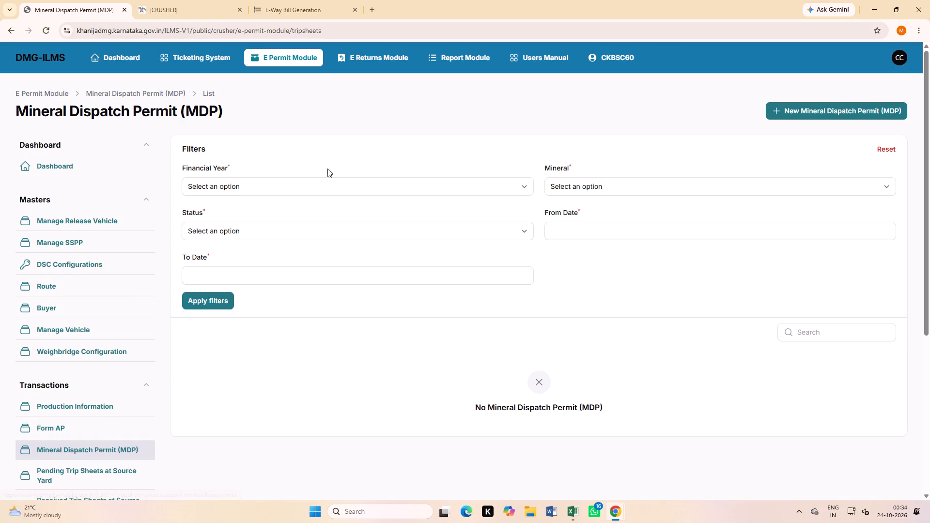
pyautogui.click(830, 112)
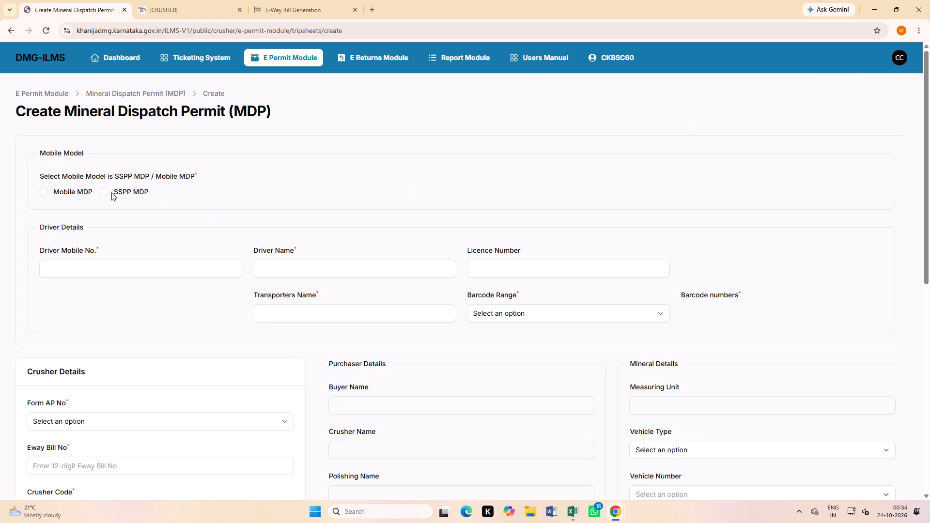
pyautogui.click(105, 191)
# Fill in the driver's mobile number from a saved entry, set the driver name to DRIVER, and replace the mobile number's middle digits.
pyautogui.click(98, 269)
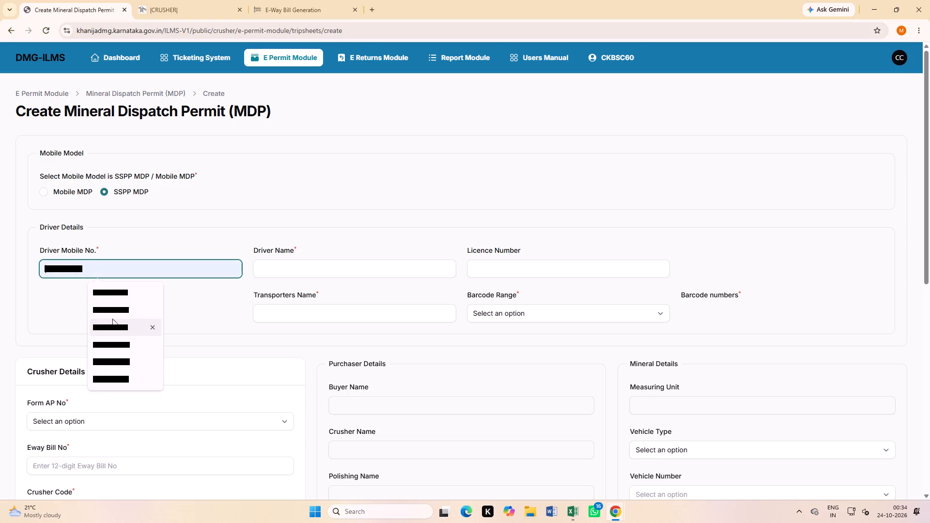
pyautogui.click(111, 321)
pyautogui.click(343, 270)
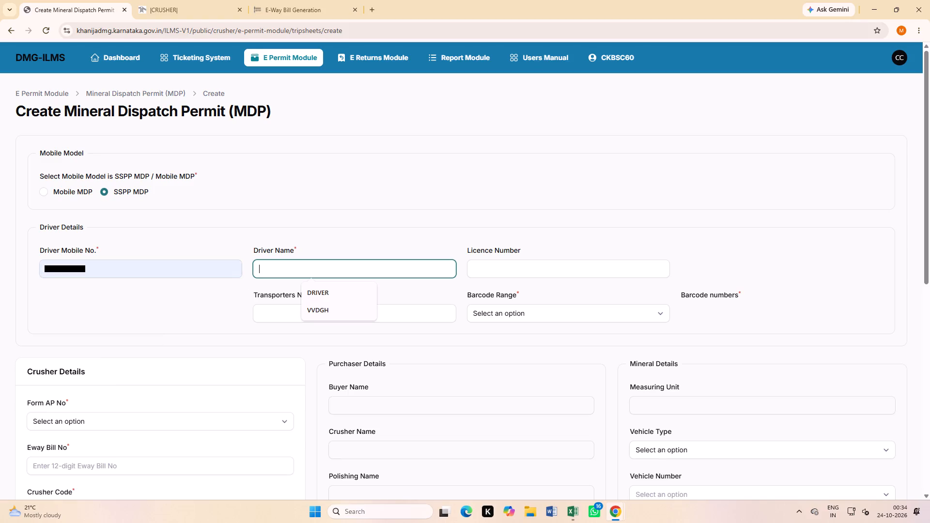
pyautogui.click(336, 297)
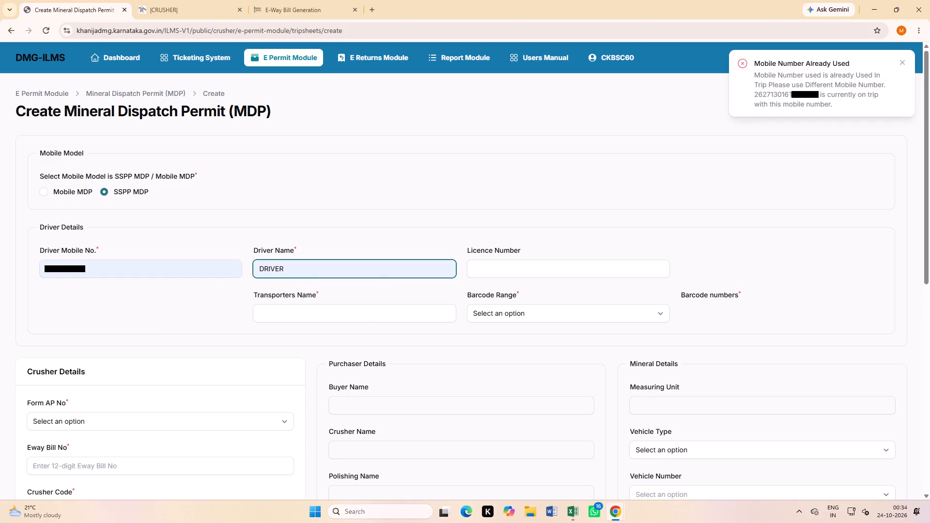
pyautogui.moveTo(60, 268); pyautogui.dragTo(68, 269)
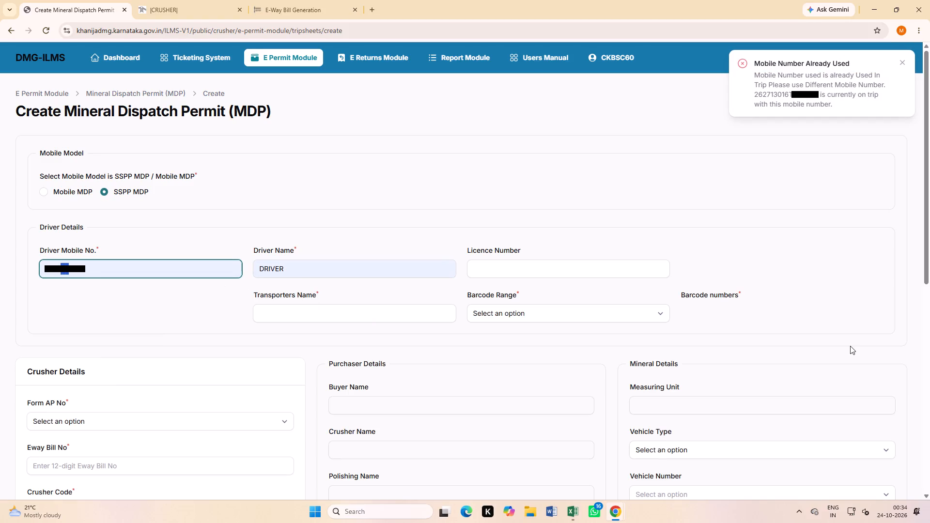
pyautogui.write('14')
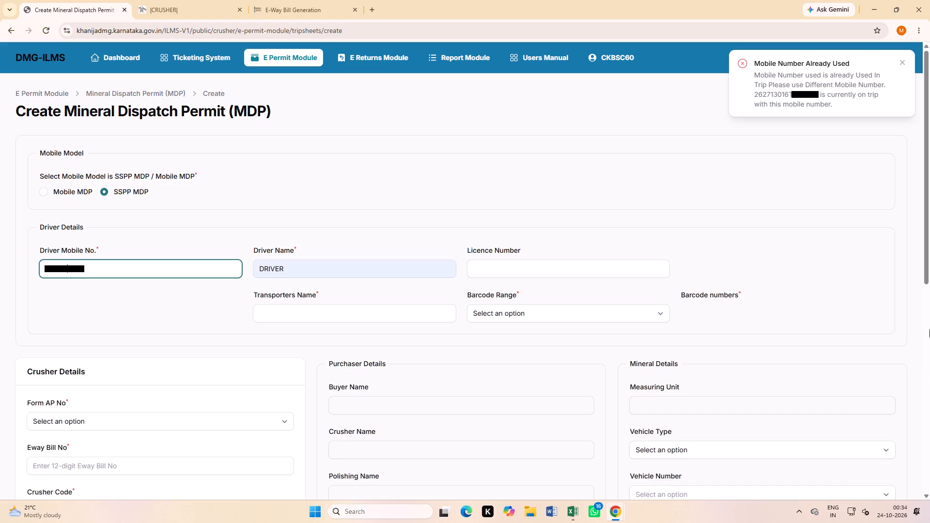
pyautogui.click(77, 423)
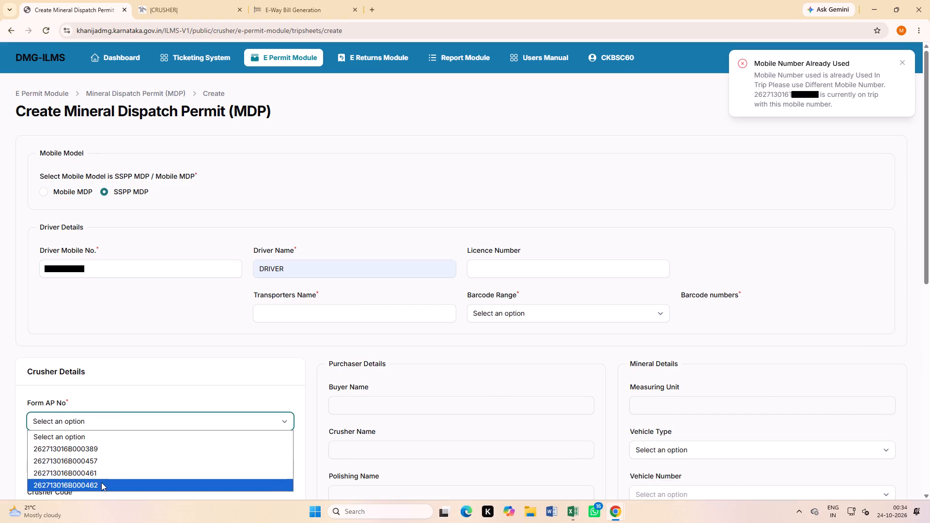
pyautogui.click(101, 476)
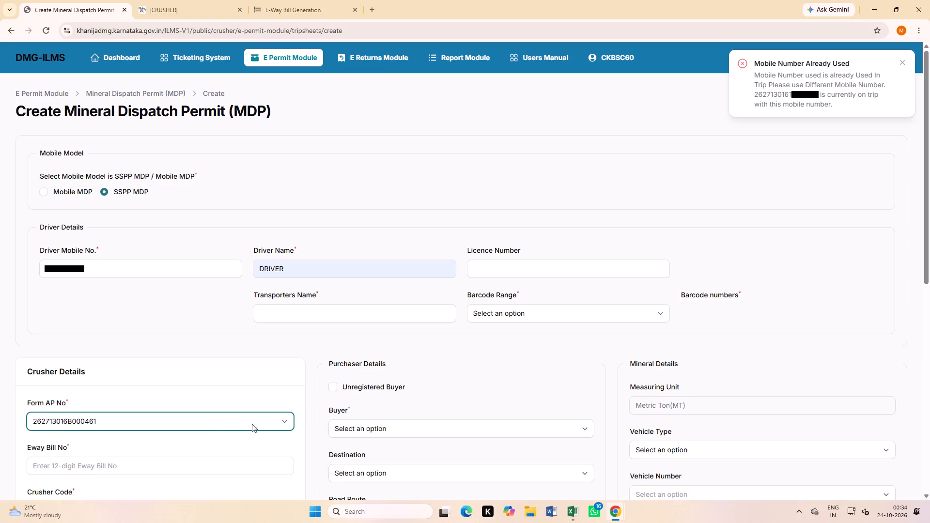
pyautogui.scroll(-2, 285, 416)
pyautogui.click(82, 368)
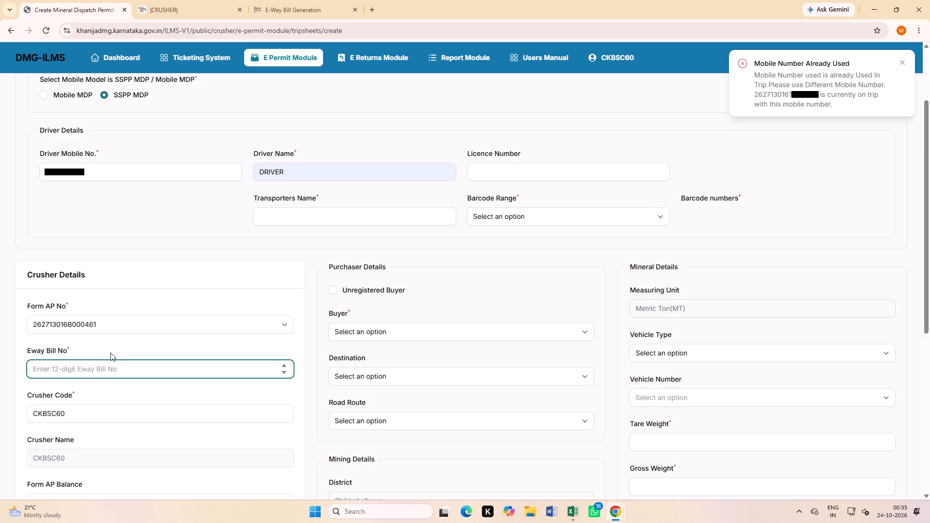
pyautogui.click(108, 369)
pyautogui.click(75, 372)
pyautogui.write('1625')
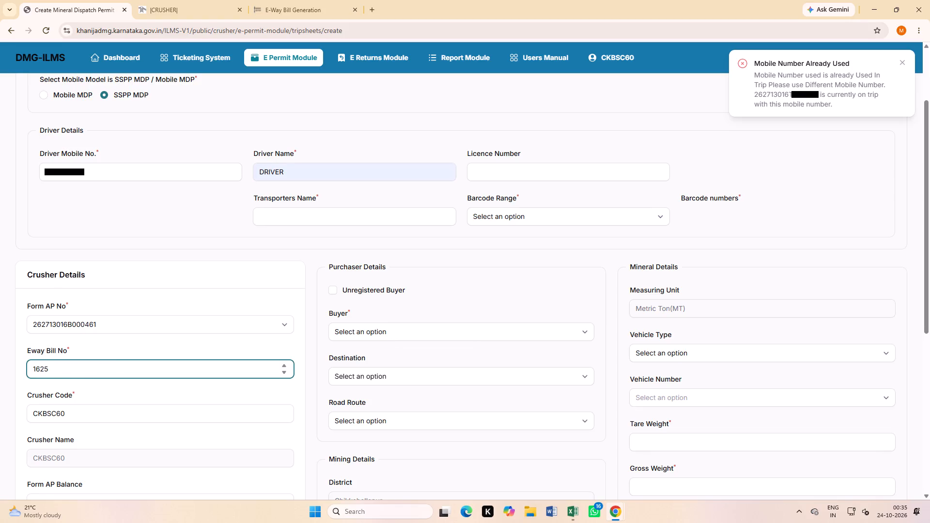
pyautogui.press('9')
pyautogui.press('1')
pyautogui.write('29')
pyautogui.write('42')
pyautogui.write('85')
# Mark the purchaser as an Unregistered Buyer and open the buyer name for entry.
pyautogui.click(333, 290)
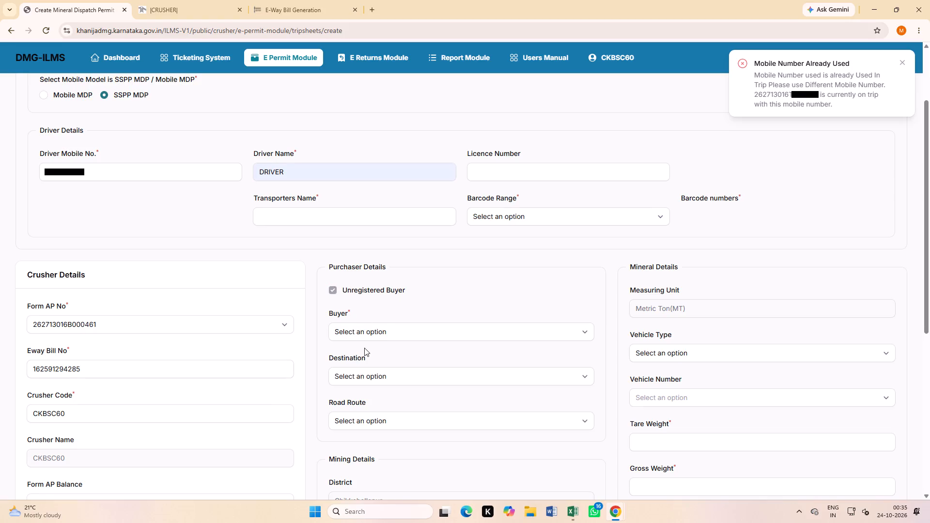
pyautogui.click(368, 333)
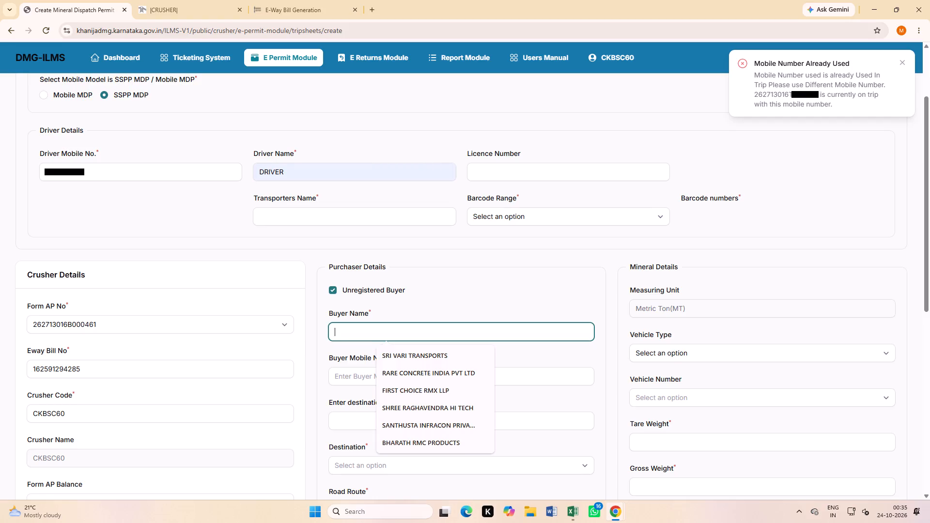
pyautogui.click(382, 332)
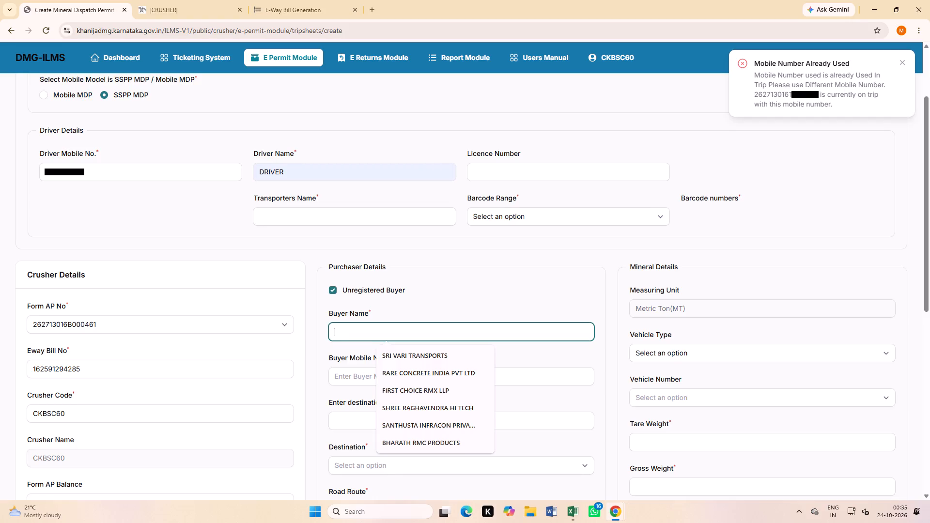
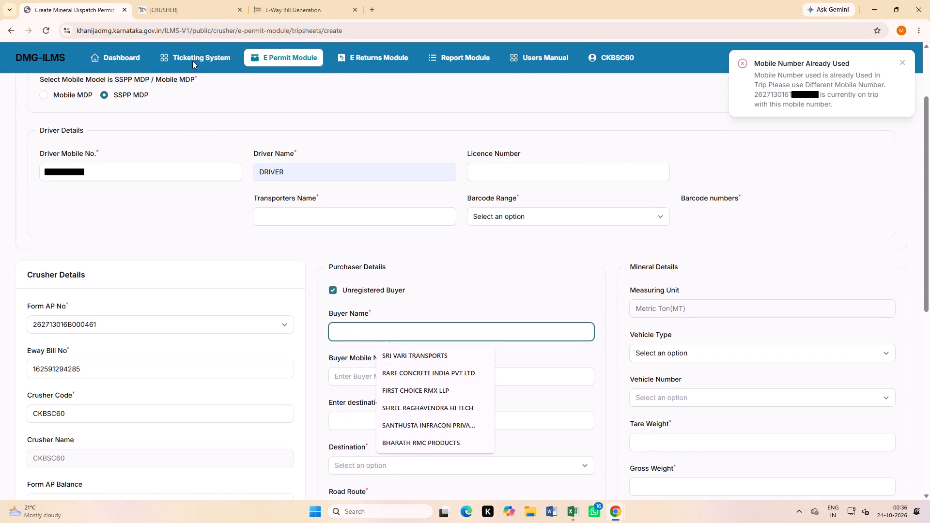
# Check the pending DC list and e-way bill form, then set the buyer to FIRST CHOICE RMX LLP with a ten-zero placeholder mobile number.
pyautogui.click(219, 6)
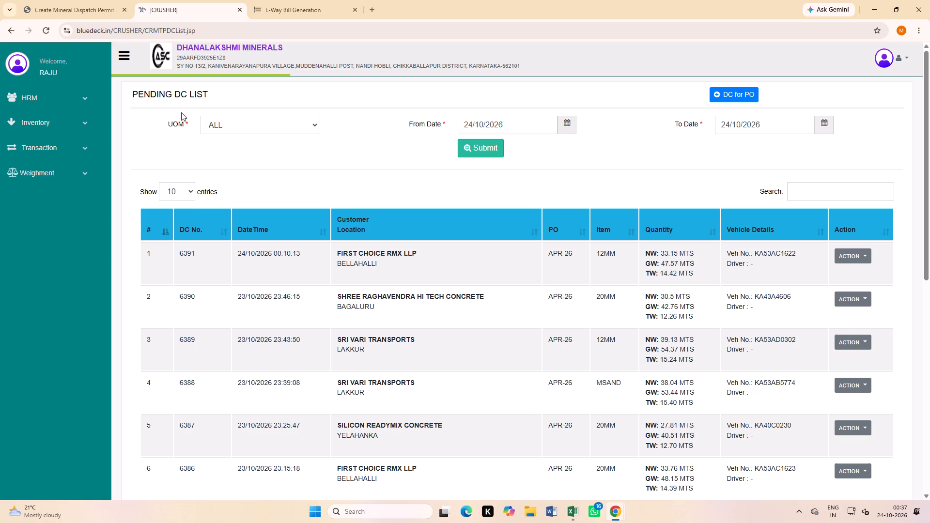
pyautogui.click(282, 10)
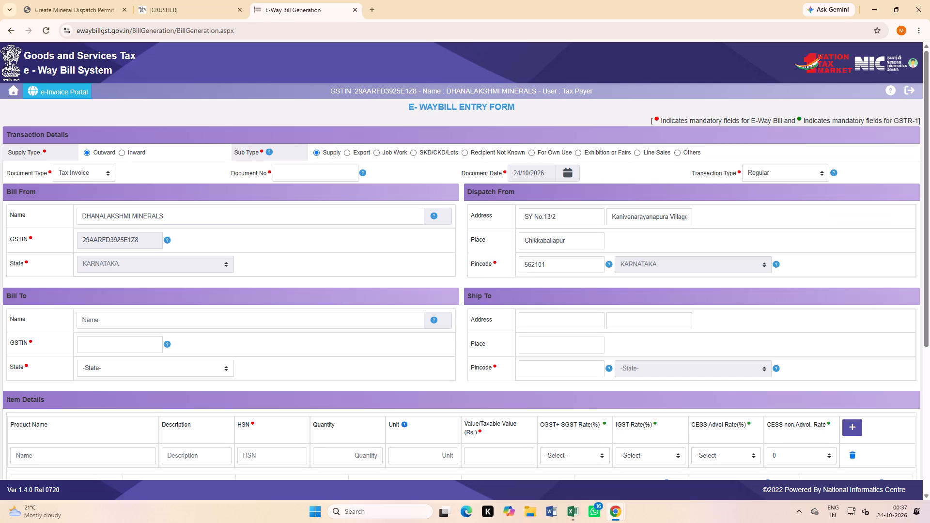
pyautogui.click(104, 344)
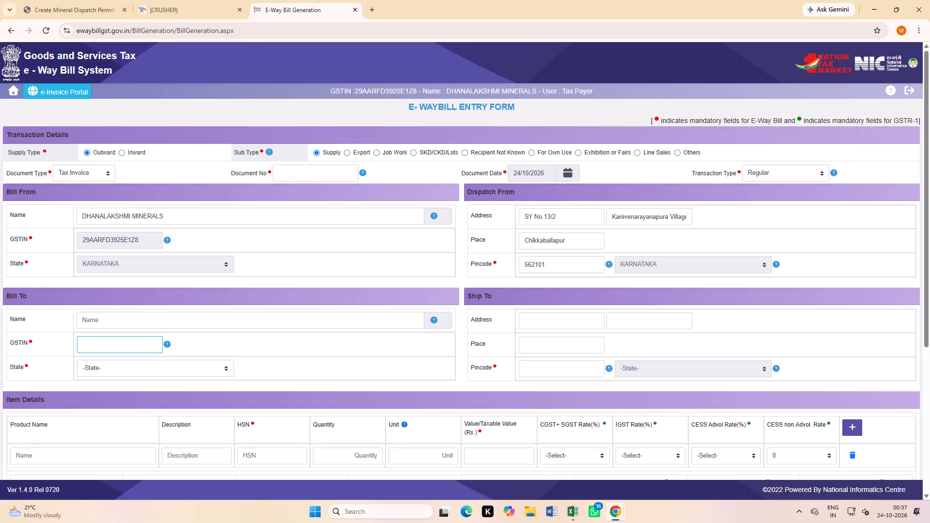
pyautogui.click(86, 14)
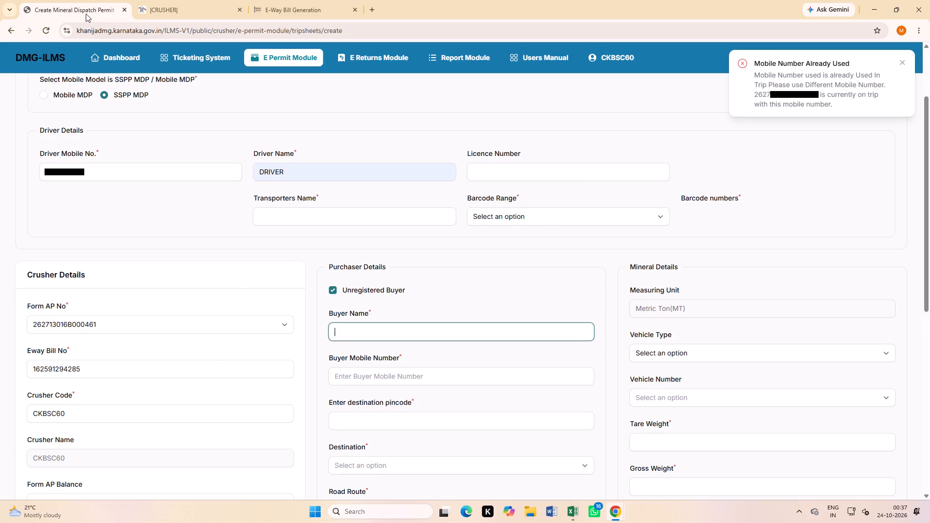
pyautogui.click(355, 327)
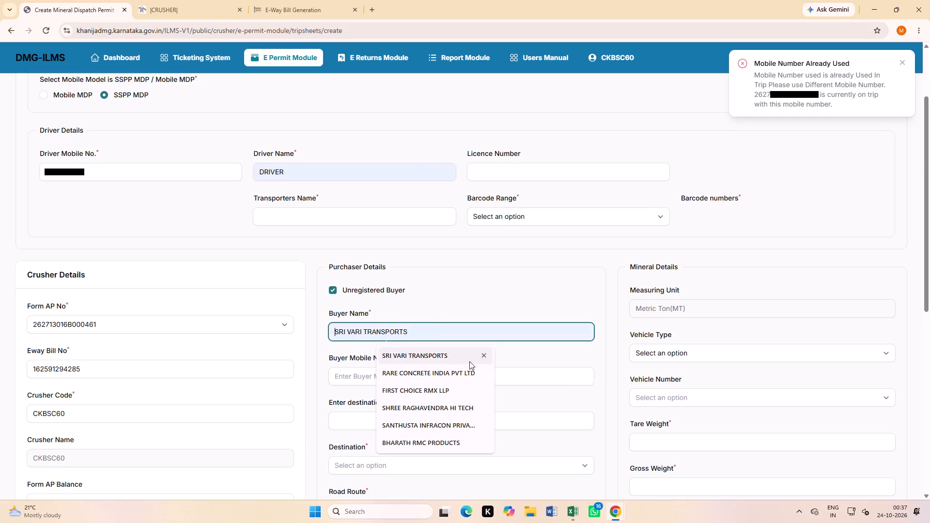
pyautogui.click(403, 392)
pyautogui.moveTo(360, 377); pyautogui.dragTo(374, 376)
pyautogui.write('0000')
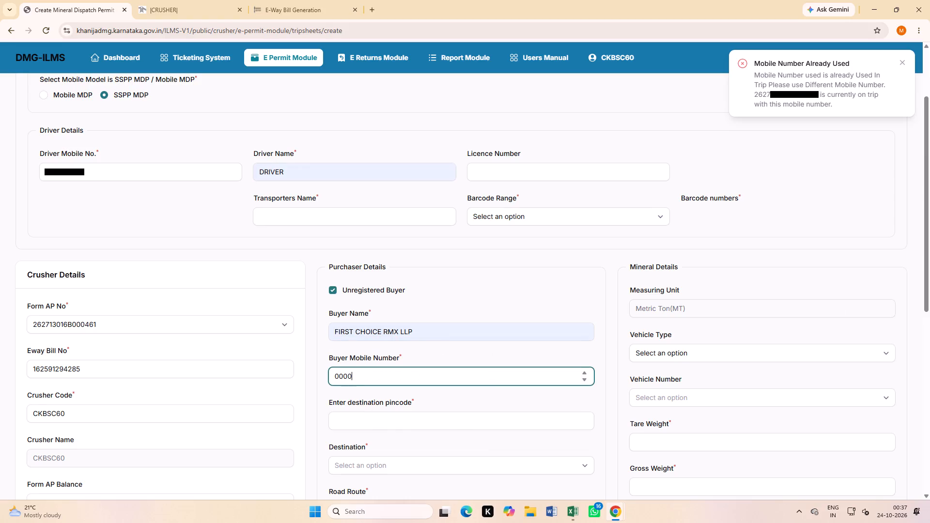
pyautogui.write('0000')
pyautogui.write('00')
# Set the destination pincode to 560064, the destination to Bellahalli - 560064, and the road route to the one ending at Hebbal (V).
pyautogui.click(365, 419)
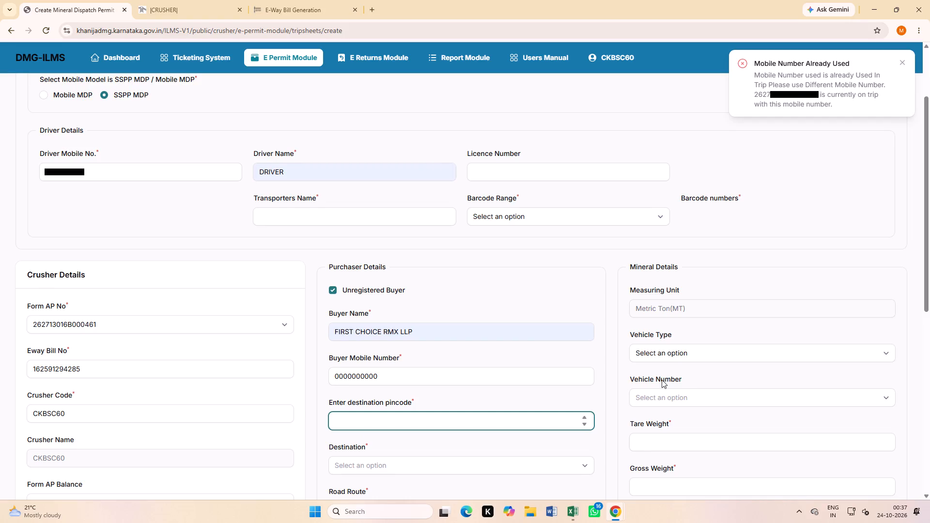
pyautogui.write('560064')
pyautogui.scroll(-2, 419, 431)
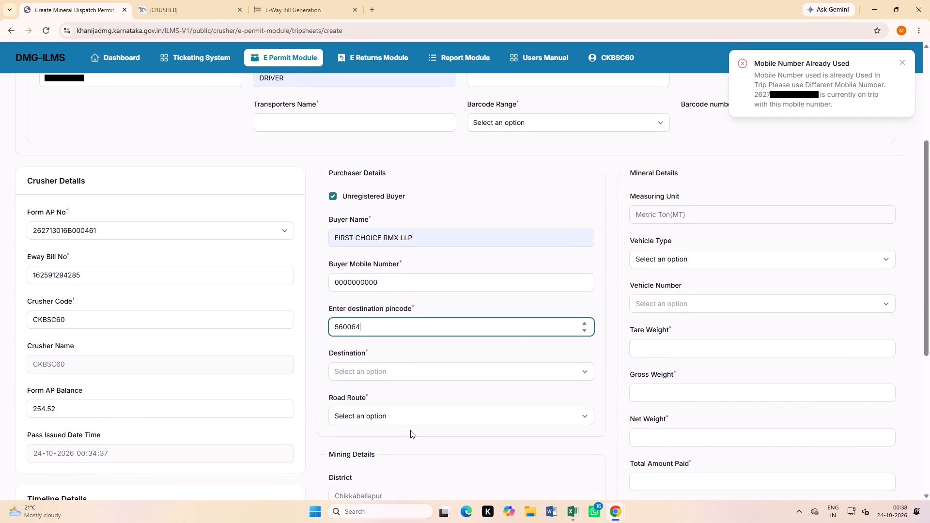
pyautogui.scroll(-1, 520, 338)
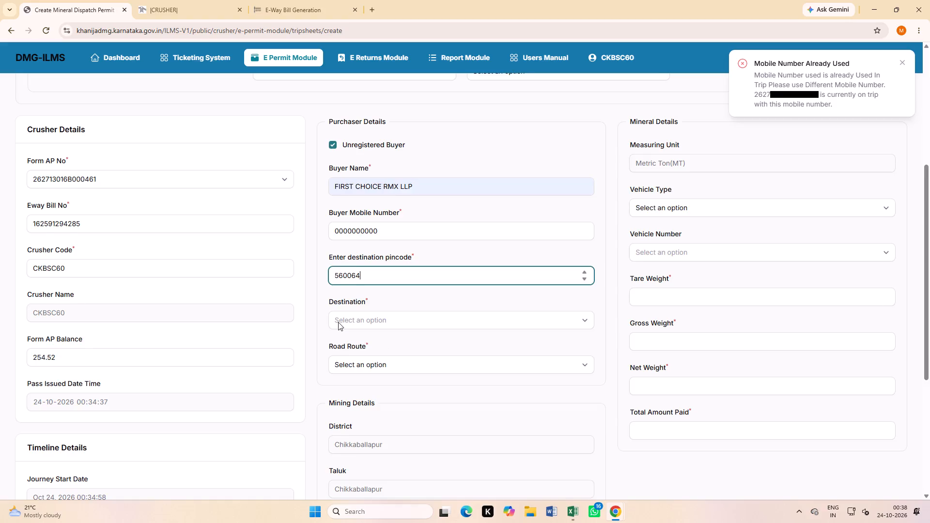
pyautogui.scroll(3, 338, 322)
pyautogui.scroll(-2, 339, 322)
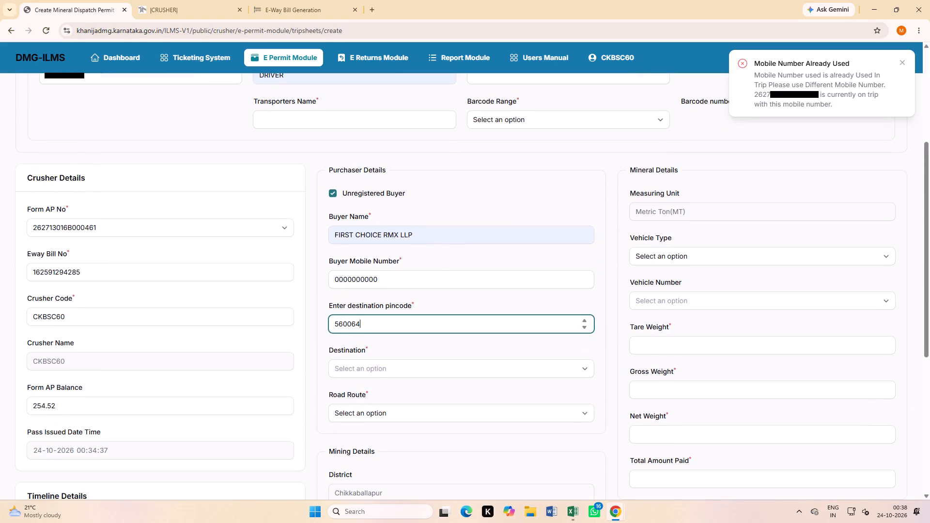
pyautogui.click(389, 367)
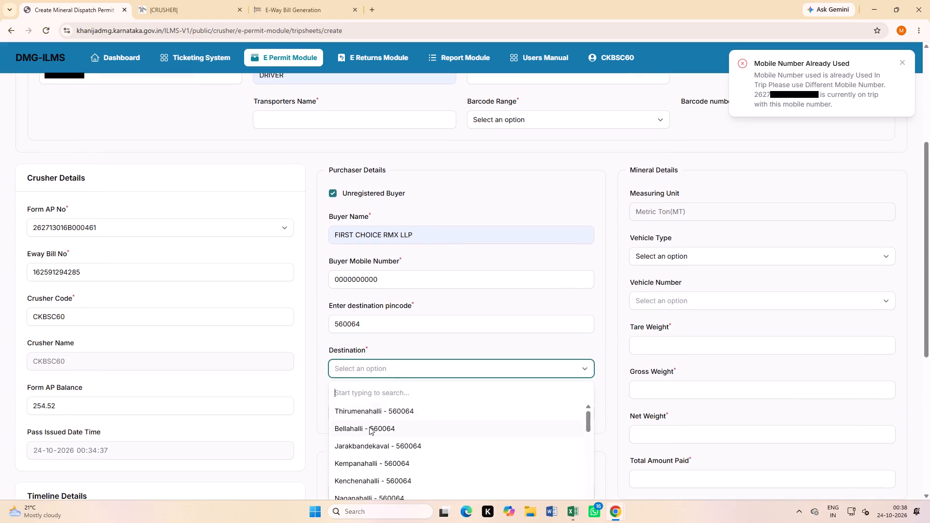
pyautogui.click(369, 427)
pyautogui.scroll(-2, 507, 383)
pyautogui.click(454, 313)
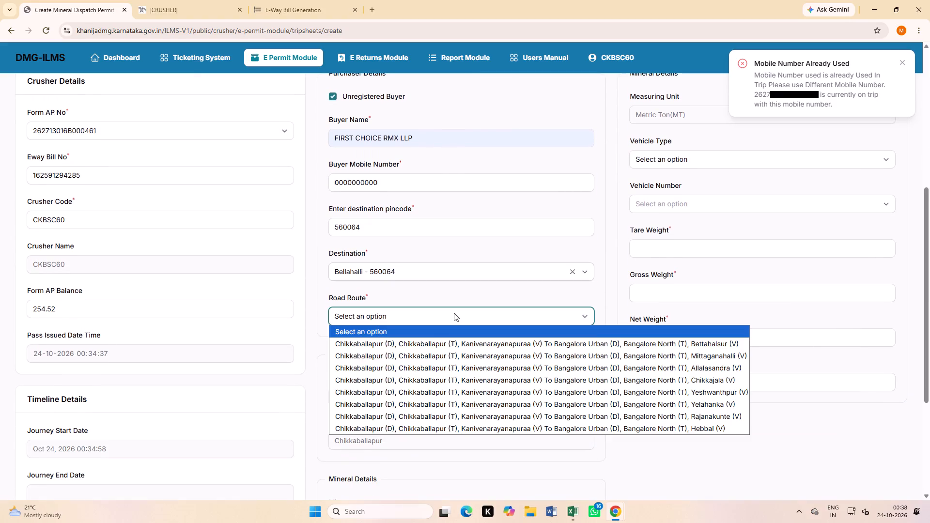
pyautogui.click(666, 427)
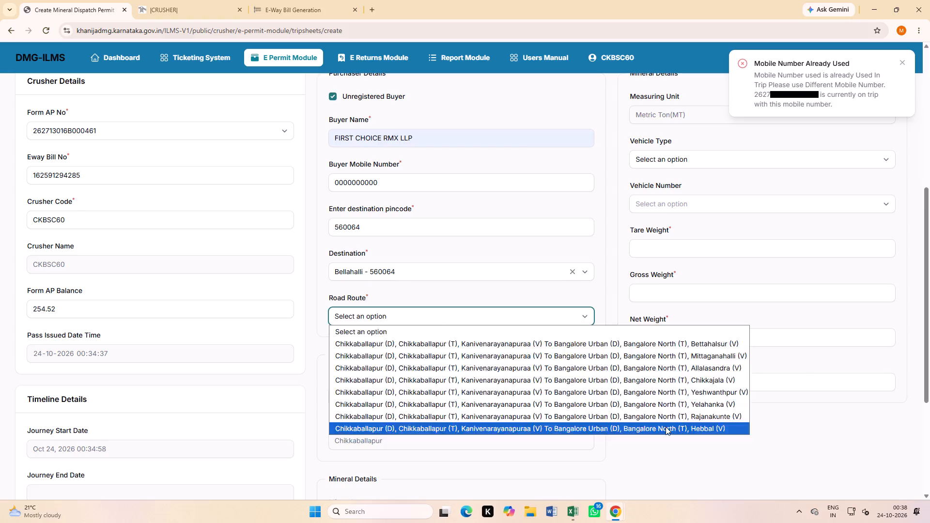
# Set the permit's vehicle type to Tipper in the mineral details.
pyautogui.scroll(-4, 539, 386)
pyautogui.scroll(5, 778, 389)
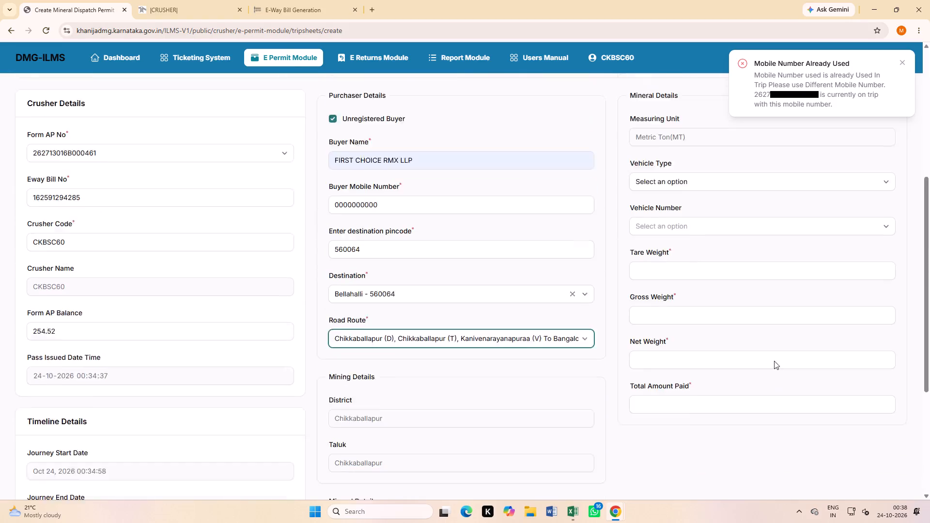
pyautogui.click(662, 214)
pyautogui.click(645, 277)
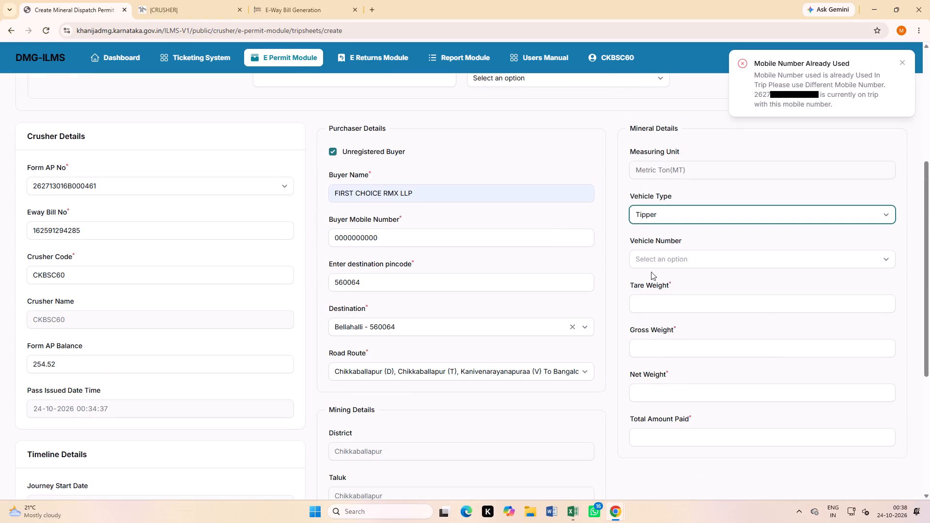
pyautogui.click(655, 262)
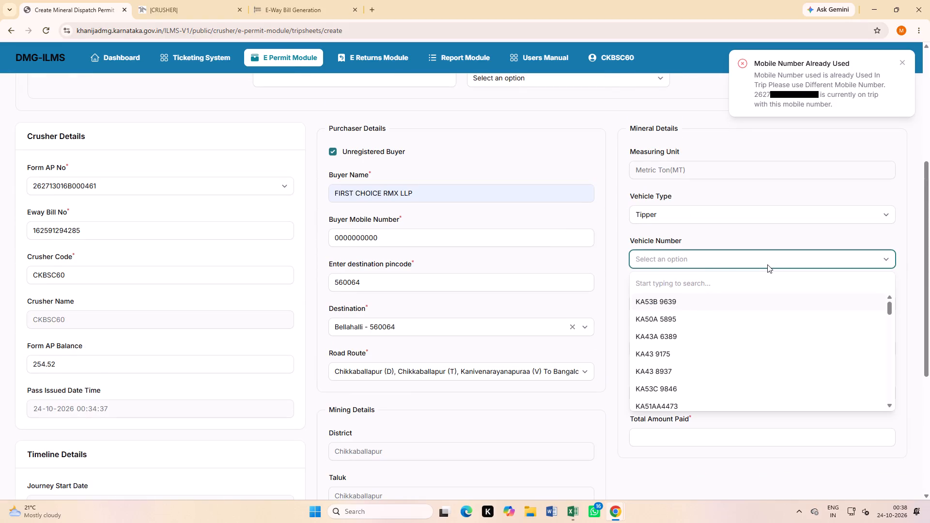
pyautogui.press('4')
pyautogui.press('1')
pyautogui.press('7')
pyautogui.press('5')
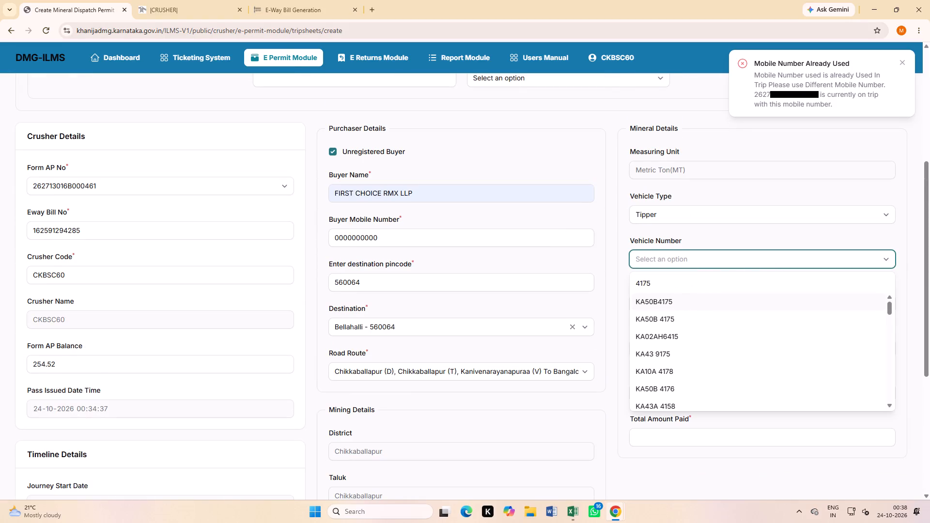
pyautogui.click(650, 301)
# Set the permit's gross weight to 51.68.
pyautogui.click(651, 347)
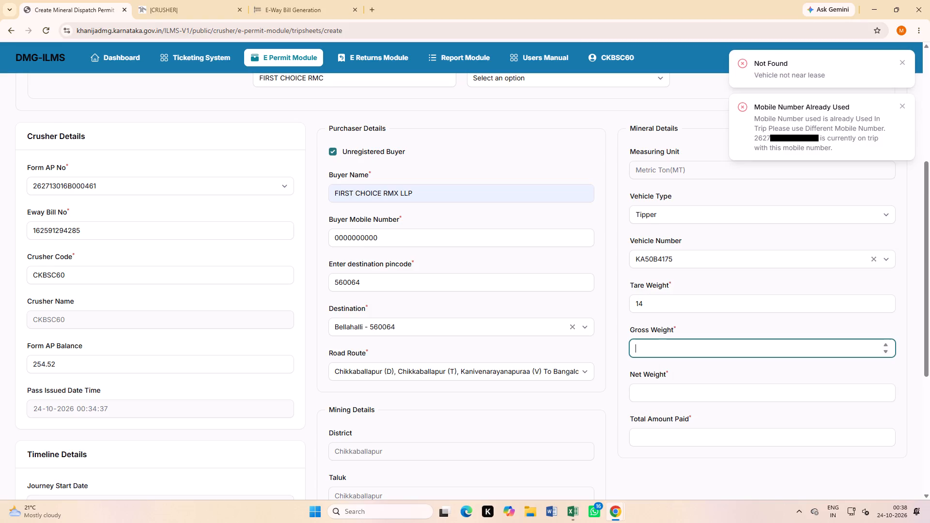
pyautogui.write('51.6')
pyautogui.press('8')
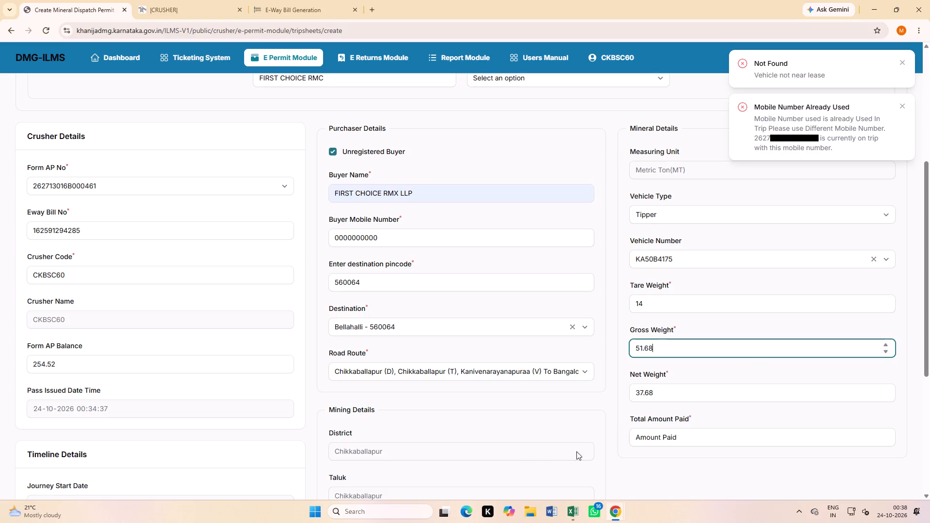
pyautogui.scroll(-2, 600, 447)
pyautogui.scroll(4, 616, 443)
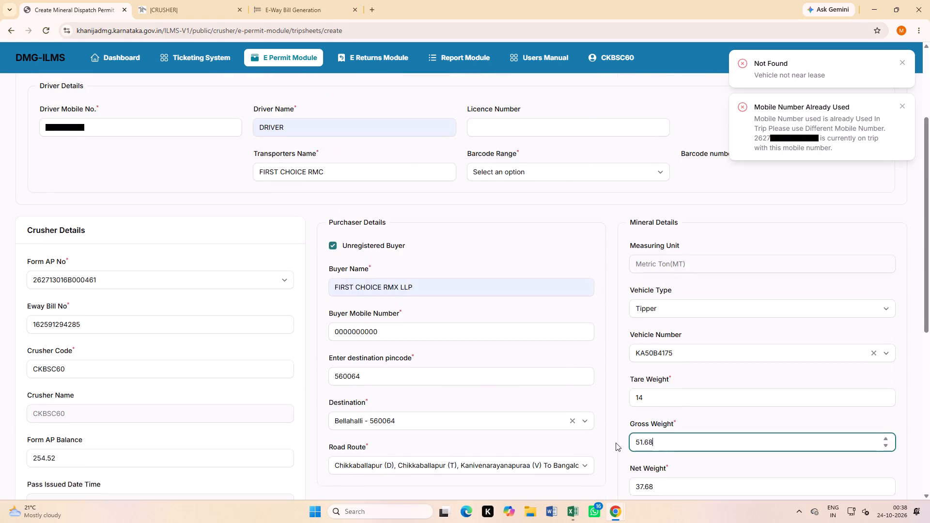
pyautogui.scroll(5, 616, 438)
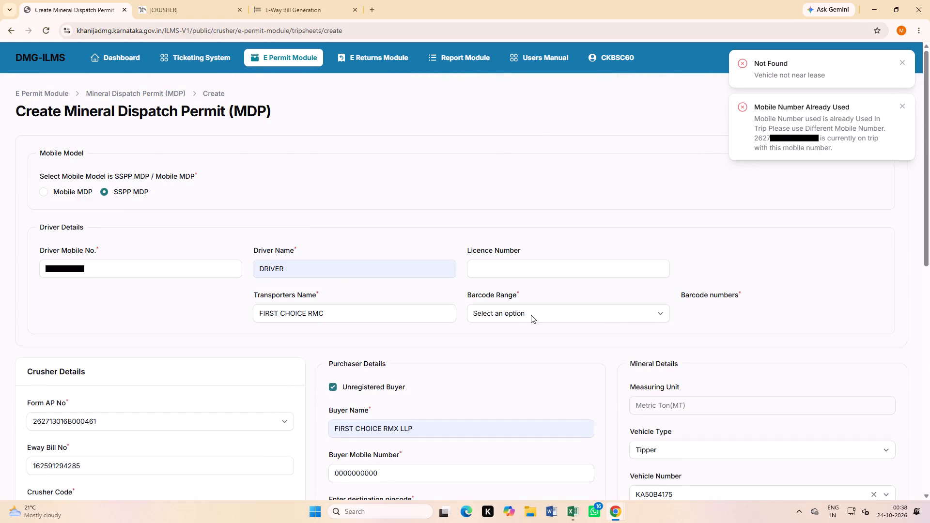
pyautogui.click(531, 315)
pyautogui.scroll(-19, 575, 231)
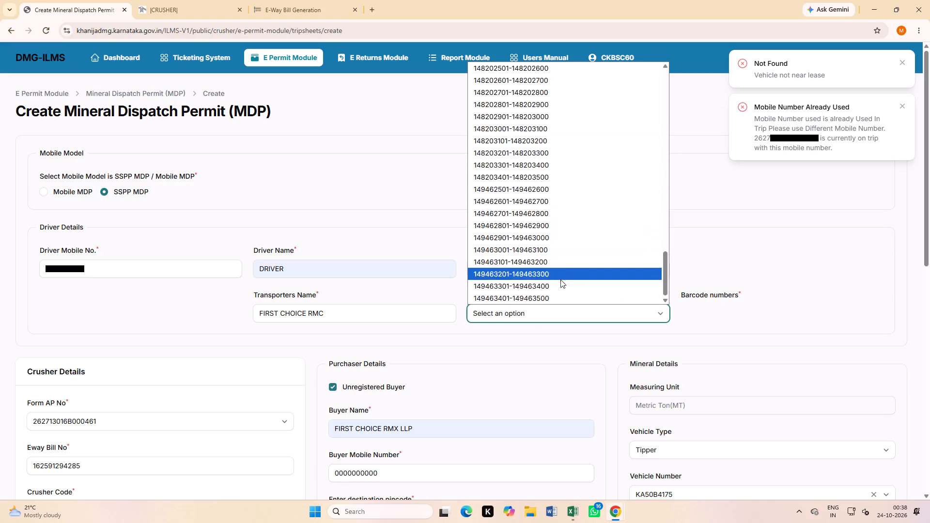
pyautogui.click(560, 283)
pyautogui.click(726, 313)
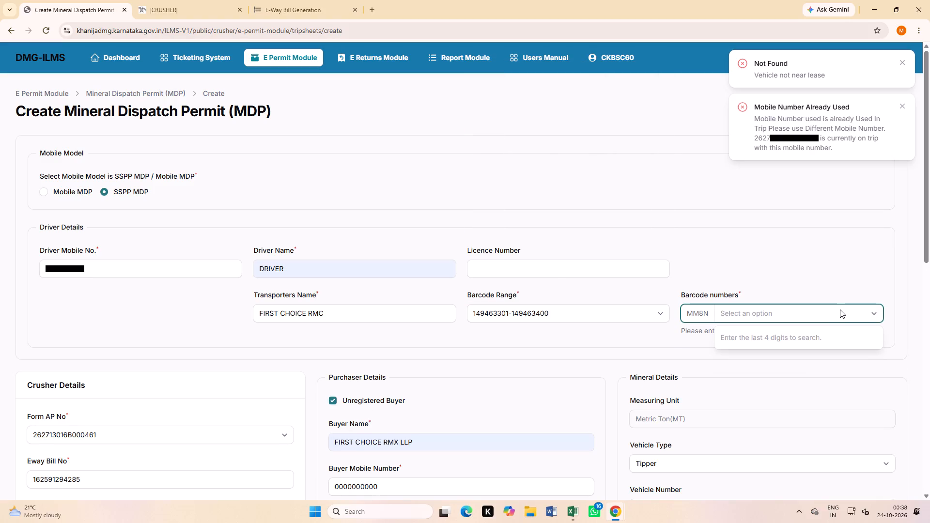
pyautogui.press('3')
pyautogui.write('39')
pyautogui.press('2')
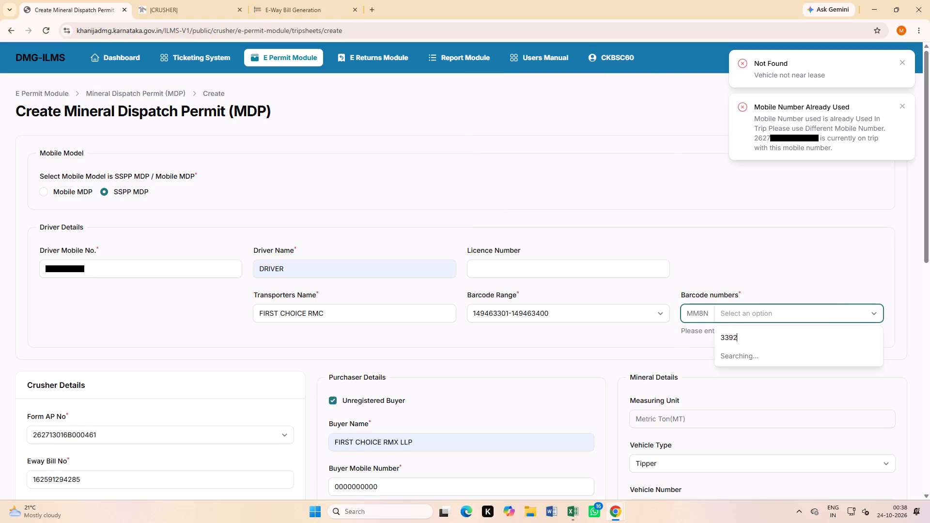
pyautogui.click(747, 356)
# Review the filled permit form, including the driver, purchaser, mineral and timeline details.
pyautogui.scroll(-5, 275, 347)
pyautogui.scroll(-6, 226, 361)
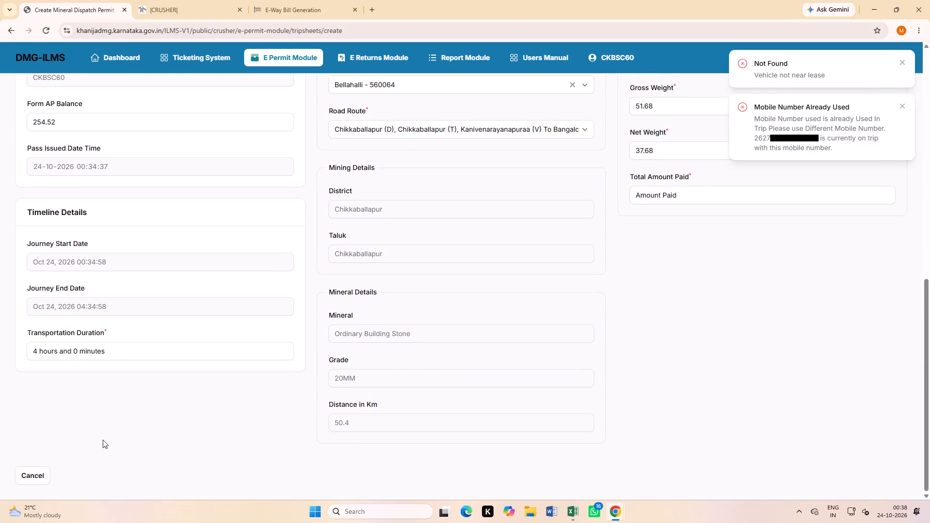
pyautogui.scroll(5, 146, 444)
pyautogui.scroll(3, 97, 208)
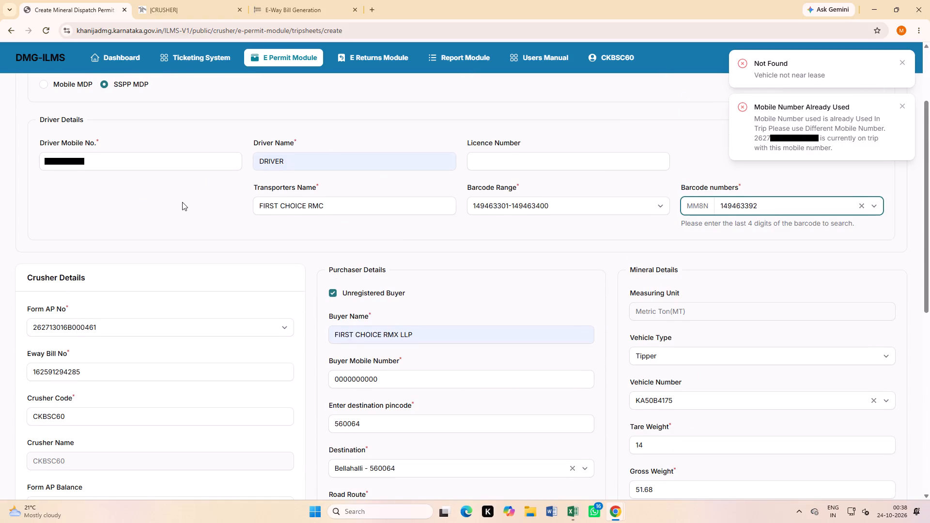
pyautogui.scroll(-1, 182, 202)
pyautogui.scroll(2, 182, 202)
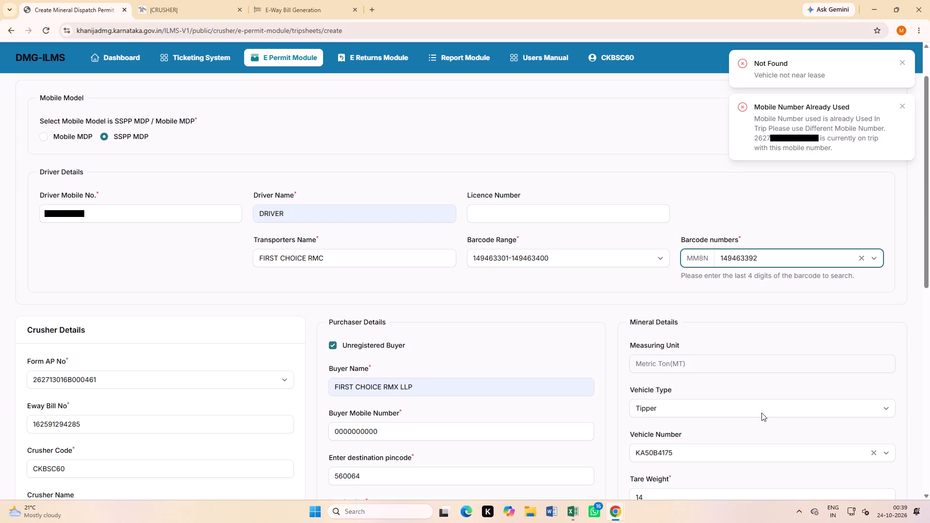
pyautogui.scroll(-2, 777, 402)
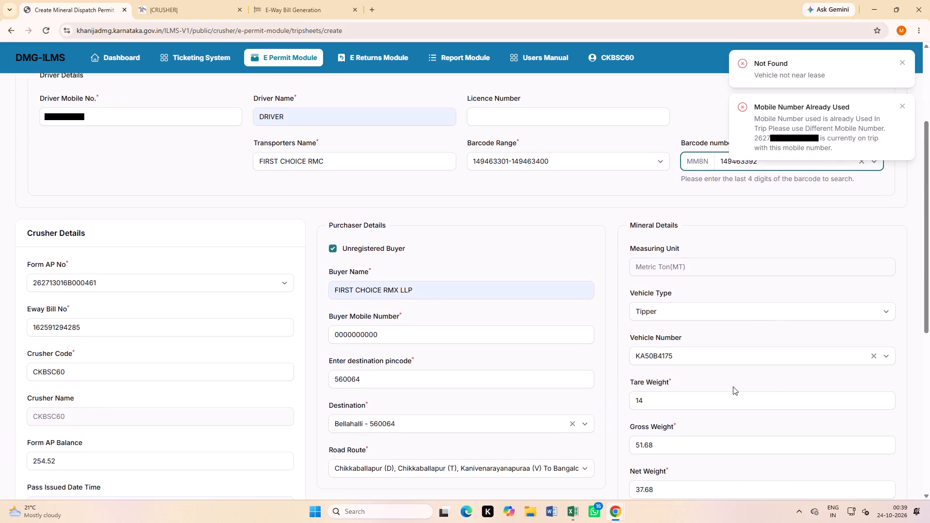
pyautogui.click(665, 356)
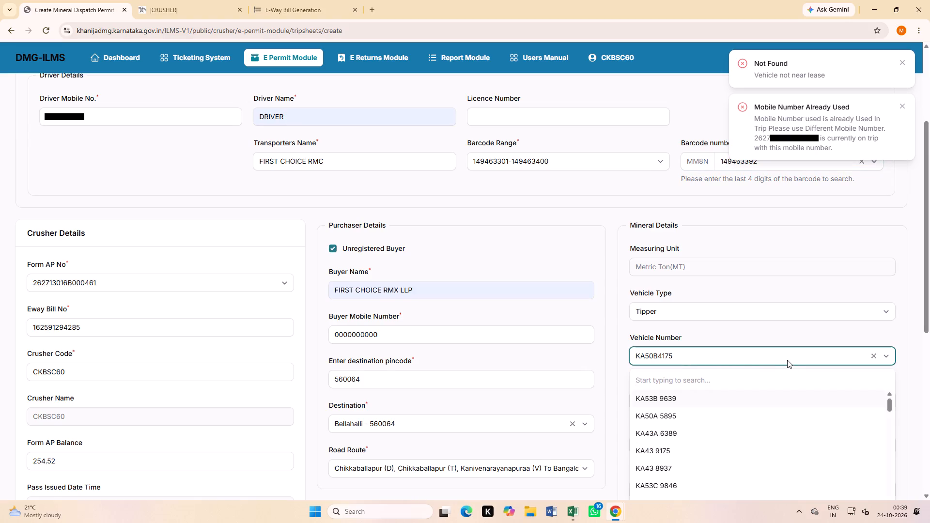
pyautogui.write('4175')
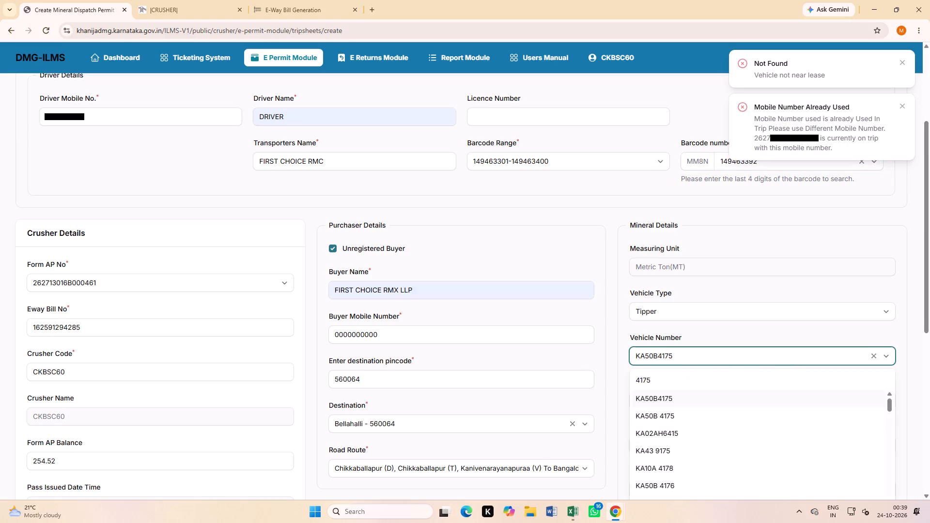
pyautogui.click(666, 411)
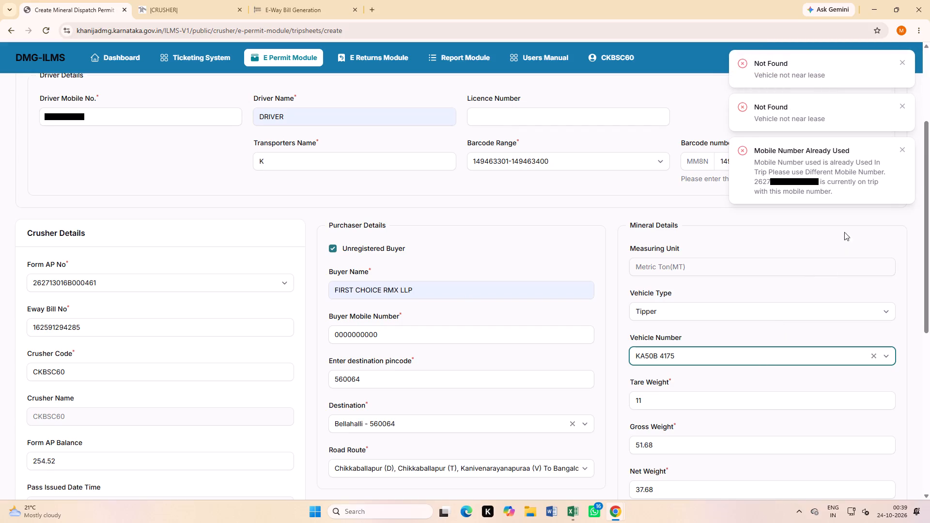
pyautogui.click(700, 359)
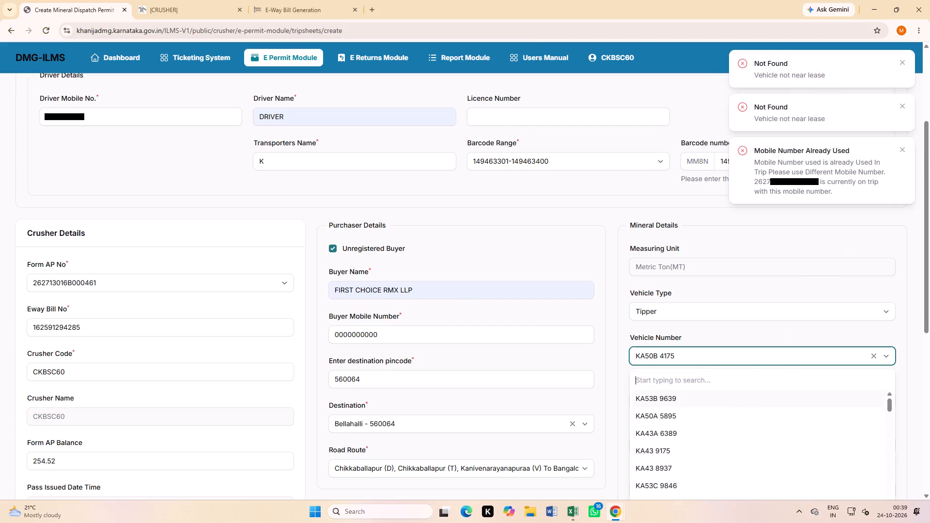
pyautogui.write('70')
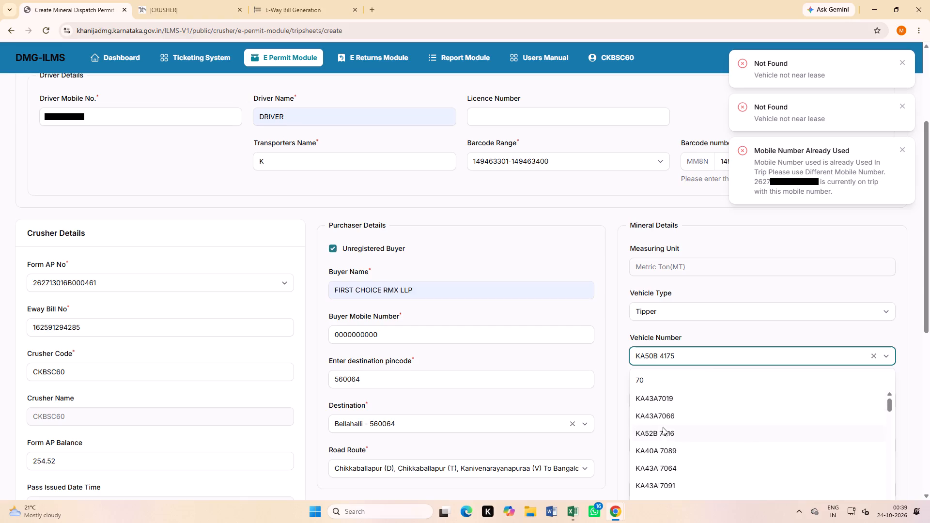
pyautogui.click(678, 400)
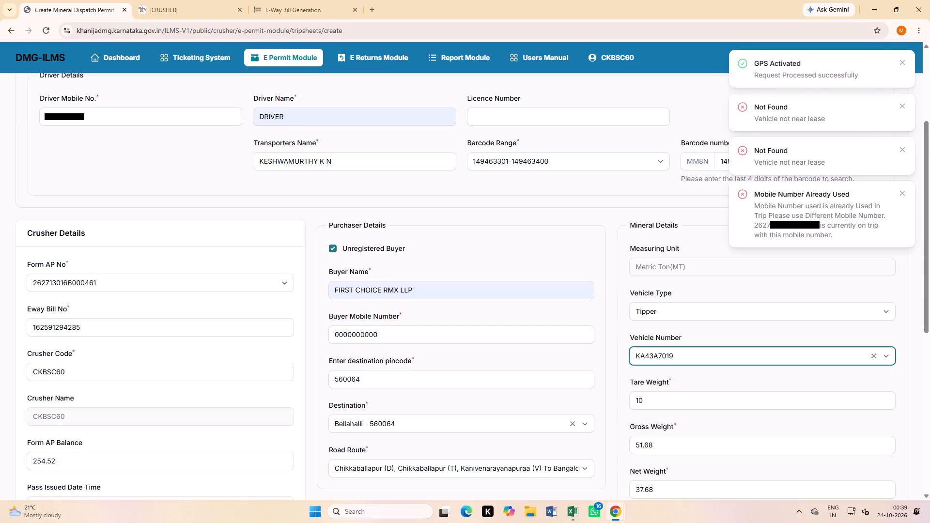
# Dismiss the error notifications covering the permit form.
pyautogui.click(904, 194)
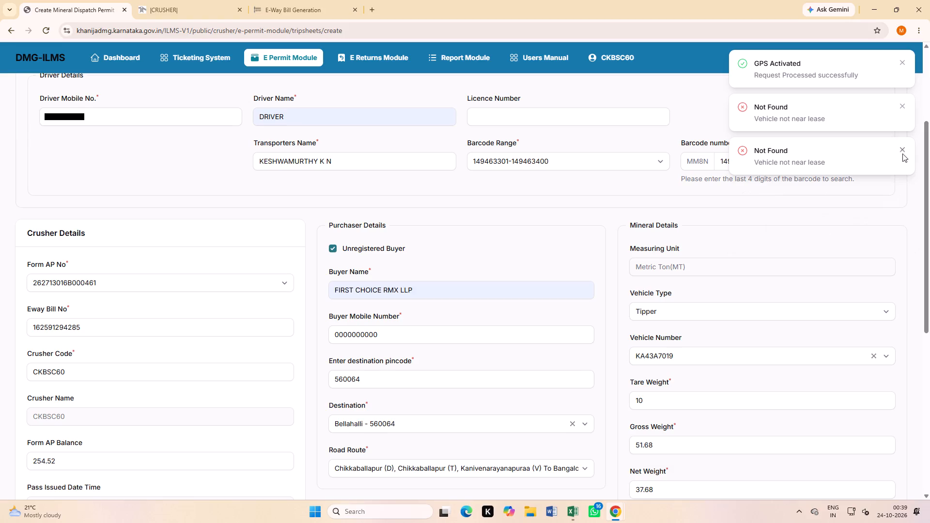
pyautogui.click(901, 149)
pyautogui.click(900, 107)
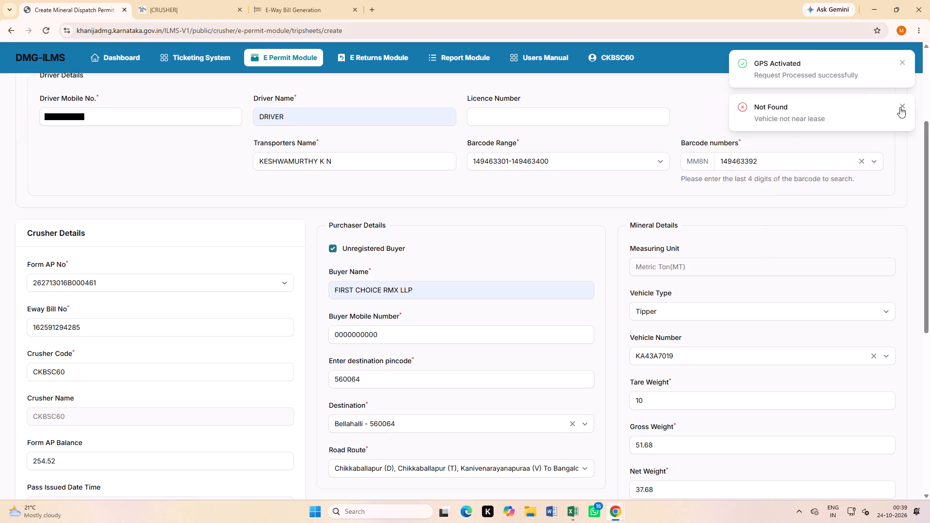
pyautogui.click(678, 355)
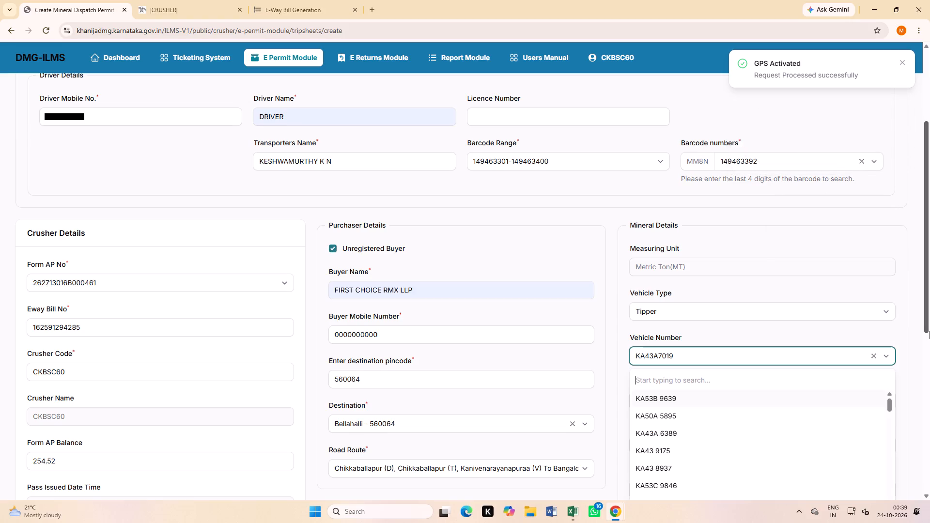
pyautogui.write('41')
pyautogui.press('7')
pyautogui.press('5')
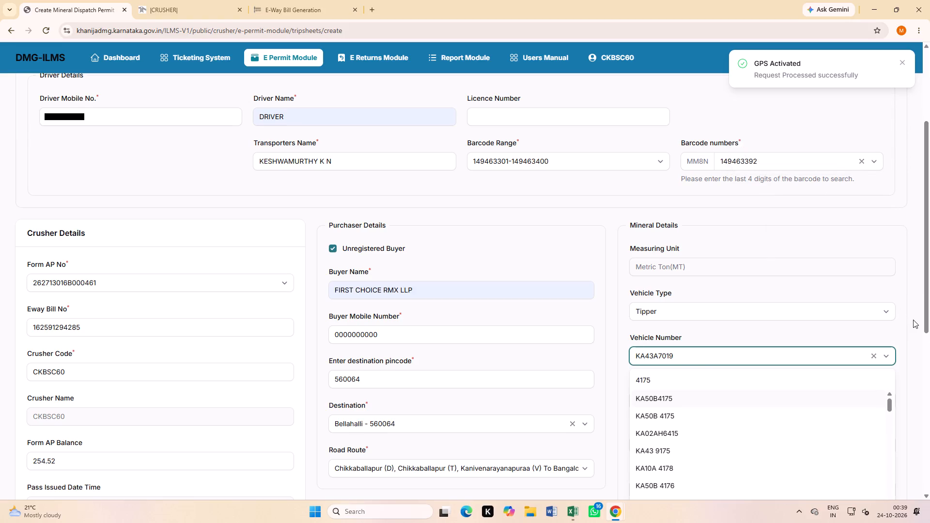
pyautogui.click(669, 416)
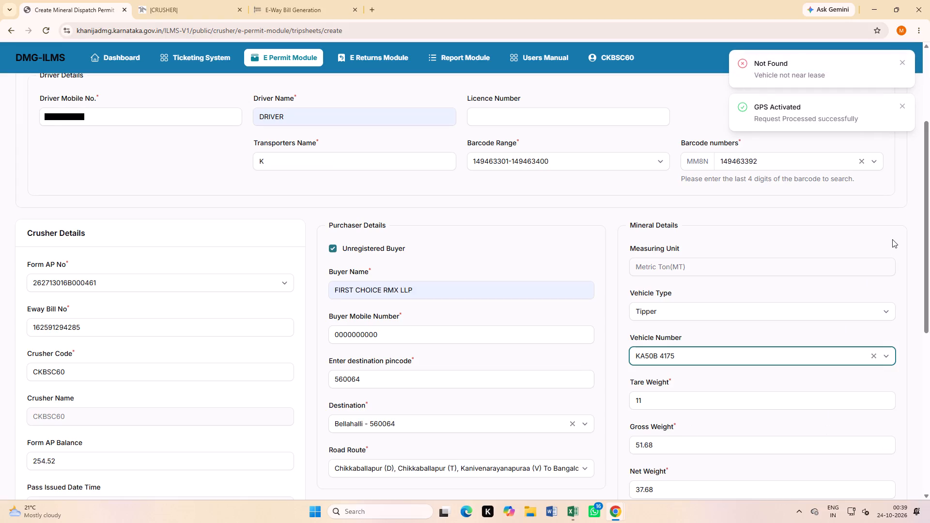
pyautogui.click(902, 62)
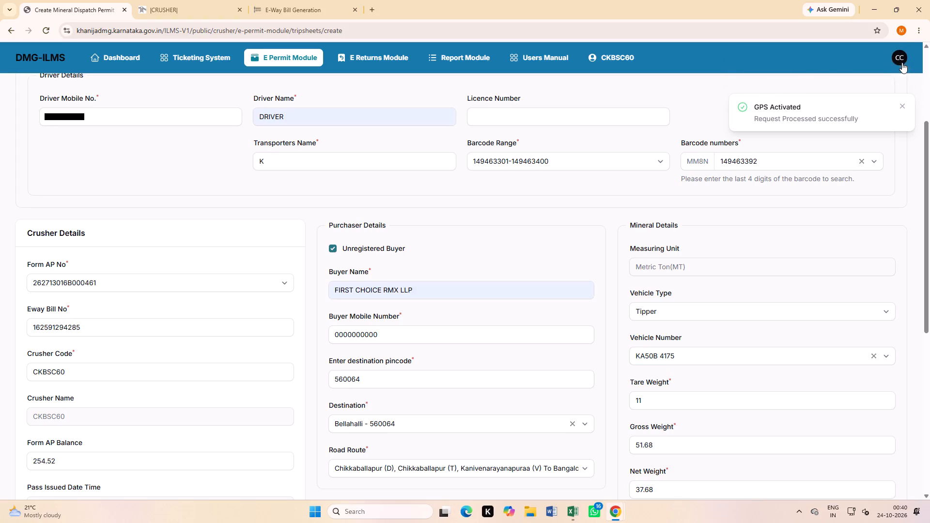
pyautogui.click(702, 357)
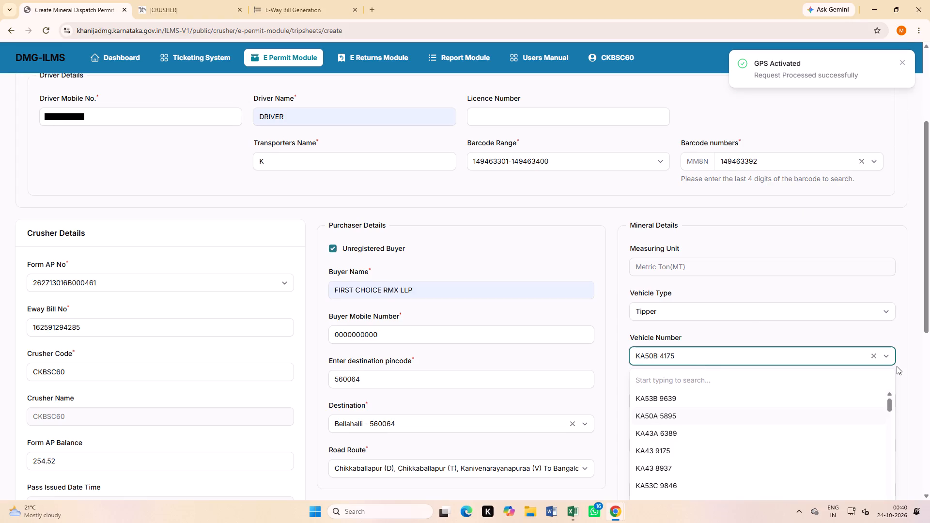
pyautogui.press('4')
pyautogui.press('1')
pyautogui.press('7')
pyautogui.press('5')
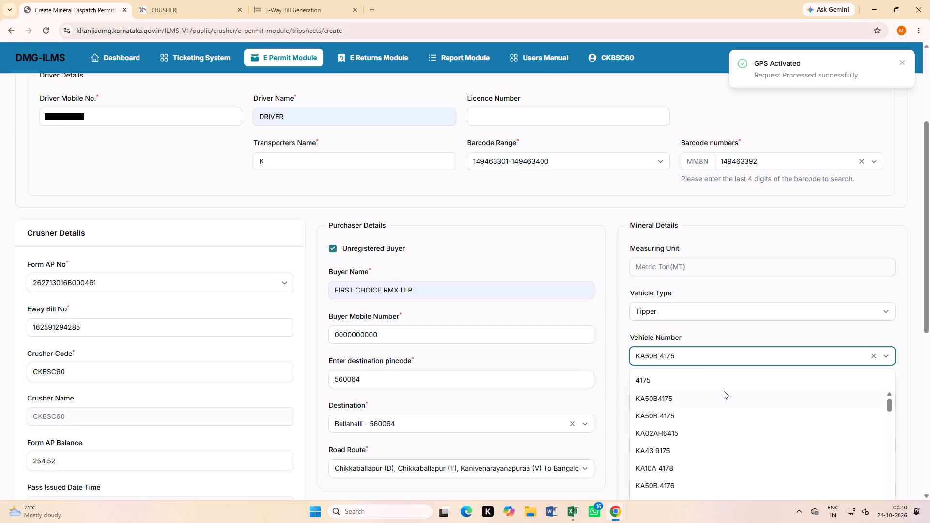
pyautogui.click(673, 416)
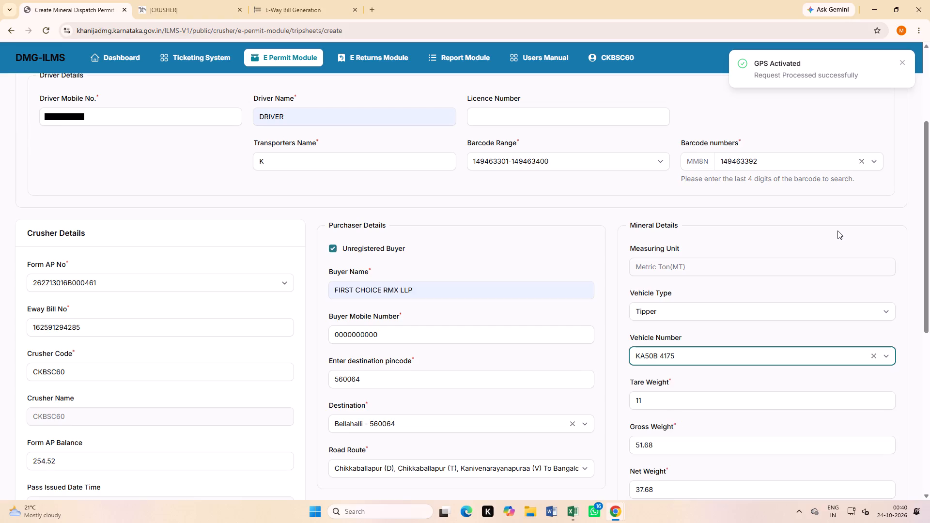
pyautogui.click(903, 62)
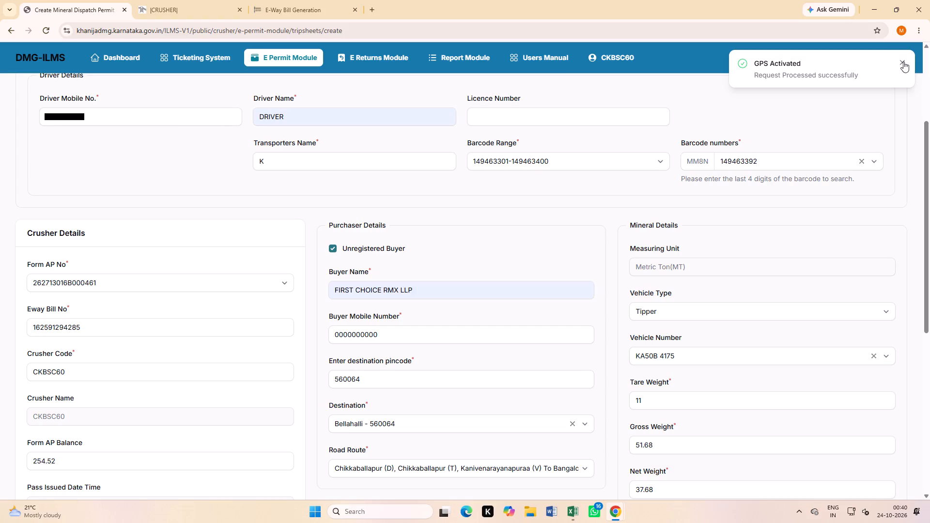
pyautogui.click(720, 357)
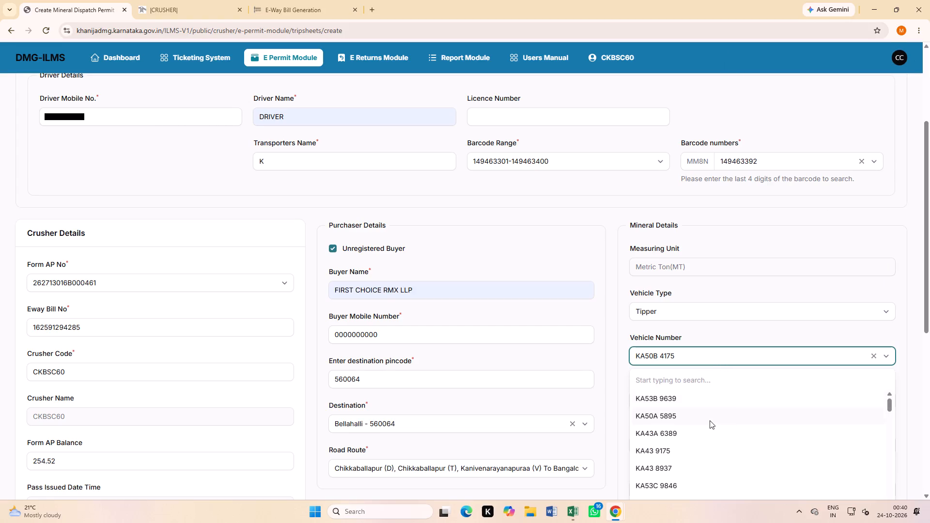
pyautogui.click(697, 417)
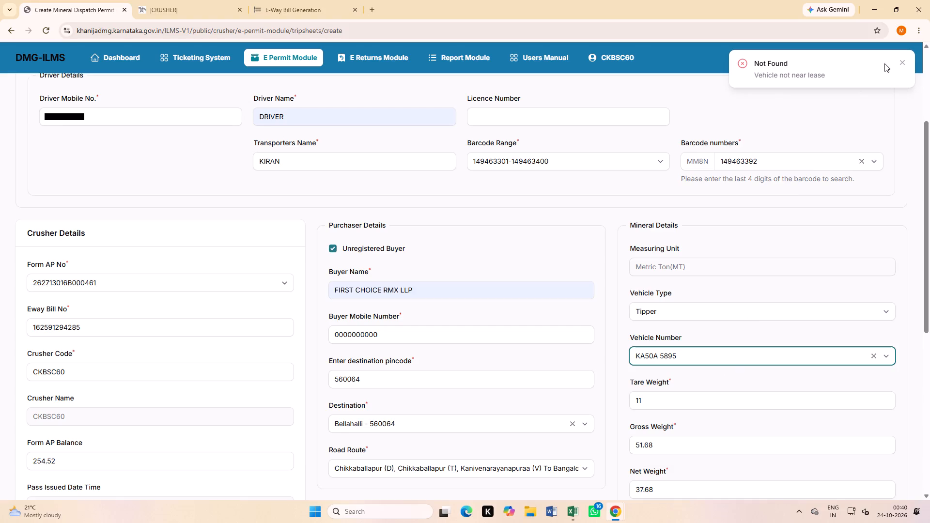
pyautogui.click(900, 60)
pyautogui.click(693, 359)
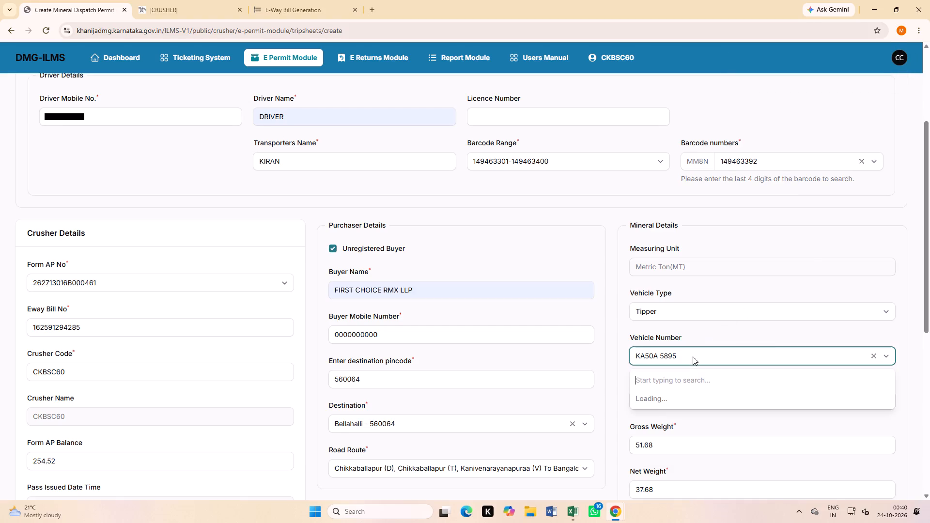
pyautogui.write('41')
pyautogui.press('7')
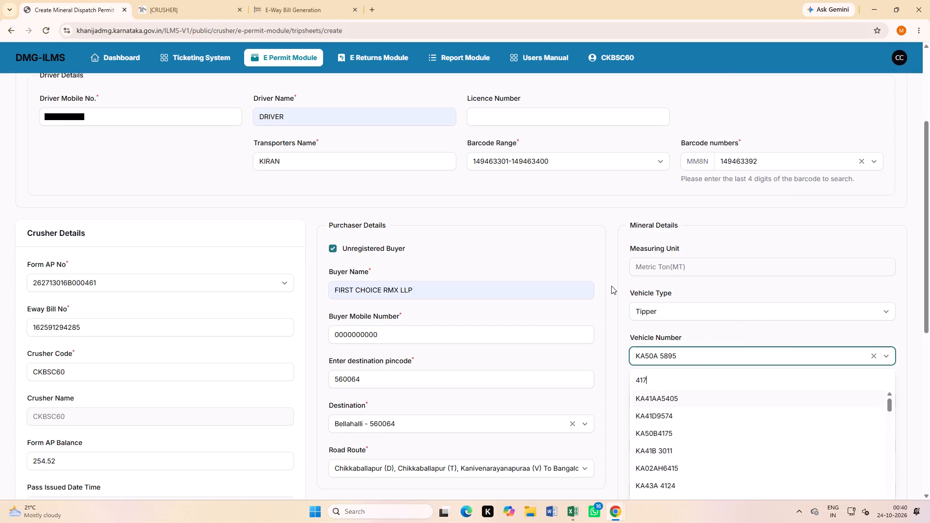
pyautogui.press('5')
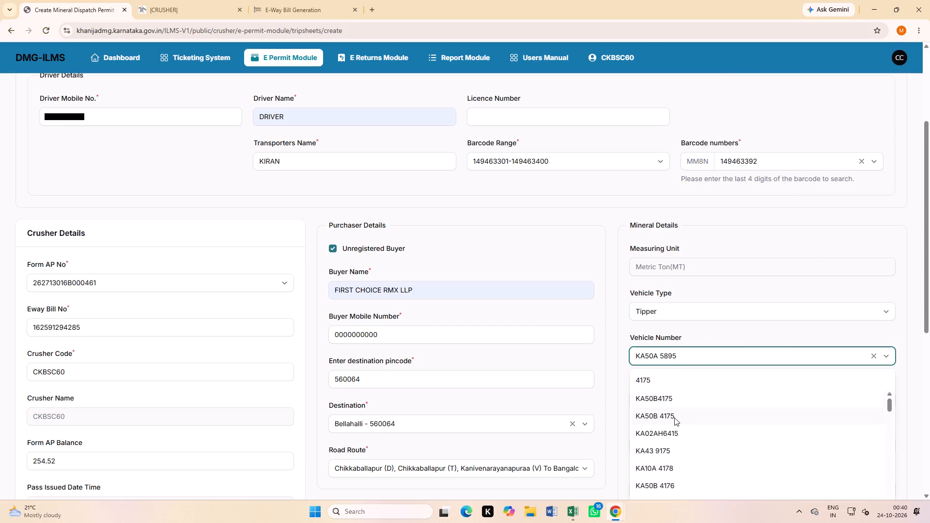
pyautogui.click(674, 417)
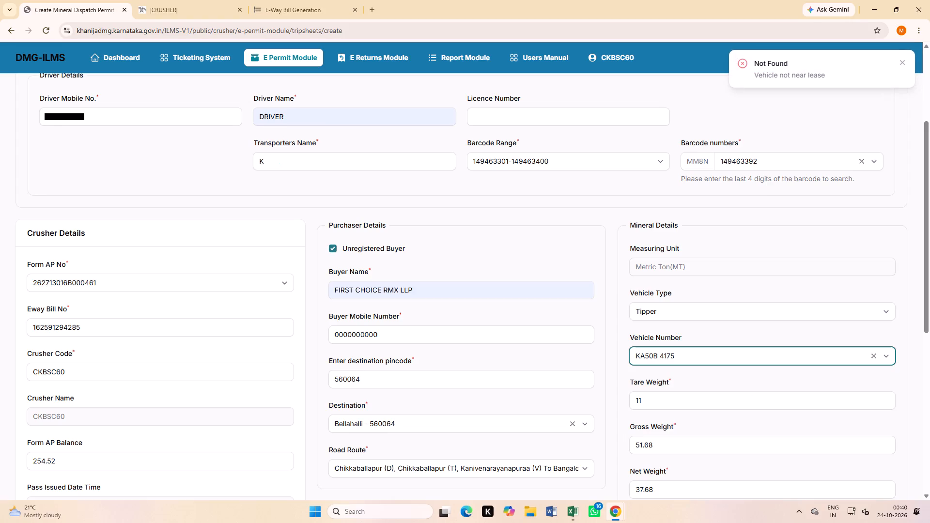
# Review the permit form's weight, amount, mining and timeline details.
pyautogui.scroll(-1, 679, 332)
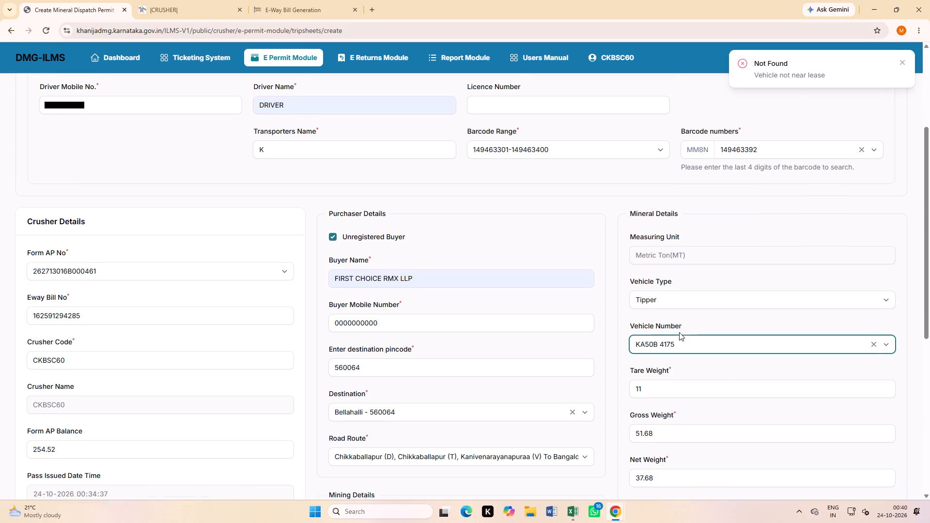
pyautogui.scroll(-2, 679, 332)
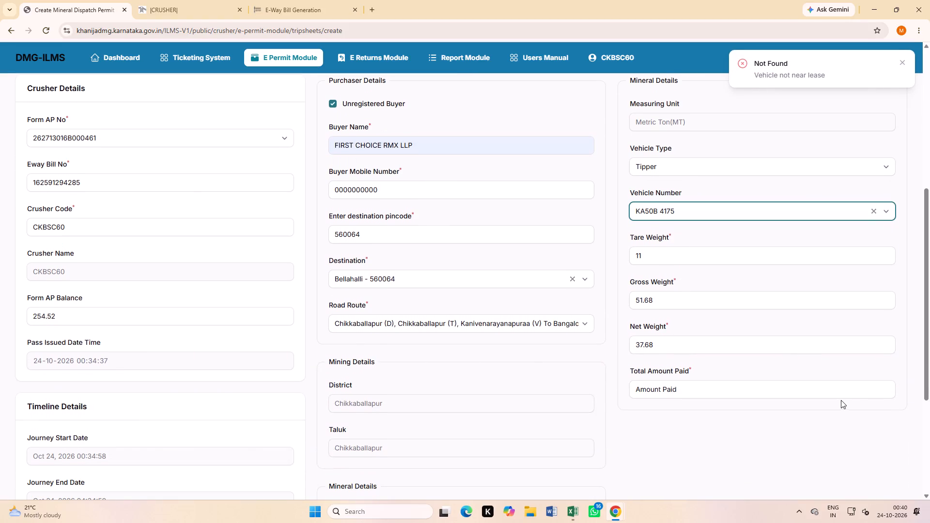
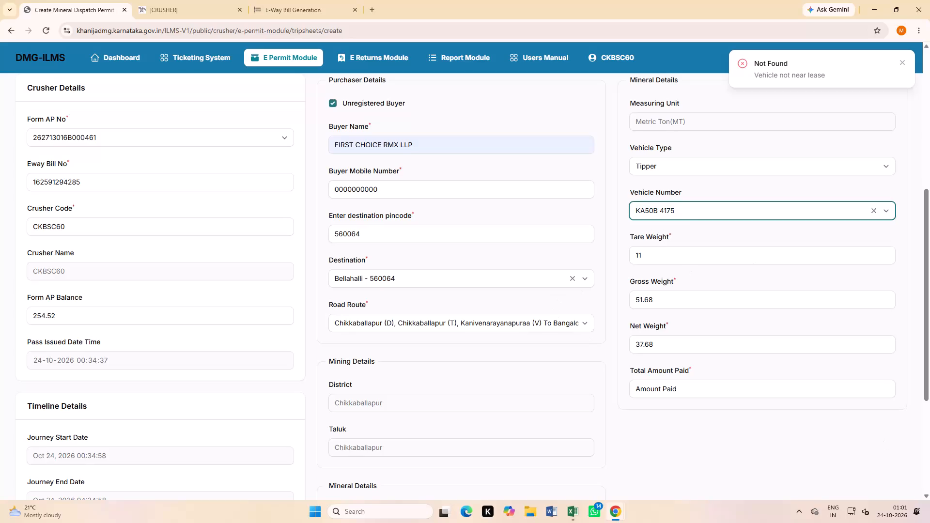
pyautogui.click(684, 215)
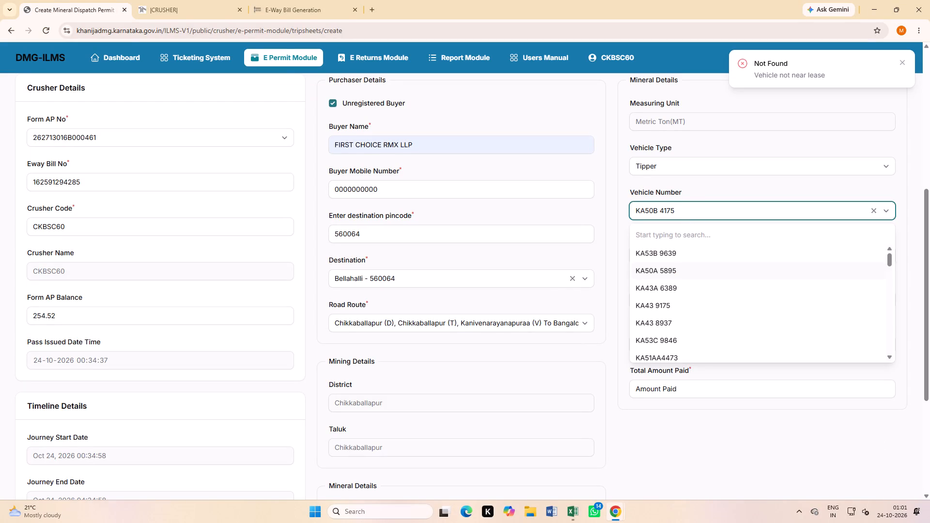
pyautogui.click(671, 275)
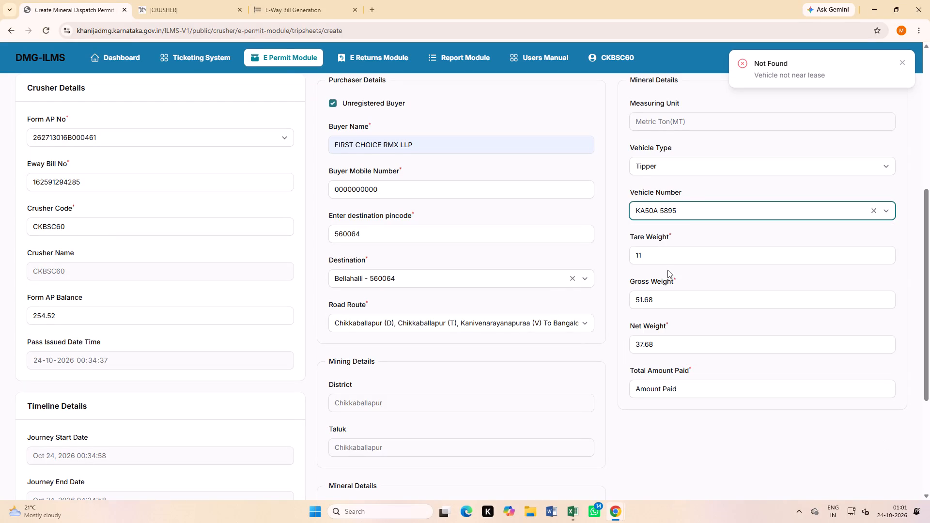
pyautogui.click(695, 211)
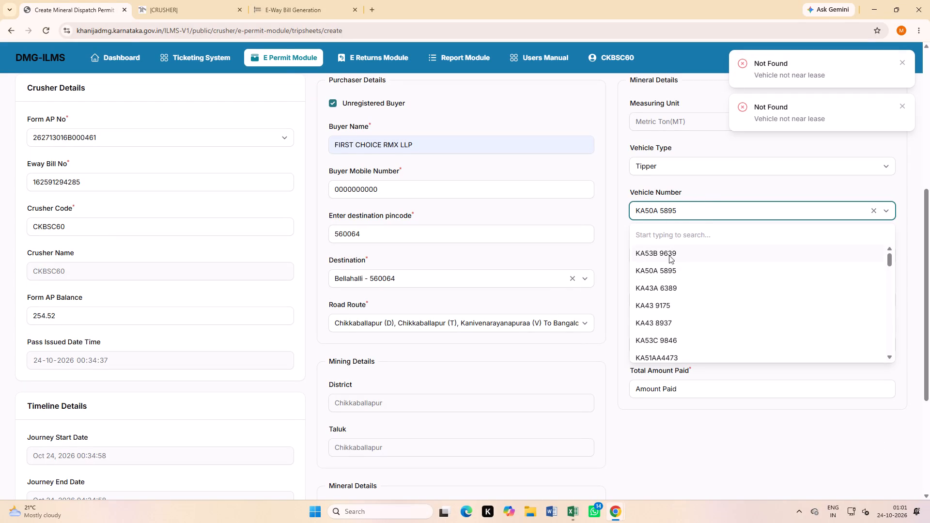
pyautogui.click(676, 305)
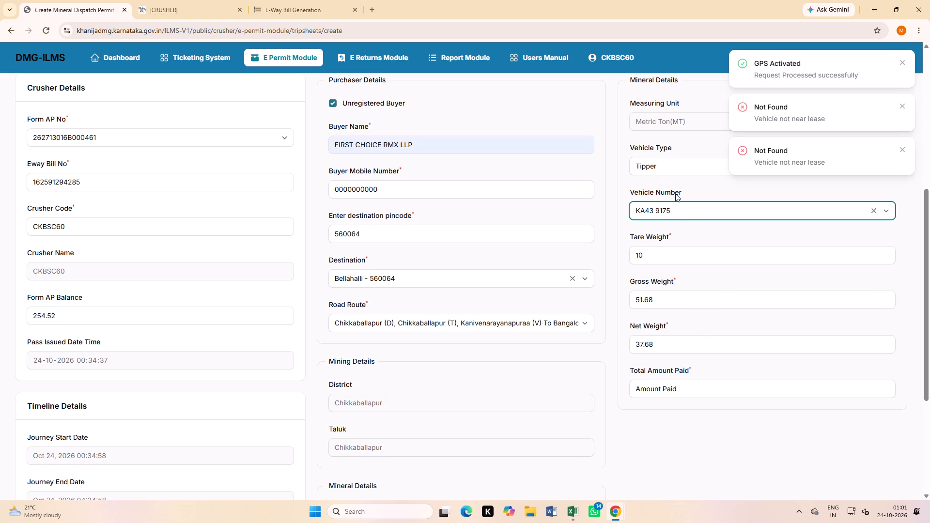
pyautogui.click(680, 214)
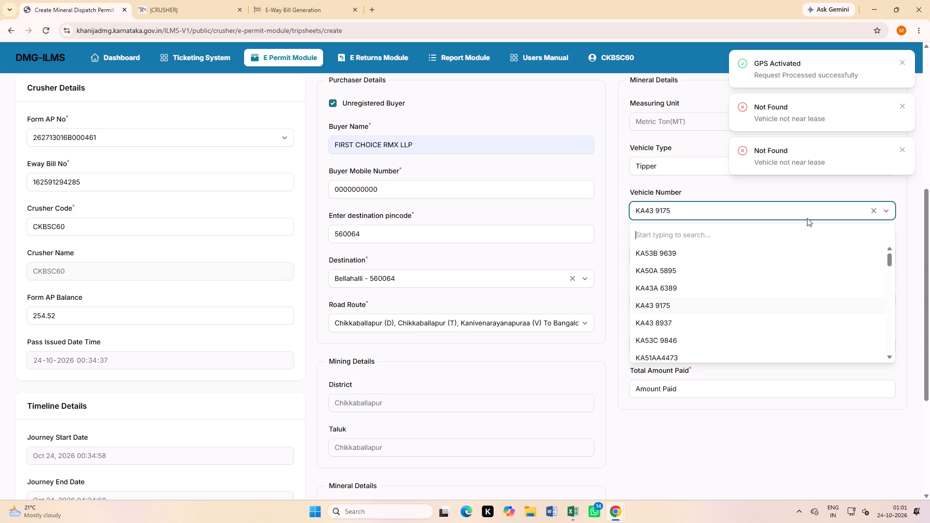
pyautogui.write('41')
pyautogui.press('7')
pyautogui.press('5')
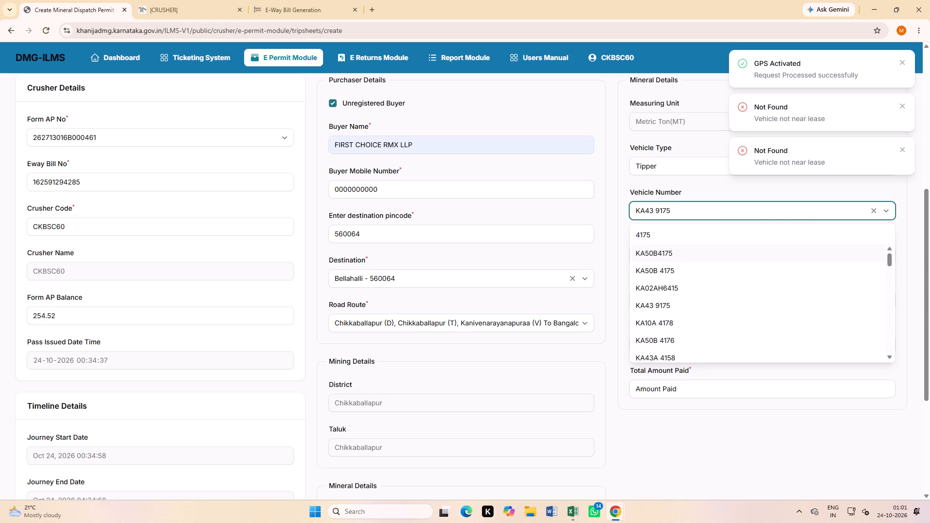
pyautogui.click(652, 272)
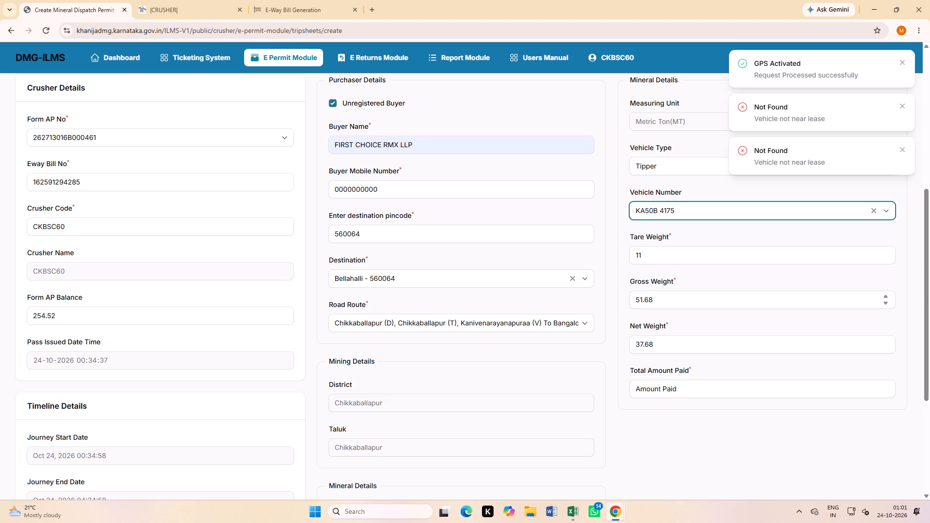
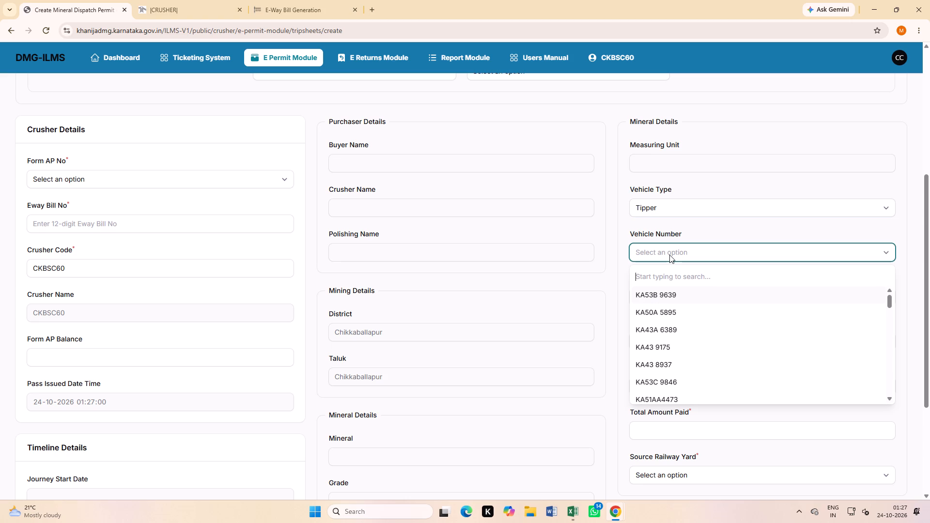
pyautogui.press('4')
pyautogui.press('1')
pyautogui.press('7')
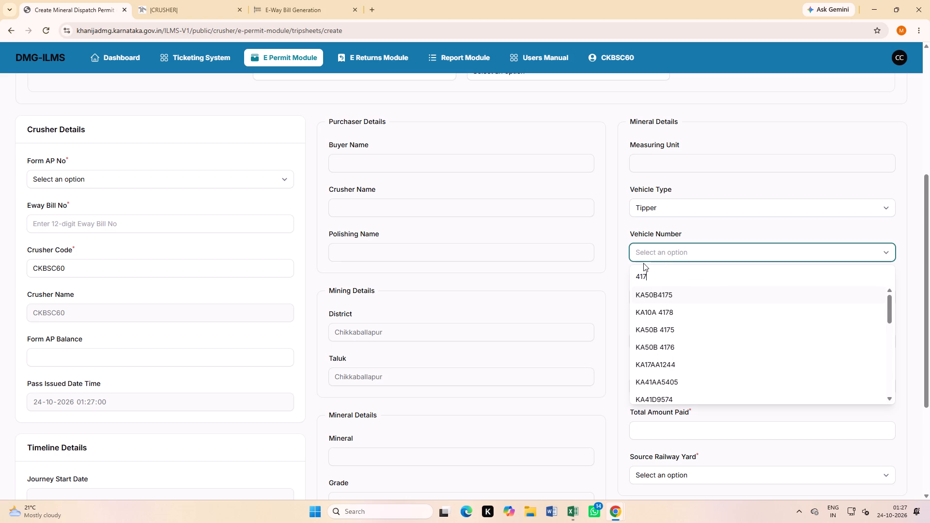
pyautogui.press('6')
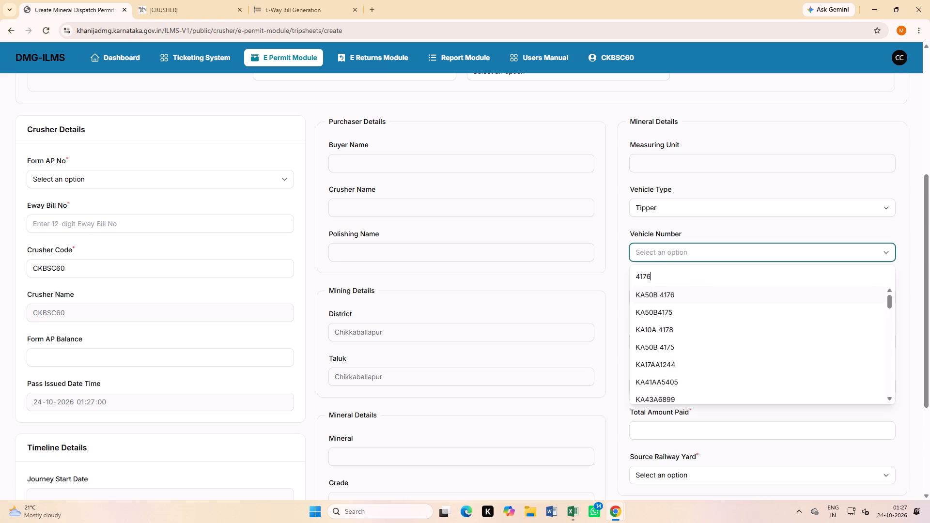
pyautogui.press('BackSpace')
pyautogui.press('5')
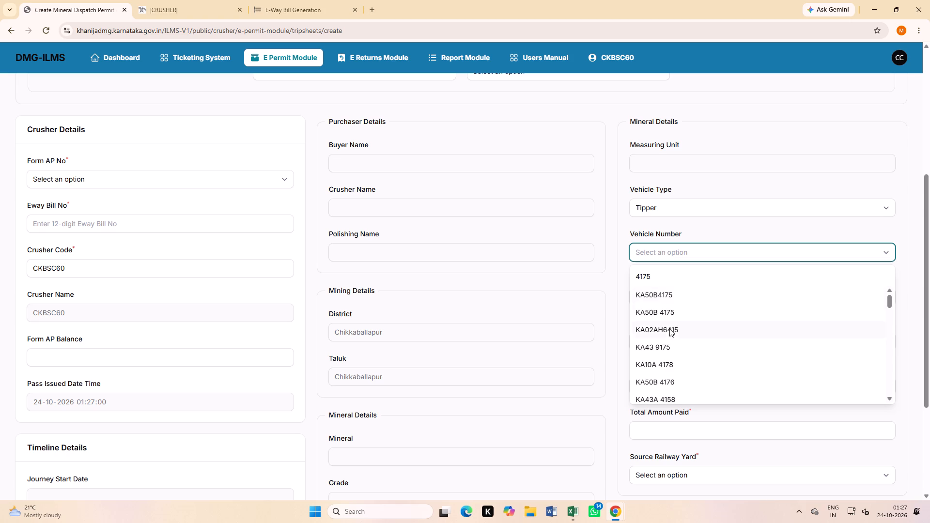
pyautogui.click(653, 307)
pyautogui.click(640, 273)
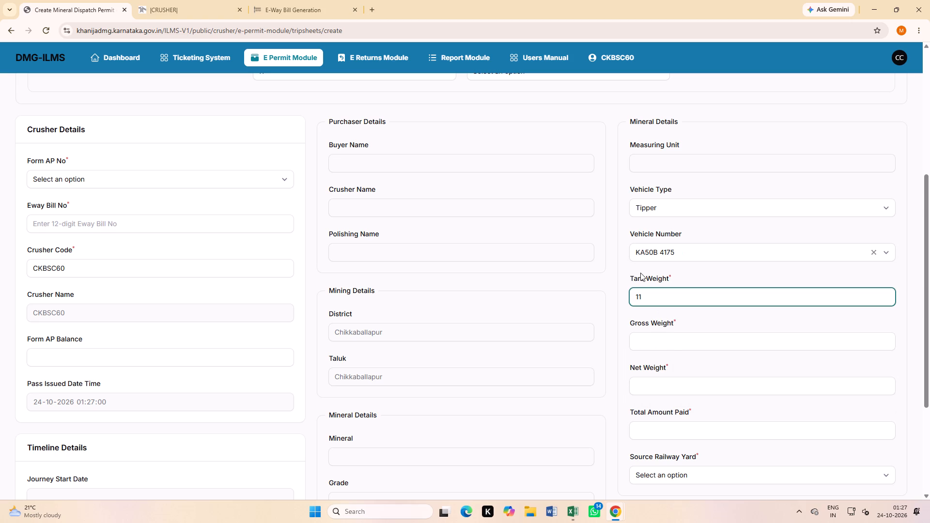